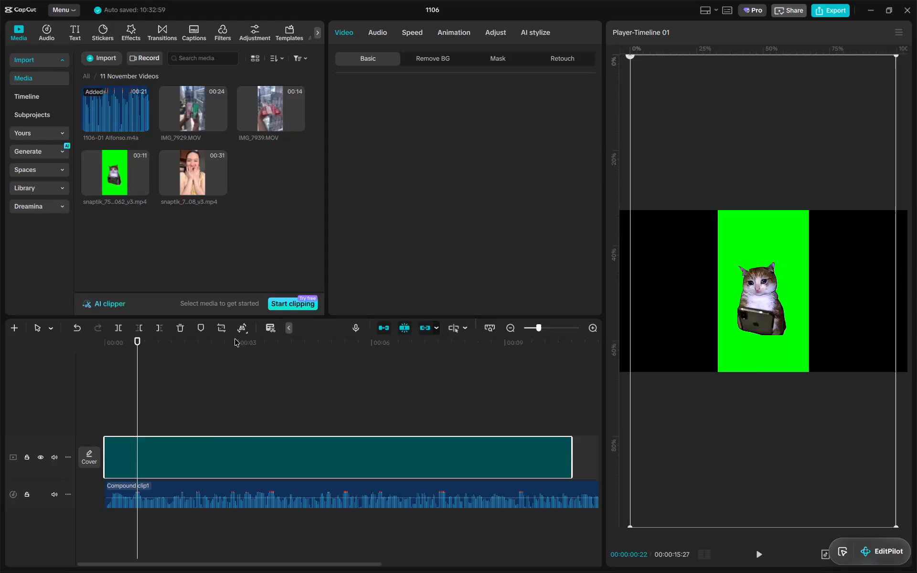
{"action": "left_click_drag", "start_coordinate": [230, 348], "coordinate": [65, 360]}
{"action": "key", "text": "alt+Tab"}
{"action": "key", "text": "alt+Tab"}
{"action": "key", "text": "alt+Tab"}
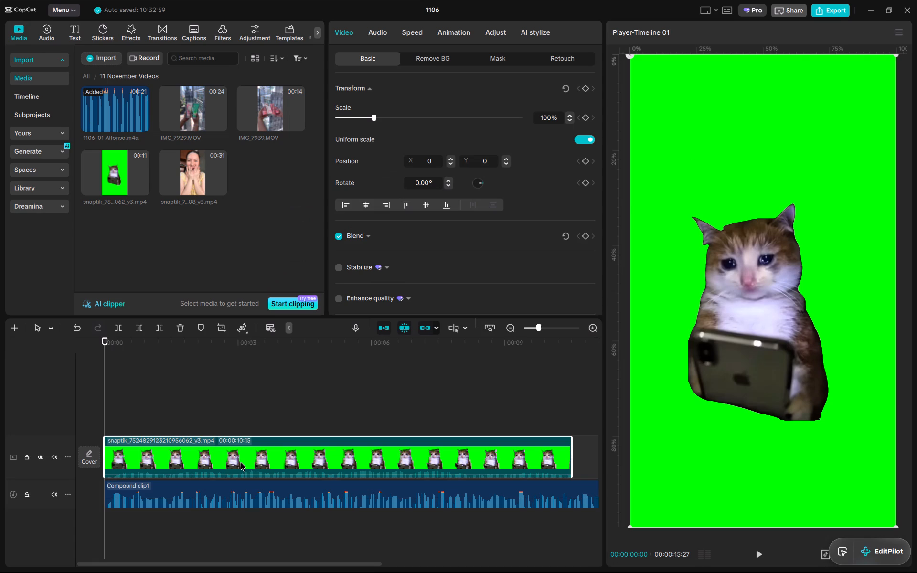
Move the compound audio clip so it starts at 00:00:03:00.
{"action": "left_click", "coordinate": [241, 460]}
{"action": "left_click", "coordinate": [237, 349]}
{"action": "left_click", "coordinate": [156, 489]}
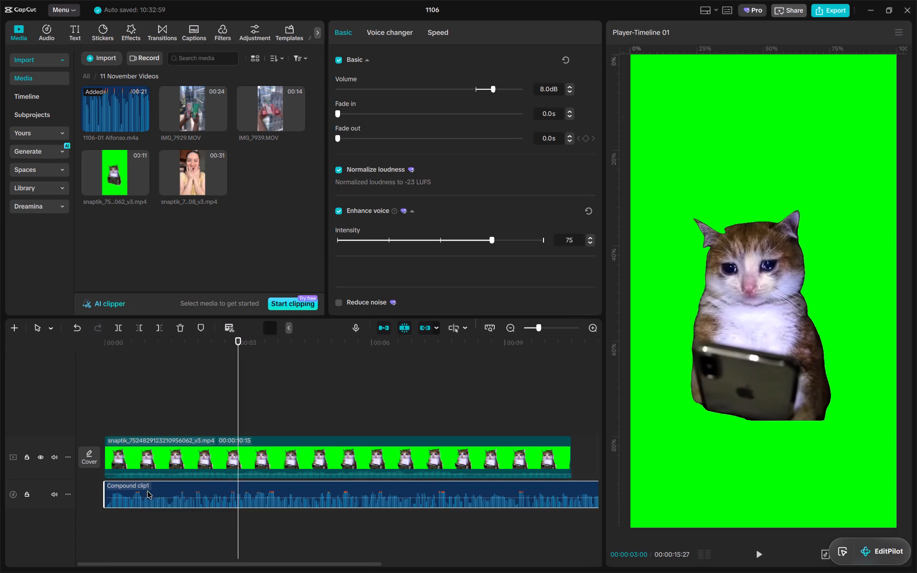
{"action": "left_click_drag", "start_coordinate": [144, 489], "coordinate": [277, 489]}
{"action": "left_click", "coordinate": [278, 451]}
{"action": "key", "text": "w"}
{"action": "left_click", "coordinate": [370, 39]}
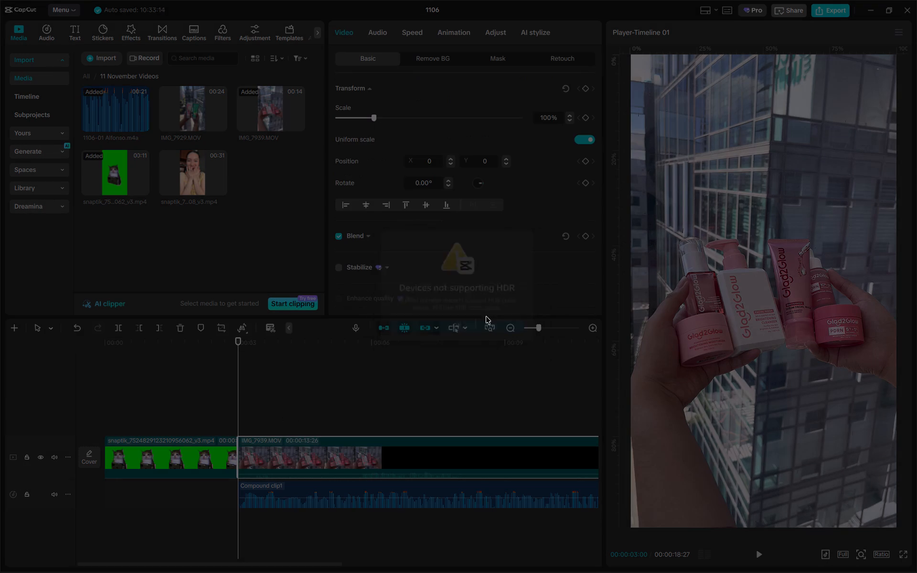
{"action": "key", "text": "space"}
{"action": "scroll", "coordinate": [380, 335], "scroll_direction": "down", "scroll_amount": 15, "text": "alt"}
{"action": "key", "text": "space"}
{"action": "left_click_drag", "start_coordinate": [210, 341], "coordinate": [215, 339]}
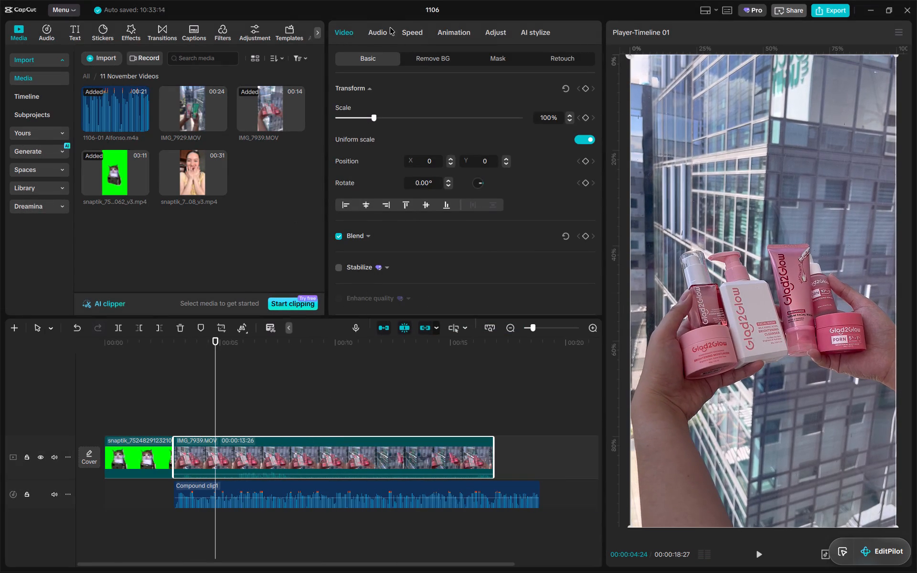
{"action": "left_click", "coordinate": [379, 34]}
{"action": "left_click_drag", "start_coordinate": [487, 119], "coordinate": [82, 218]}
Trim the start of IMG_7939.MOV at the point where the hands leave the frame, leaving a duration of 00:00:08:13.
{"action": "left_click_drag", "start_coordinate": [209, 343], "coordinate": [336, 347]}
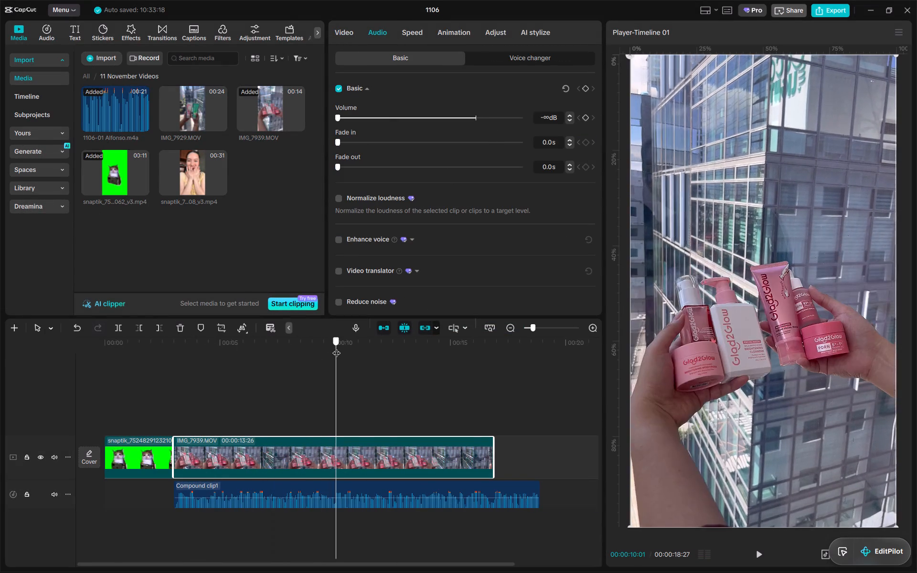
{"action": "left_click_drag", "start_coordinate": [336, 347], "coordinate": [421, 345]}
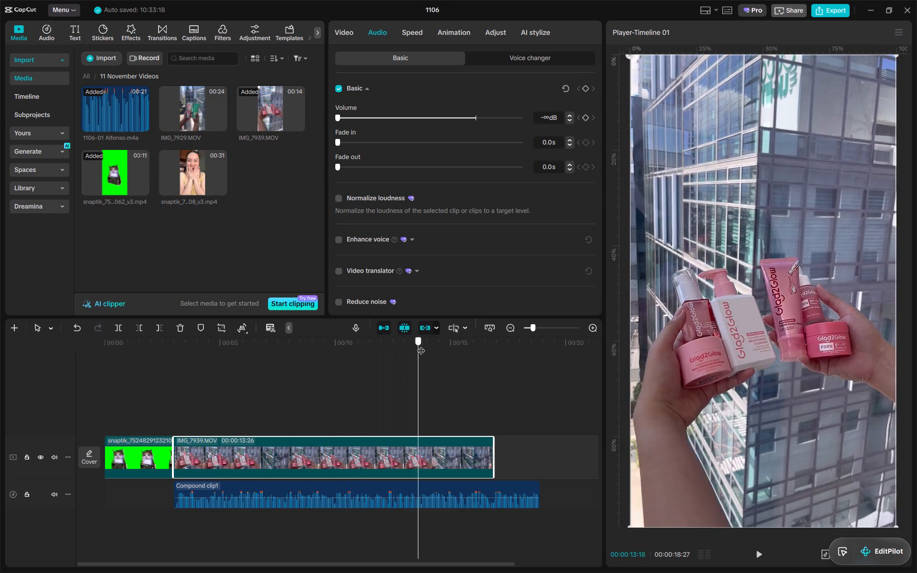
{"action": "left_click_drag", "start_coordinate": [421, 345], "coordinate": [282, 345]}
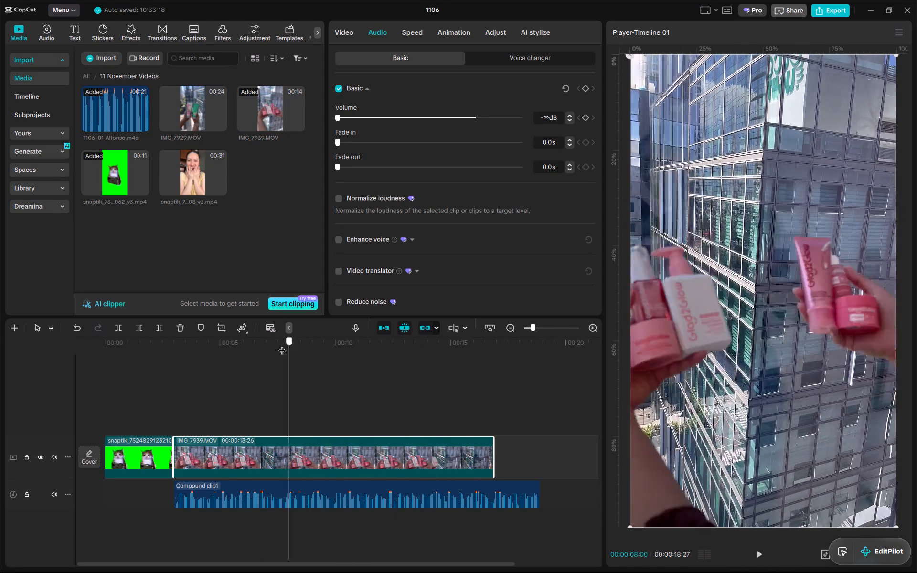
{"action": "left_click_drag", "start_coordinate": [282, 345], "coordinate": [291, 344]}
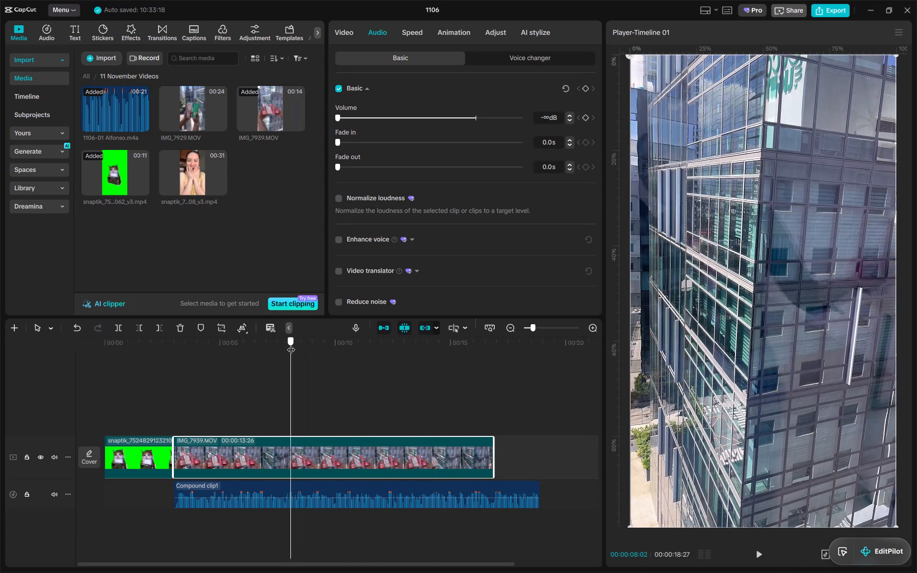
{"action": "left_click_drag", "start_coordinate": [291, 344], "coordinate": [299, 343]}
{"action": "key", "text": "q"}
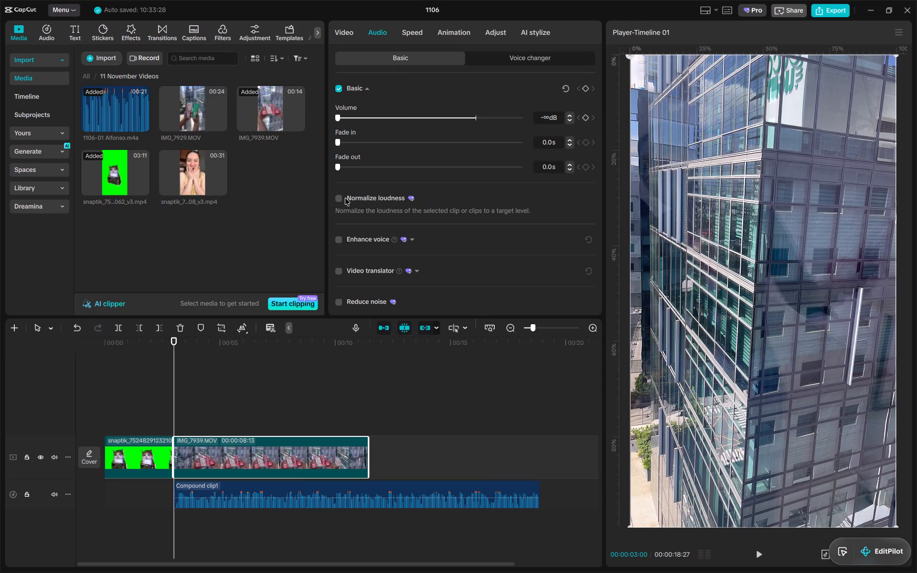
Set the speed of the IMG_7939.MOV clip to 2.00x and preview it.
{"action": "left_click", "coordinate": [420, 28]}
{"action": "triple_click", "coordinate": [575, 109]}
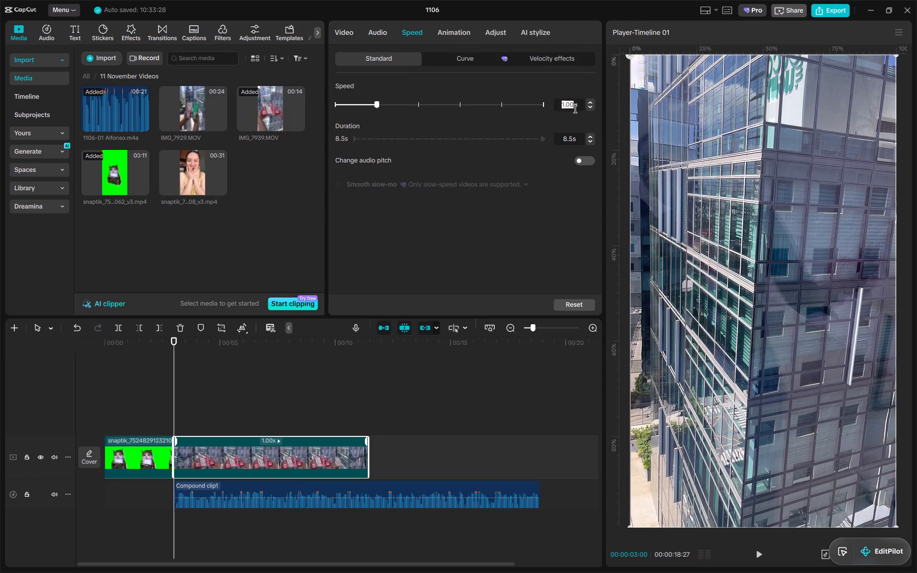
{"action": "key", "text": "2"}
{"action": "key", "text": "Return"}
{"action": "key", "text": "space"}
{"action": "scroll", "coordinate": [316, 399], "scroll_direction": "up", "scroll_amount": 15, "text": "alt"}
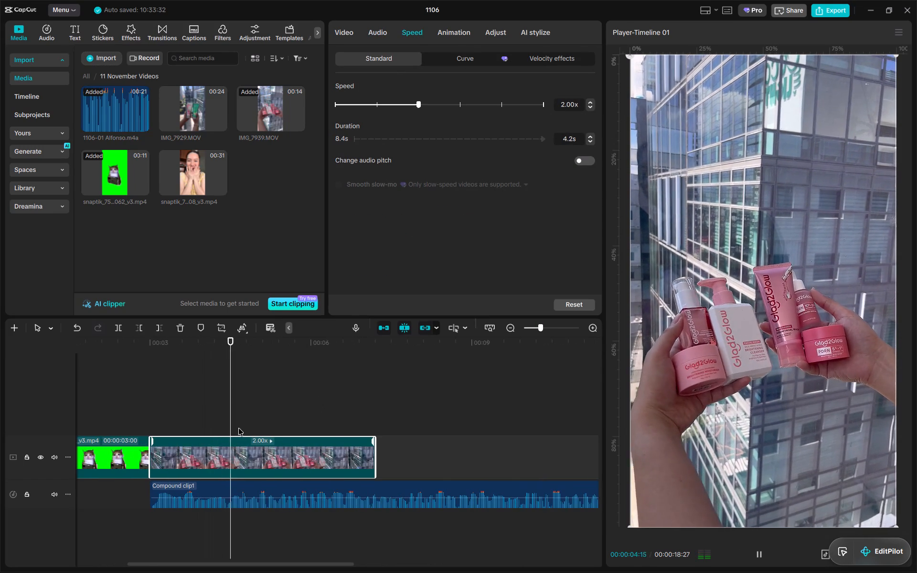
{"action": "key", "text": "space"}
Turn off the main track magnet and shift the IMG_7939.MOV clip to start at 00:00:04:12.
{"action": "left_click_drag", "start_coordinate": [158, 342], "coordinate": [225, 355]}
{"action": "left_click_drag", "start_coordinate": [202, 447], "coordinate": [270, 449]}
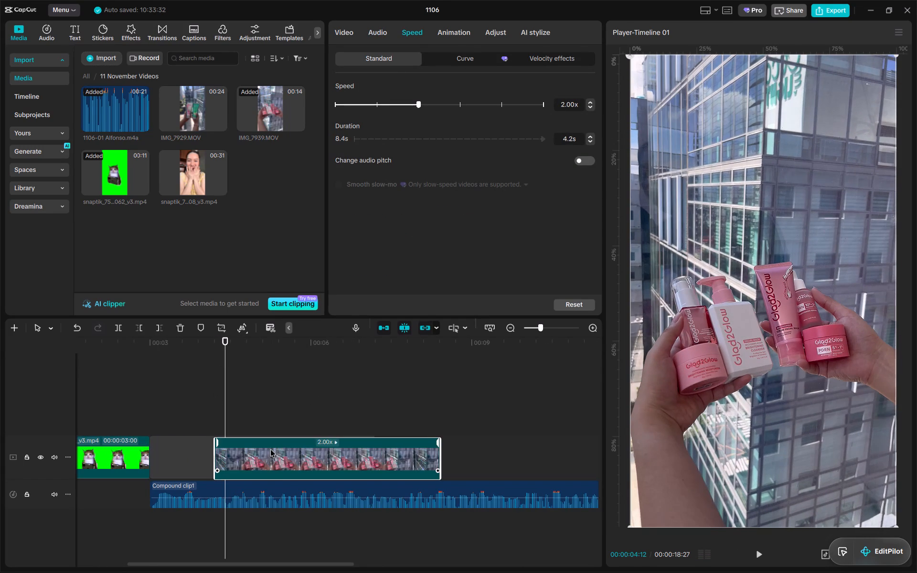
{"action": "left_click_drag", "start_coordinate": [270, 449], "coordinate": [276, 448]}
{"action": "left_click", "coordinate": [378, 331]}
{"action": "left_click_drag", "start_coordinate": [215, 441], "coordinate": [297, 444]}
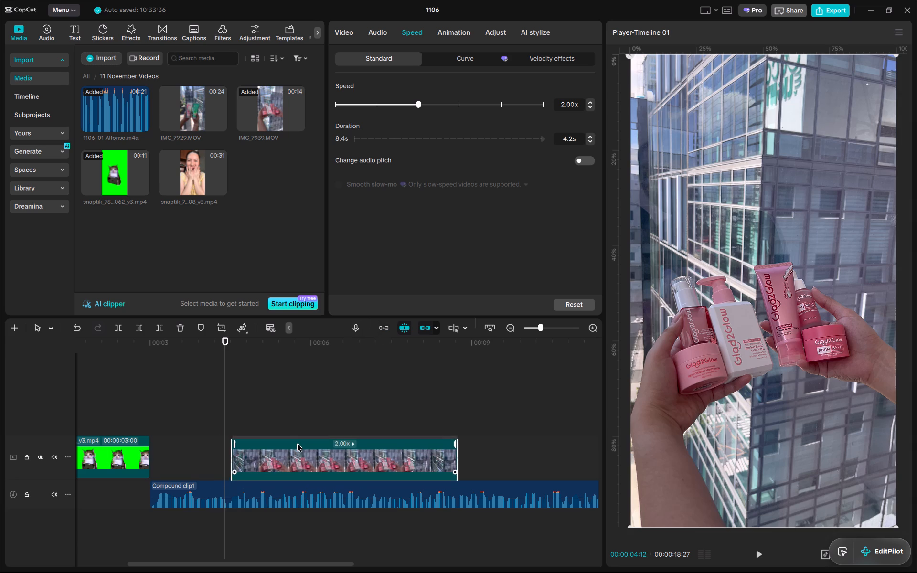
{"action": "left_click_drag", "start_coordinate": [297, 444], "coordinate": [289, 442]}
Compare the voice-over with the script sheet and trim the end of IMG_7939.MOV at 00:00:06:20.
{"action": "key", "text": "space"}
{"action": "scroll", "coordinate": [305, 456], "scroll_direction": "up", "scroll_amount": 8, "text": "alt"}
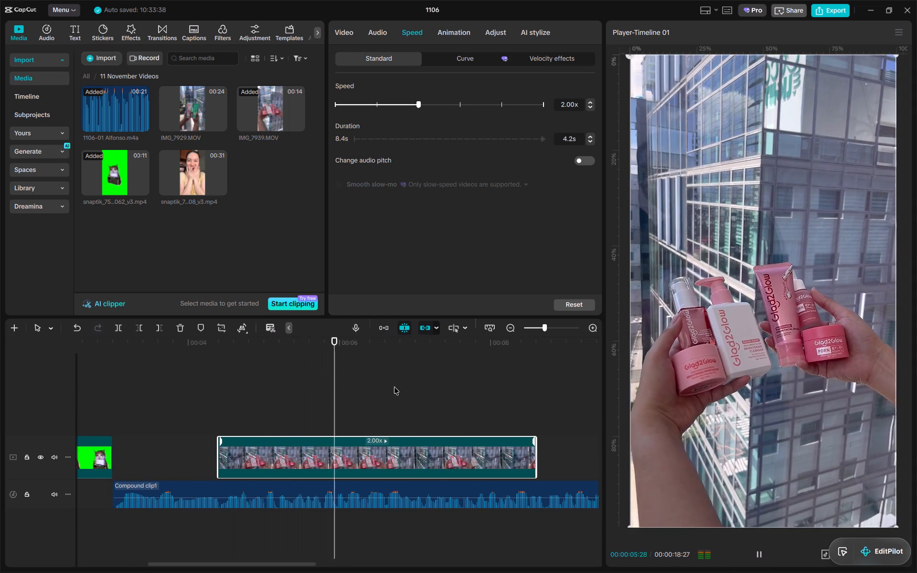
{"action": "key", "text": "space"}
{"action": "key", "text": "alt+Tab"}
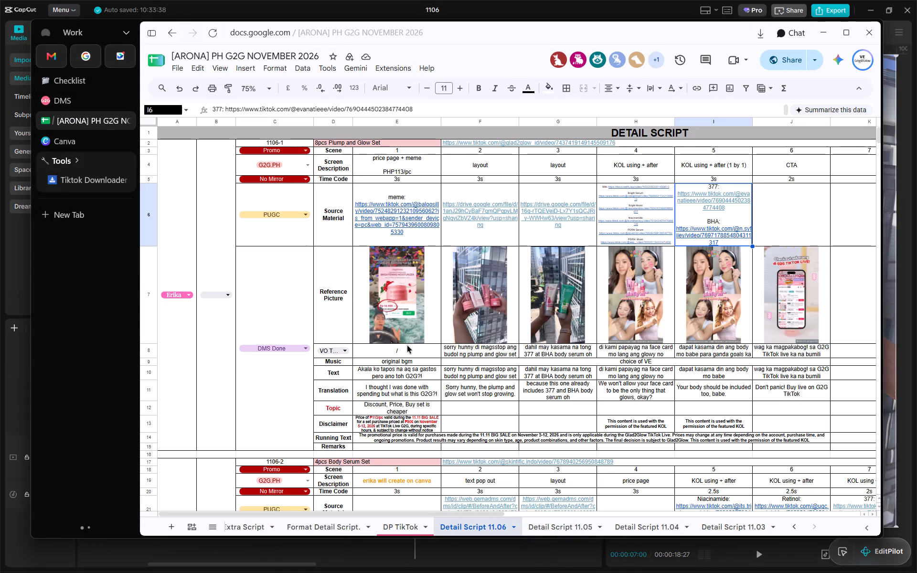
{"action": "key", "text": "alt+Tab"}
{"action": "key", "text": "space"}
{"action": "left_click_drag", "start_coordinate": [401, 346], "coordinate": [378, 349]}
{"action": "key", "text": "space"}
{"action": "key", "text": "space"}
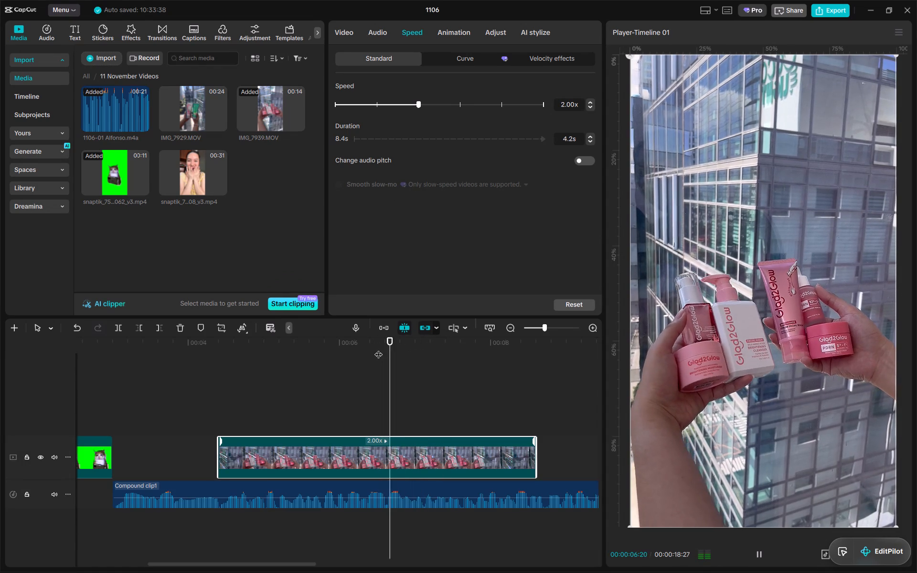
{"action": "left_click_drag", "start_coordinate": [381, 348], "coordinate": [389, 346]}
{"action": "key", "text": "w"}
Insert IMG_7929.MOV directly after the IMG_7939.MOV clip and mute its audio.
{"action": "left_click", "coordinate": [249, 107]}
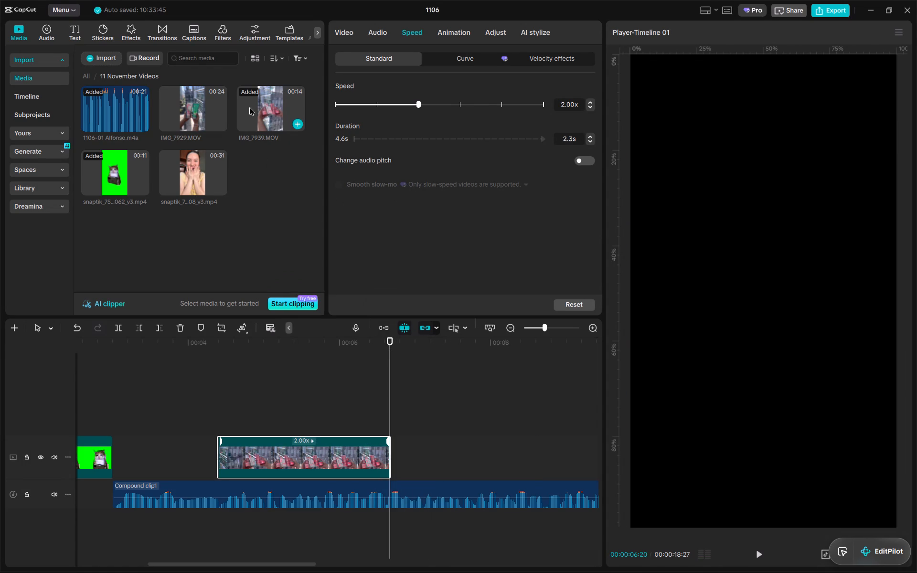
{"action": "left_click_drag", "start_coordinate": [196, 113], "coordinate": [398, 452]}
{"action": "scroll", "coordinate": [406, 436], "scroll_direction": "down", "scroll_amount": 7, "text": "alt"}
{"action": "left_click_drag", "start_coordinate": [428, 454], "coordinate": [421, 454]}
{"action": "scroll", "coordinate": [421, 435], "scroll_direction": "down", "scroll_amount": 5, "text": "alt"}
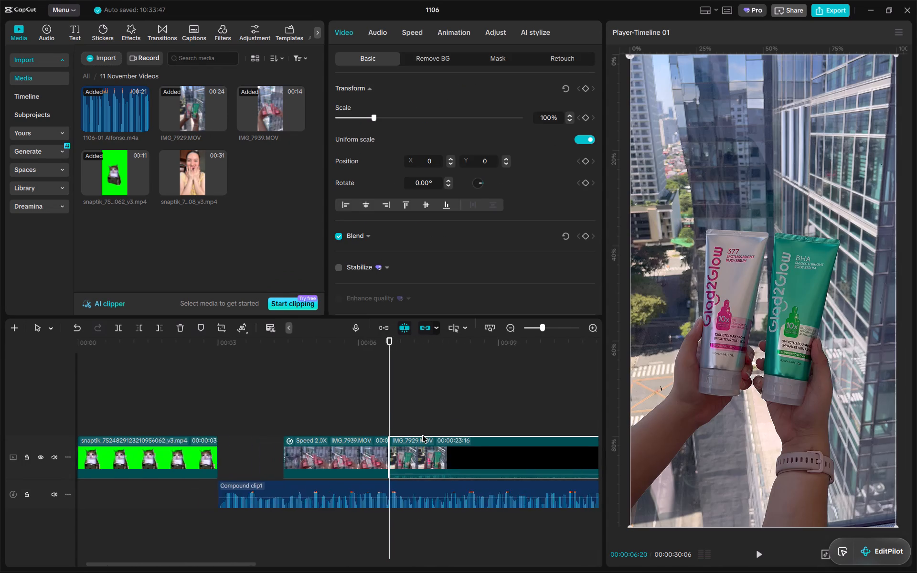
{"action": "scroll", "coordinate": [422, 435], "scroll_direction": "down", "scroll_amount": 20, "text": "alt"}
{"action": "scroll", "coordinate": [422, 435], "scroll_direction": "down", "scroll_amount": 1, "text": "alt"}
{"action": "left_click_drag", "start_coordinate": [406, 60], "coordinate": [405, 85]}
{"action": "left_click", "coordinate": [384, 31]}
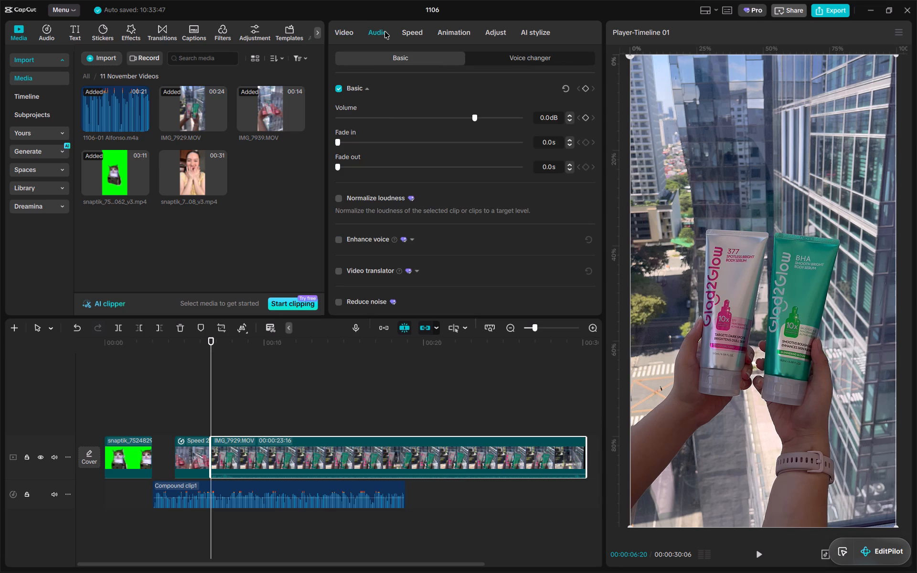
{"action": "left_click_drag", "start_coordinate": [465, 116], "coordinate": [42, 301]}
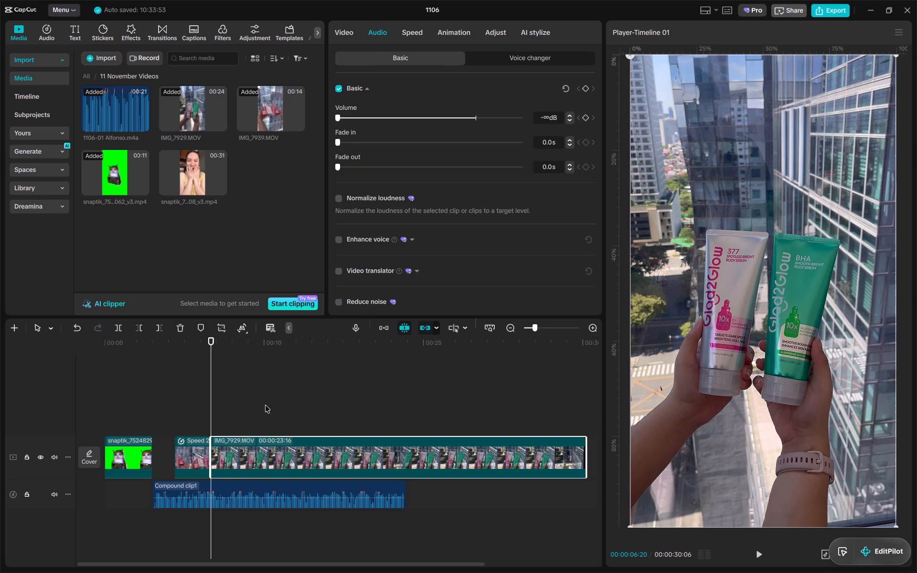
Trim the start of IMG_7929.MOV at 00:00:08:11 and move the clip back against the end of IMG_7939.MOV.
{"action": "left_click_drag", "start_coordinate": [225, 347], "coordinate": [340, 349]}
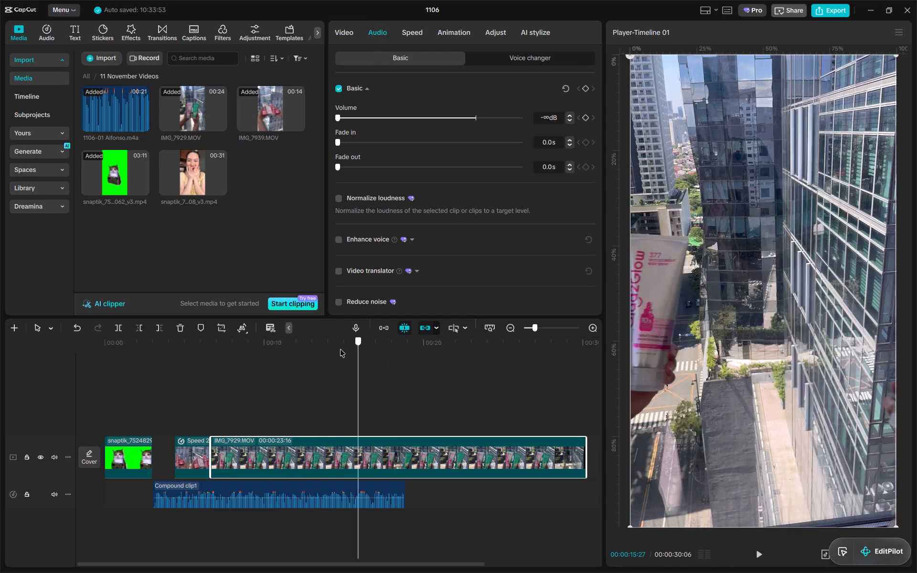
{"action": "left_click_drag", "start_coordinate": [340, 349], "coordinate": [211, 352]}
{"action": "key", "text": "space"}
{"action": "scroll", "coordinate": [269, 410], "scroll_direction": "up", "scroll_amount": 12, "text": "alt"}
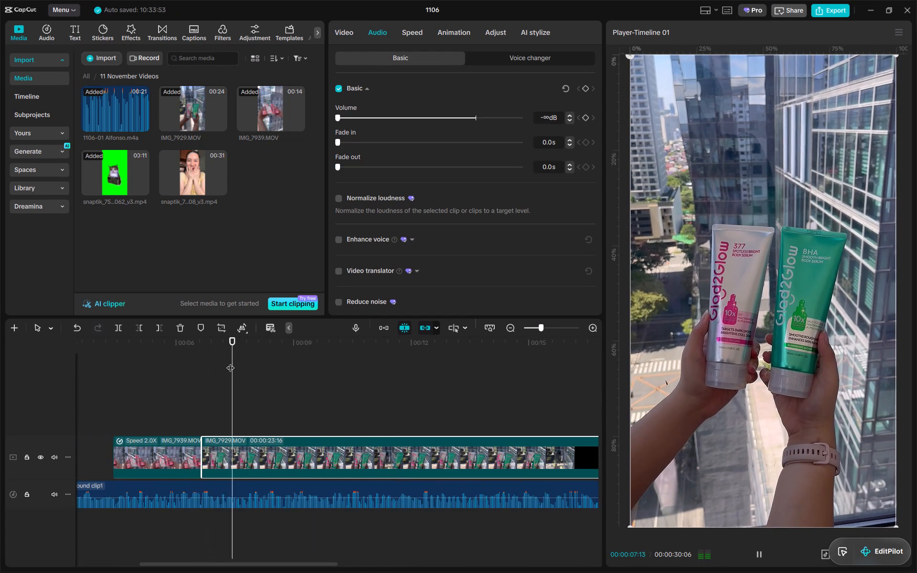
{"action": "key", "text": "space"}
{"action": "left_click_drag", "start_coordinate": [225, 350], "coordinate": [269, 347]}
{"action": "key", "text": "q"}
{"action": "left_click_drag", "start_coordinate": [308, 449], "coordinate": [251, 449]}
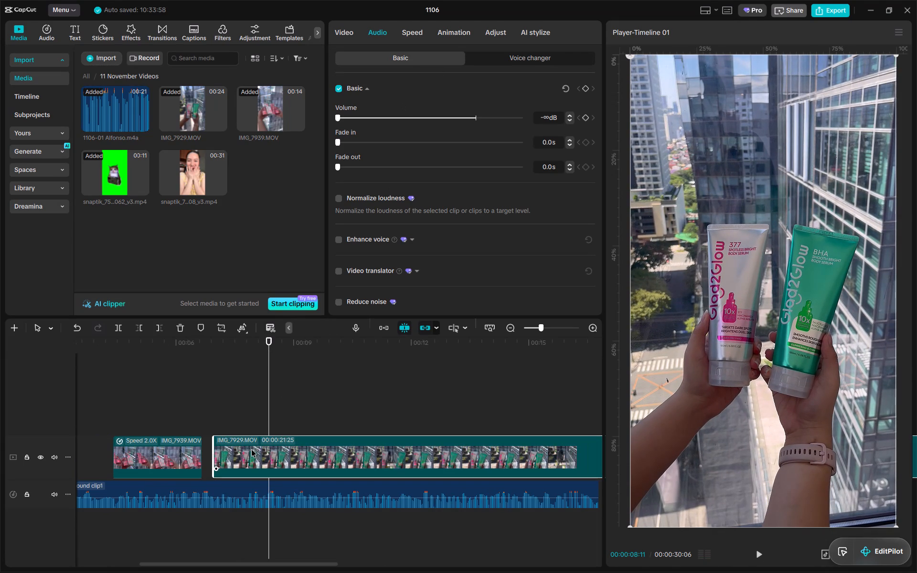
{"action": "left_click_drag", "start_coordinate": [251, 449], "coordinate": [240, 449]}
Set the speed of the IMG_7929.MOV clip to 3.00x.
{"action": "left_click", "coordinate": [409, 33]}
{"action": "left_click_drag", "start_coordinate": [573, 101], "coordinate": [487, 108]}
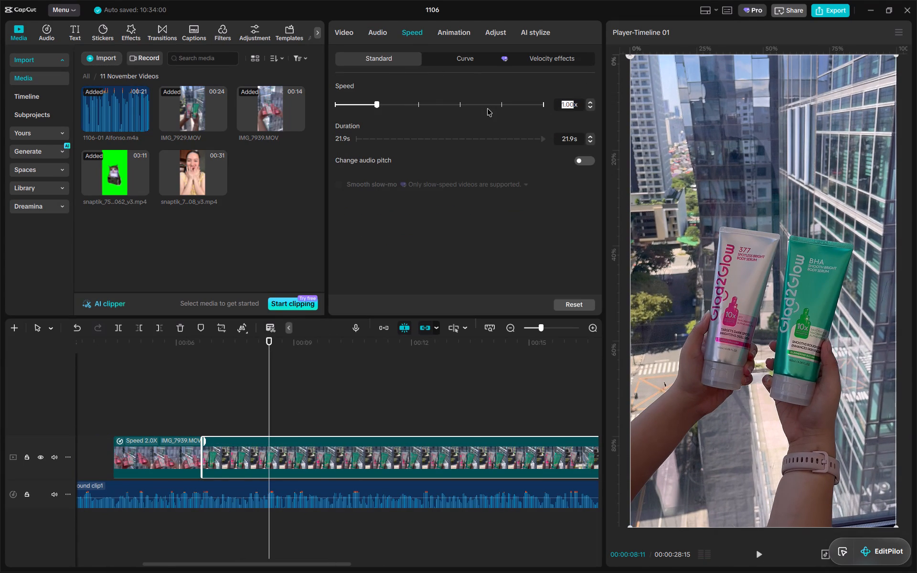
{"action": "key", "text": "3"}
{"action": "key", "text": "Return"}
{"action": "key", "text": "backslash"}
Preview IMG_7929.MOV against the voice-over and script, and trim its end at about 00:00:09:20, before the products leave the frame.
{"action": "left_click", "coordinate": [194, 350]}
{"action": "key", "text": "space"}
{"action": "scroll", "coordinate": [266, 406], "scroll_direction": "up", "scroll_amount": 9, "text": "alt"}
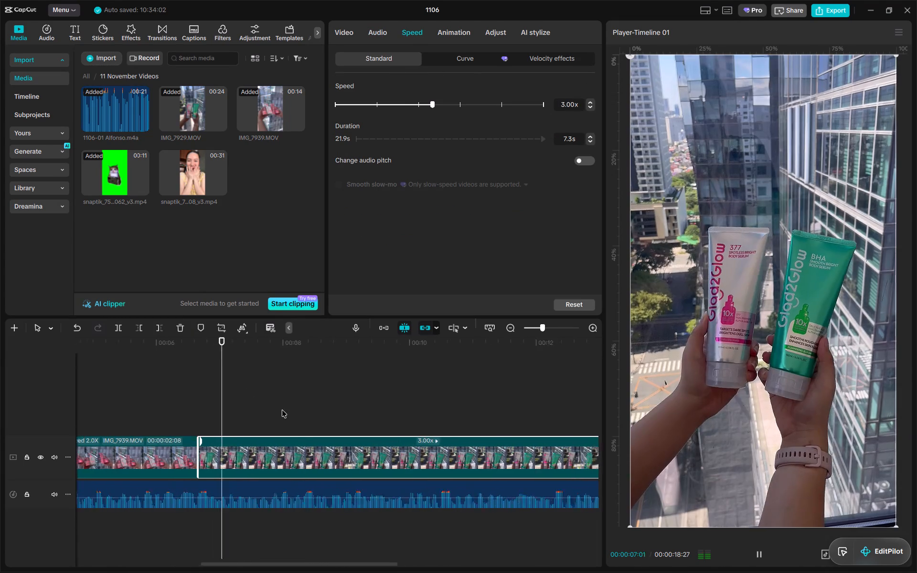
{"action": "scroll", "coordinate": [282, 410], "scroll_direction": "up", "scroll_amount": 6, "text": "alt"}
{"action": "scroll", "coordinate": [373, 454], "scroll_direction": "up", "scroll_amount": 4, "text": "alt"}
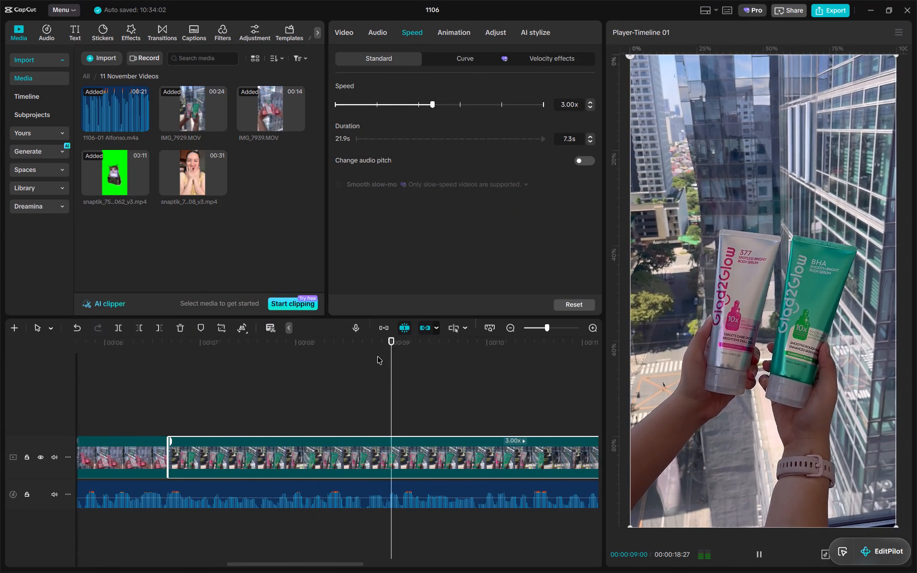
{"action": "key", "text": "space"}
{"action": "key", "text": "alt+Tab"}
{"action": "key", "text": "alt+Tab"}
{"action": "key", "text": "space"}
{"action": "left_click", "coordinate": [497, 454]}
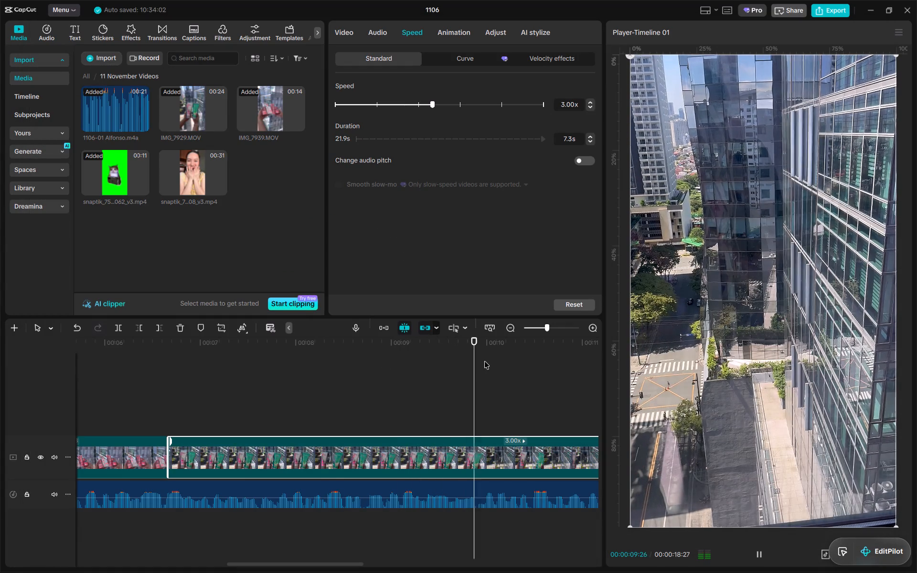
{"action": "key", "text": "space"}
{"action": "left_click", "coordinate": [468, 350]}
{"action": "triple_click", "coordinate": [577, 106]}
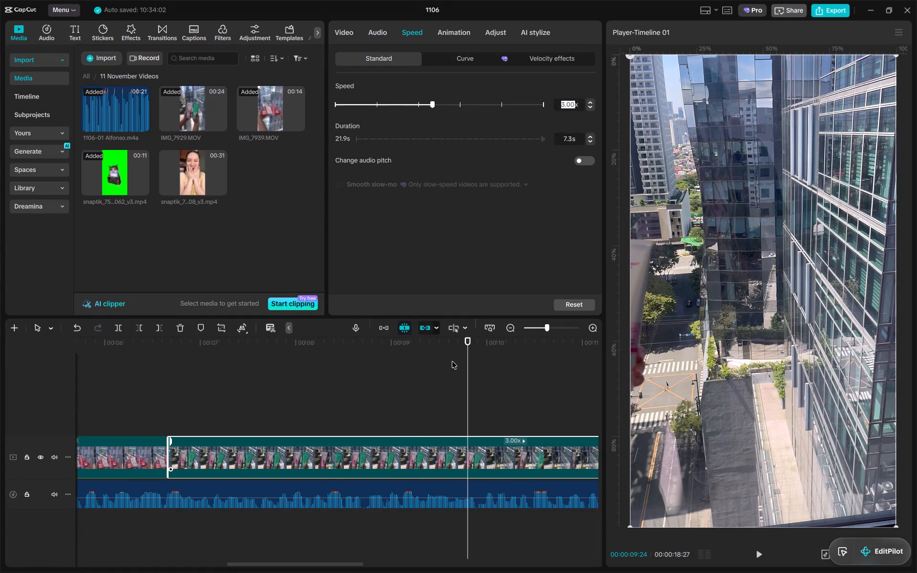
{"action": "left_click_drag", "start_coordinate": [463, 339], "coordinate": [455, 333]}
{"action": "key", "text": "w"}
Preview the end of IMG_7929.MOV and slow the clip to 2.73x so it stretches to about 00:00:09:29.
{"action": "left_click", "coordinate": [395, 343]}
{"action": "key", "text": "space"}
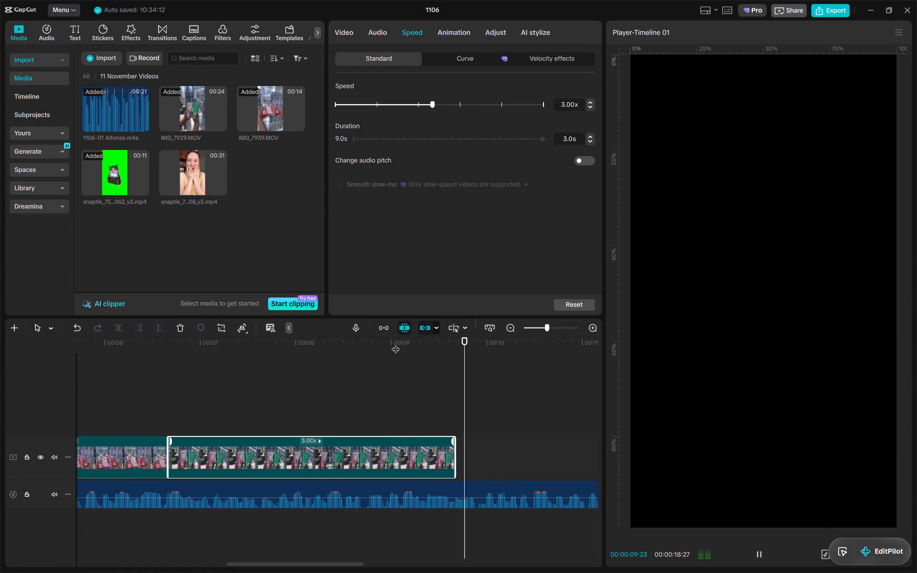
{"action": "left_click_drag", "start_coordinate": [395, 343], "coordinate": [428, 348]}
{"action": "left_click_drag", "start_coordinate": [451, 439], "coordinate": [481, 444]}
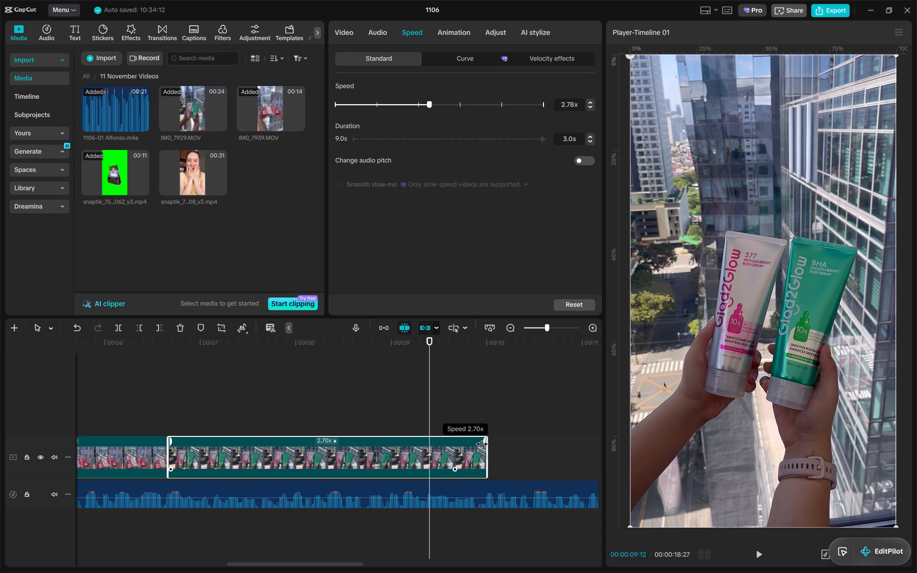
{"action": "left_click_drag", "start_coordinate": [481, 444], "coordinate": [480, 444]}
{"action": "key", "text": "space"}
{"action": "key", "text": "space"}
{"action": "left_click_drag", "start_coordinate": [457, 345], "coordinate": [480, 342]}
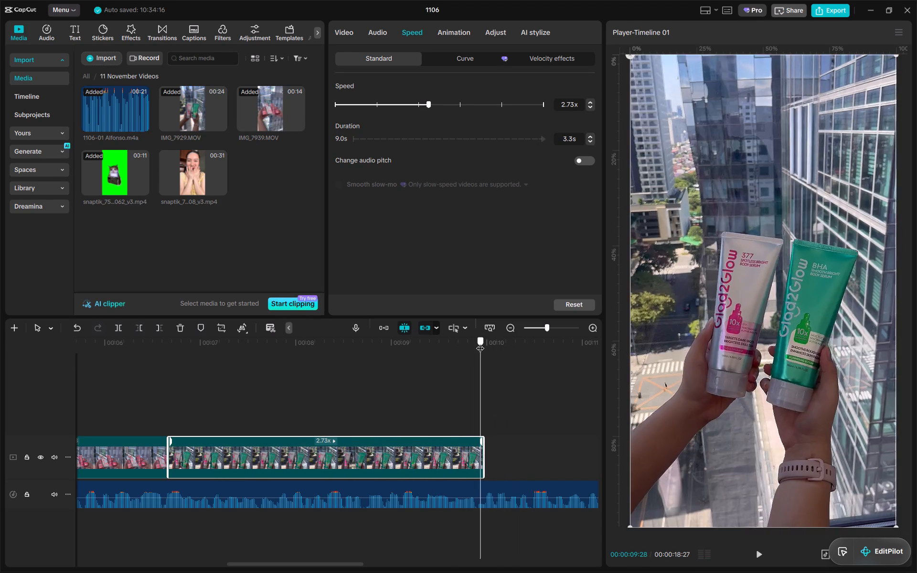
{"action": "left_click_drag", "start_coordinate": [480, 342], "coordinate": [481, 342]}
Look through the saved presets in the Others and KOL folders for material for the next scene.
{"action": "key", "text": "alt+Tab"}
{"action": "scroll", "coordinate": [542, 389], "scroll_direction": "left", "scroll_amount": 4}
{"action": "key", "text": "alt+Tab"}
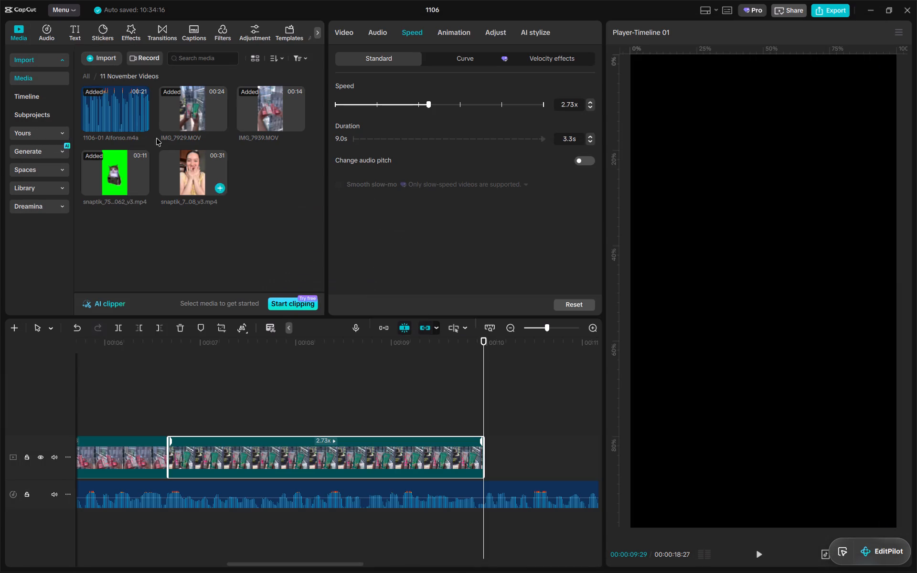
{"action": "left_click", "coordinate": [46, 182]}
{"action": "left_click", "coordinate": [52, 73]}
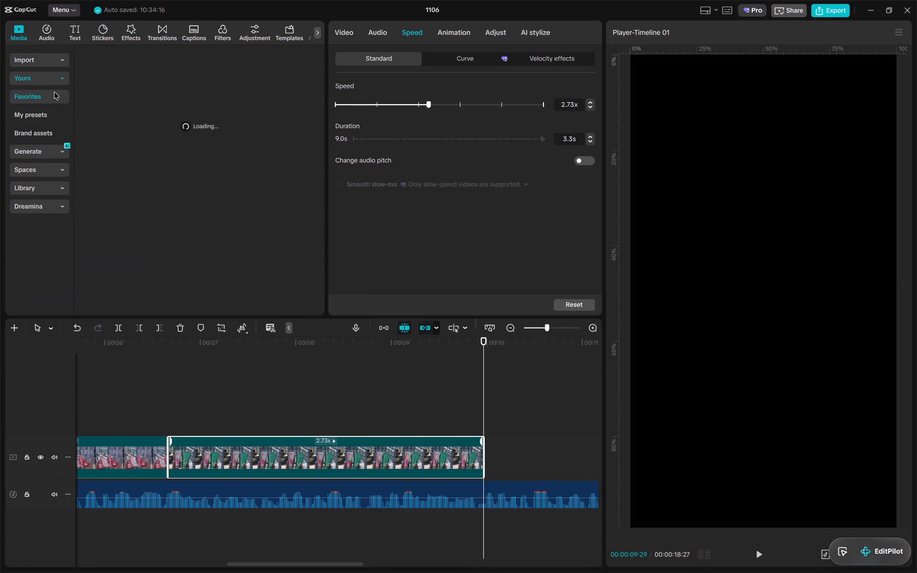
{"action": "left_click", "coordinate": [53, 117]}
{"action": "double_click", "coordinate": [115, 177]}
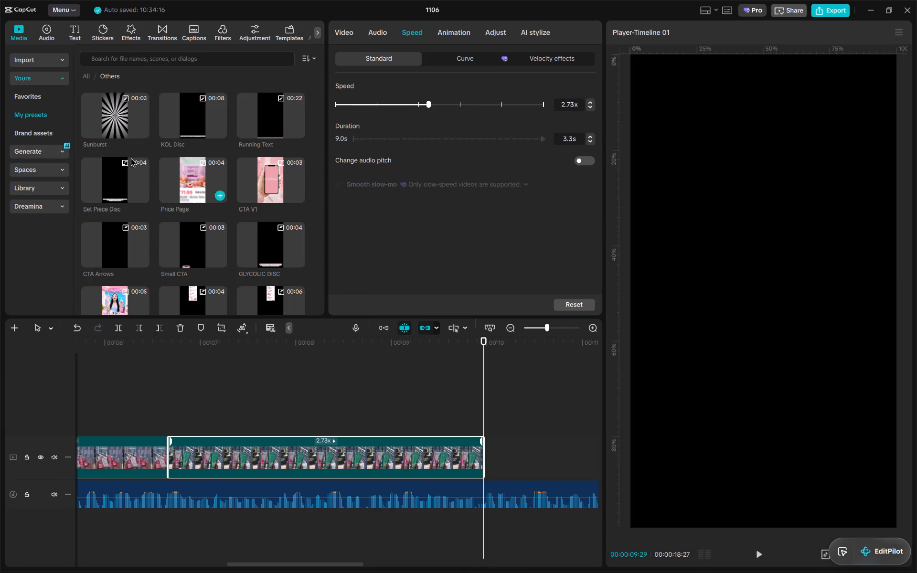
{"action": "left_click", "coordinate": [88, 77]}
{"action": "double_click", "coordinate": [274, 122]}
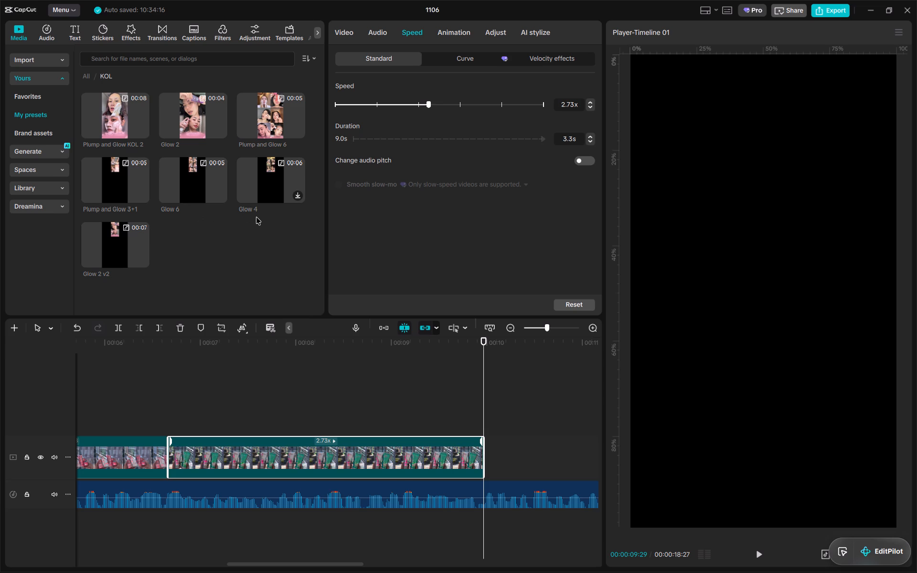
{"action": "left_click", "coordinate": [84, 75]}
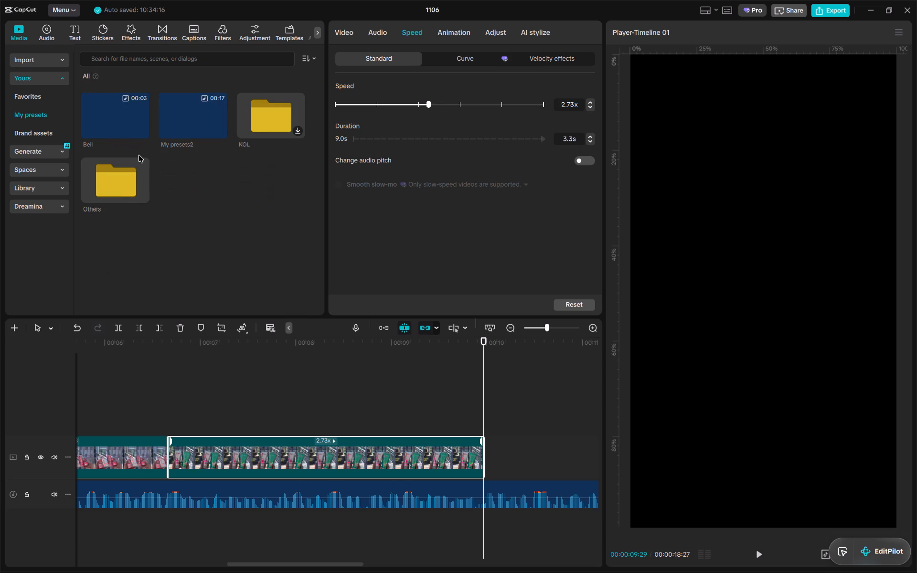
{"action": "left_click", "coordinate": [139, 155]}
{"action": "double_click", "coordinate": [133, 165]}
{"action": "scroll", "coordinate": [250, 234], "scroll_direction": "down", "scroll_amount": 8}
{"action": "scroll", "coordinate": [248, 231], "scroll_direction": "up", "scroll_amount": 5}
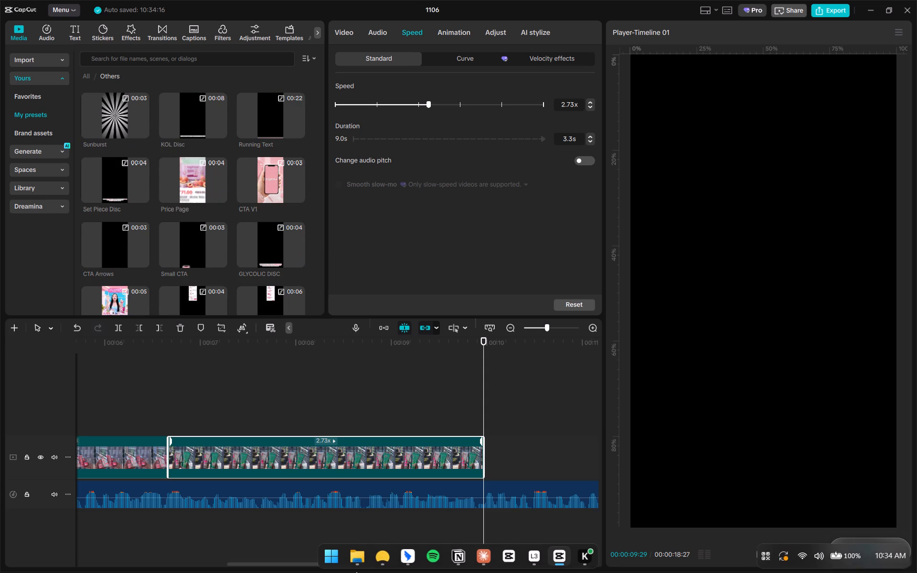
Consult scenes 4 and 5 in the detail script and insert the Plump and Glow 6 KOL preset directly after IMG_7929.MOV.
{"action": "left_click", "coordinate": [382, 562]}
{"action": "left_click", "coordinate": [447, 354]}
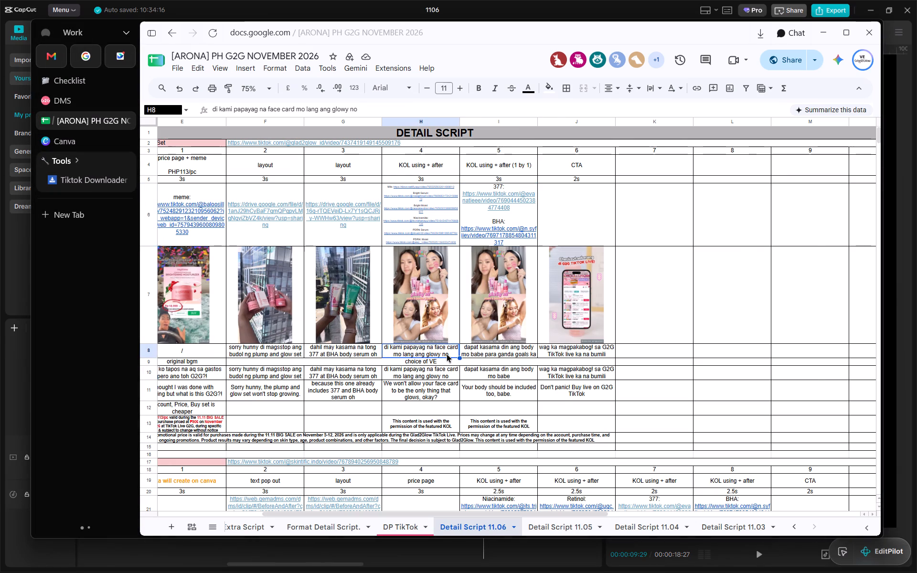
{"action": "scroll", "coordinate": [447, 354], "scroll_direction": "right", "scroll_amount": 8}
{"action": "scroll", "coordinate": [447, 354], "scroll_direction": "up", "scroll_amount": 1}
{"action": "scroll", "coordinate": [602, 350], "scroll_direction": "left", "scroll_amount": 1}
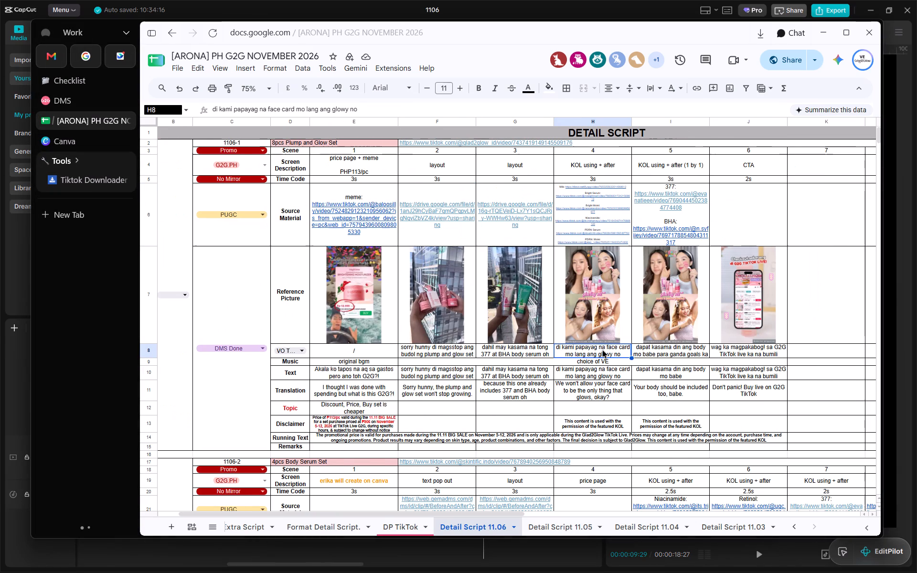
{"action": "left_click", "coordinate": [687, 380]}
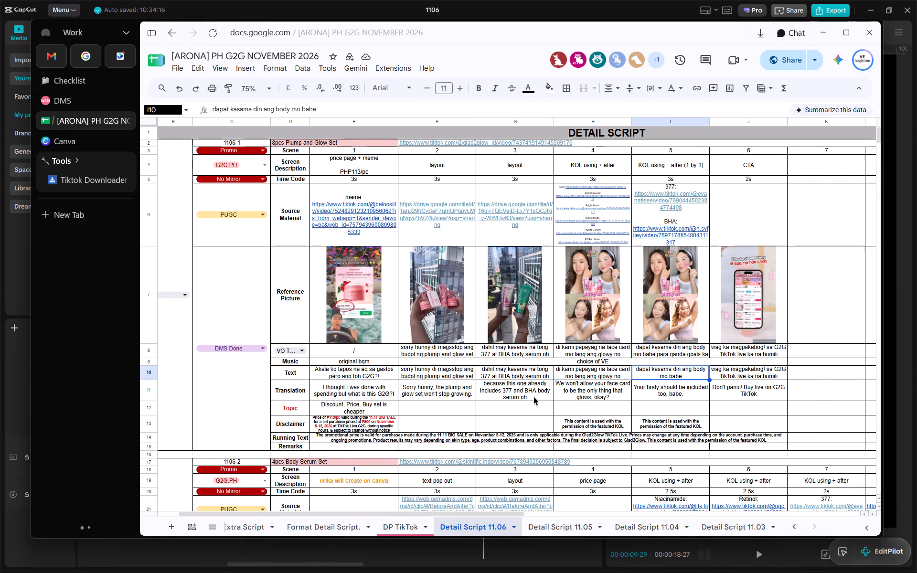
{"action": "left_click", "coordinate": [533, 397]}
{"action": "left_click", "coordinate": [555, 565]}
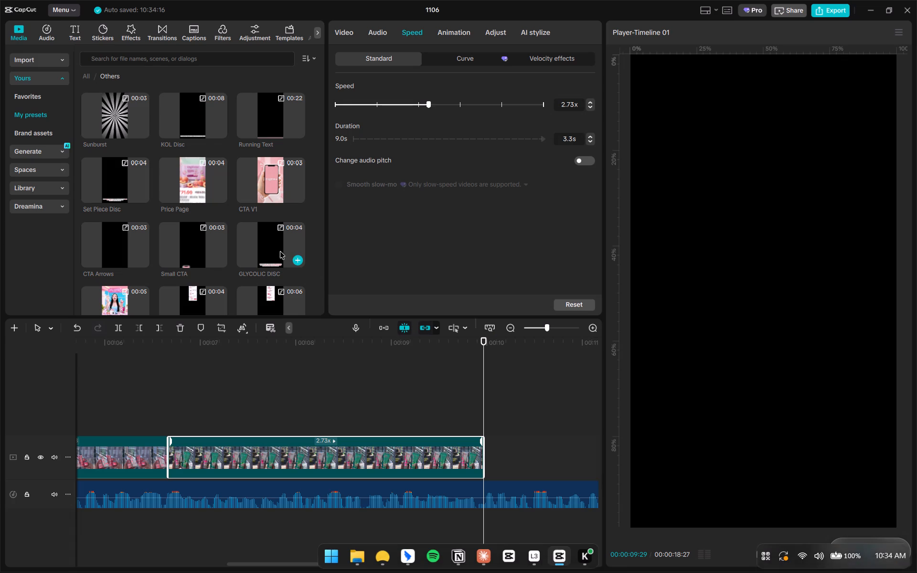
{"action": "left_click", "coordinate": [86, 80]}
{"action": "double_click", "coordinate": [110, 174]}
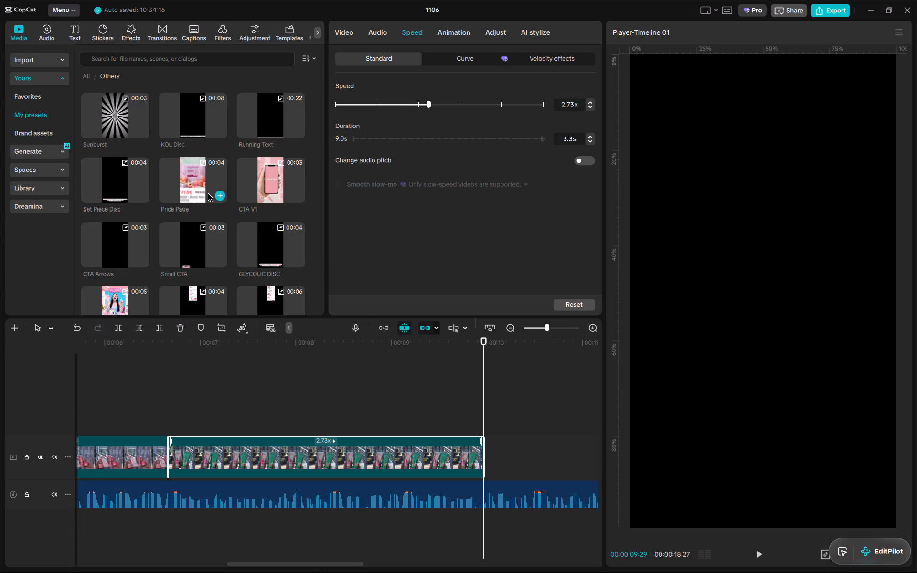
{"action": "left_click", "coordinate": [86, 78]}
{"action": "double_click", "coordinate": [289, 116]}
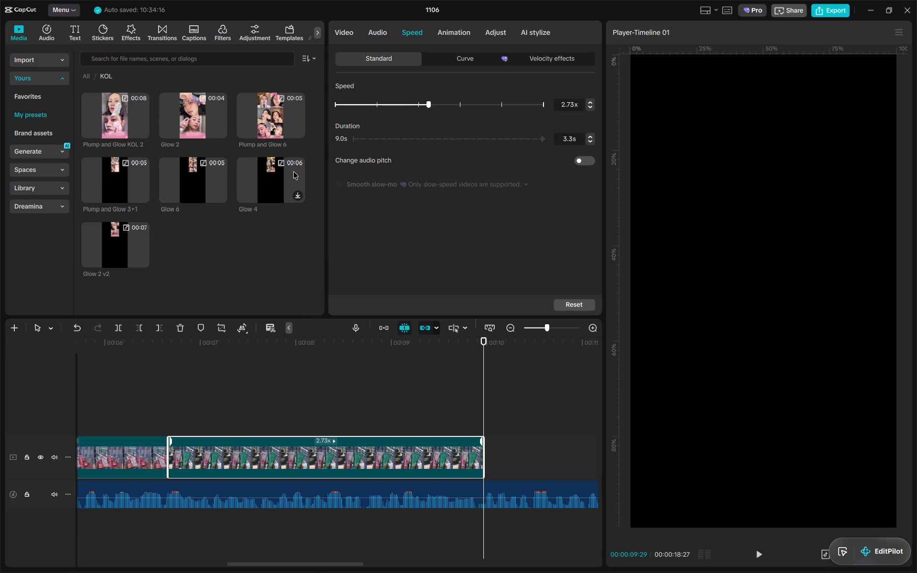
{"action": "left_click_drag", "start_coordinate": [271, 118], "coordinate": [487, 456]}
Trim the start of the Plump and Glow 6 clip at 00:00:11:27 and move it back against IMG_7929.MOV.
{"action": "scroll", "coordinate": [409, 389], "scroll_direction": "down", "scroll_amount": 10, "text": "alt"}
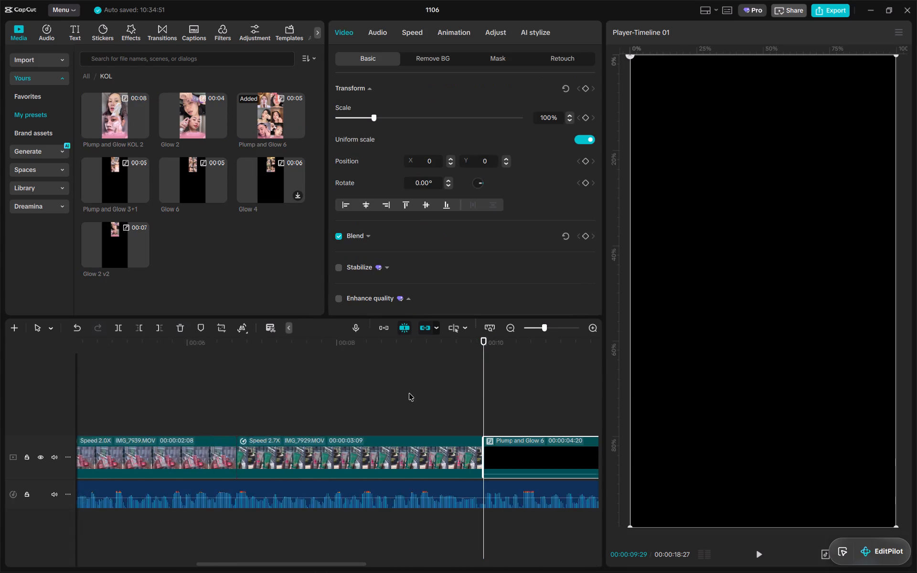
{"action": "scroll", "coordinate": [409, 393], "scroll_direction": "down", "scroll_amount": 20, "text": "alt"}
{"action": "scroll", "coordinate": [409, 393], "scroll_direction": "down", "scroll_amount": 1, "text": "alt"}
{"action": "scroll", "coordinate": [456, 401], "scroll_direction": "down", "scroll_amount": 5, "text": "alt"}
{"action": "key", "text": "alt+Tab"}
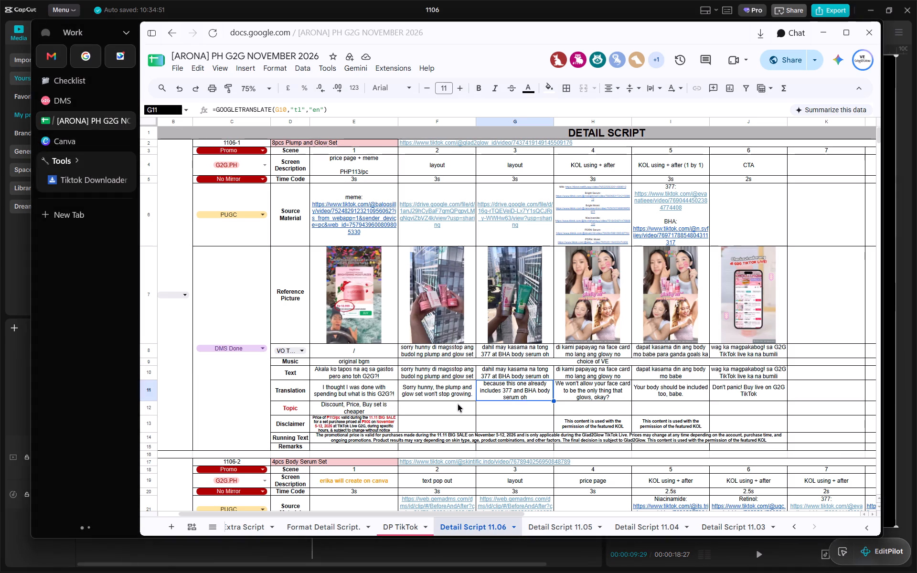
{"action": "key", "text": "alt+Tab"}
{"action": "scroll", "coordinate": [421, 434], "scroll_direction": "up", "scroll_amount": 19, "text": "alt"}
{"action": "right_click", "coordinate": [402, 443]}
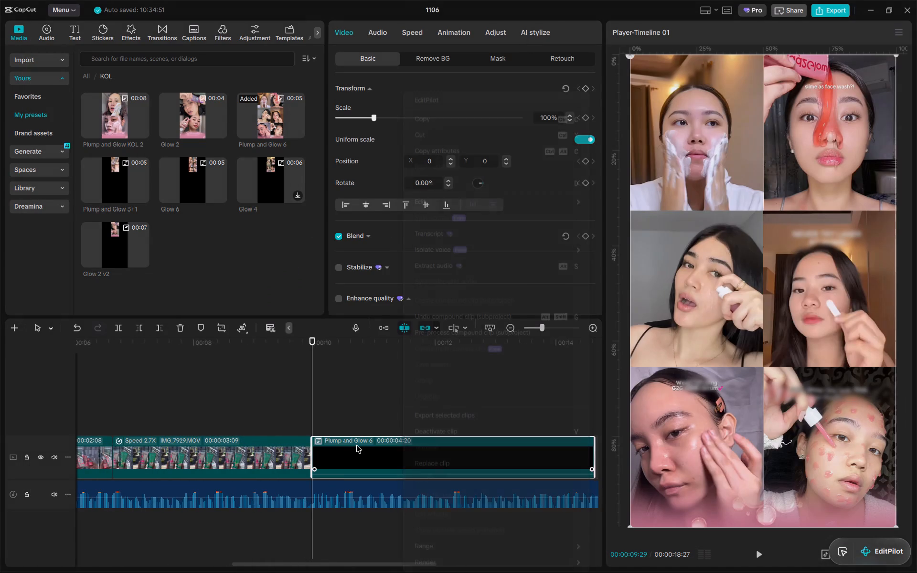
{"action": "left_click", "coordinate": [355, 445]}
{"action": "left_click_drag", "start_coordinate": [312, 344], "coordinate": [391, 346]}
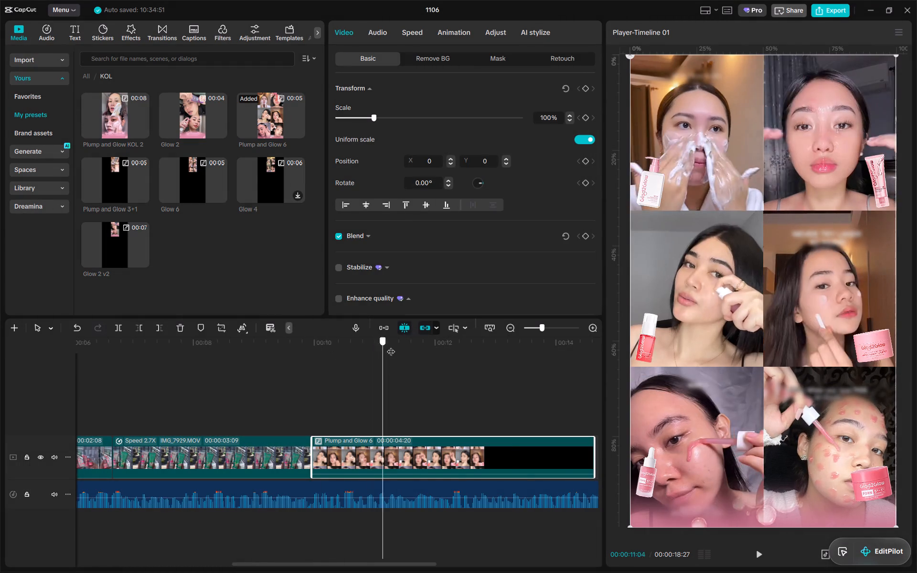
{"action": "left_click_drag", "start_coordinate": [391, 346], "coordinate": [432, 353]}
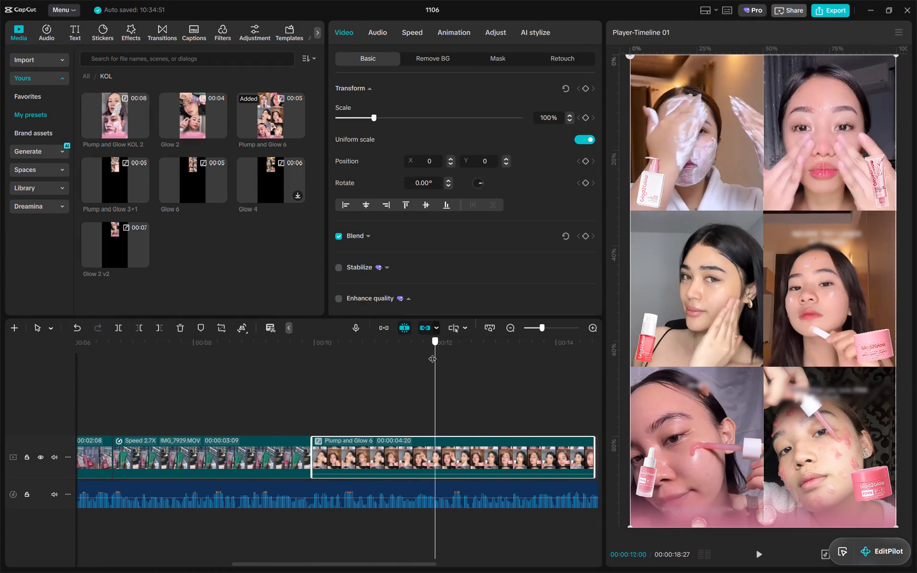
{"action": "left_click_drag", "start_coordinate": [432, 353], "coordinate": [430, 353]}
{"action": "key", "text": "q"}
{"action": "left_click_drag", "start_coordinate": [482, 437], "coordinate": [363, 439]}
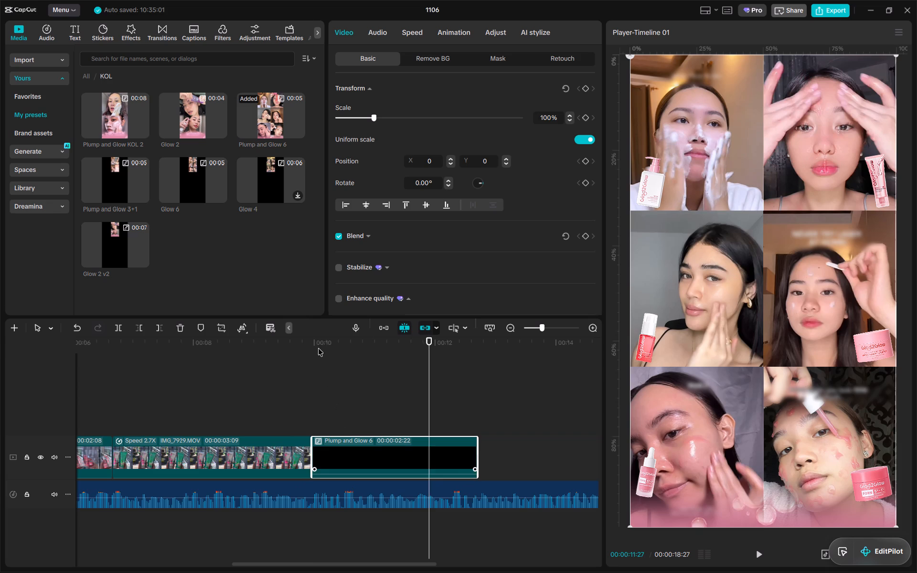
Preview the Plump and Glow 6 clip against the voice-over and check its timing with the detail script.
{"action": "left_click", "coordinate": [314, 343]}
{"action": "key", "text": "space"}
{"action": "scroll", "coordinate": [383, 414], "scroll_direction": "up", "scroll_amount": 9, "text": "alt"}
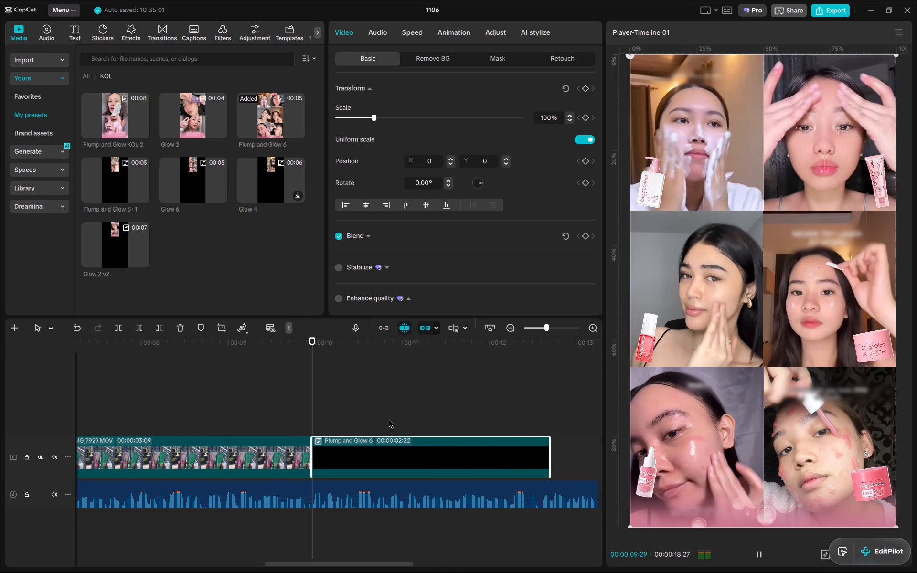
{"action": "scroll", "coordinate": [437, 446], "scroll_direction": "up", "scroll_amount": 4, "text": "alt"}
{"action": "key", "text": "space"}
{"action": "left_click_drag", "start_coordinate": [331, 346], "coordinate": [315, 346]}
{"action": "key", "text": "space"}
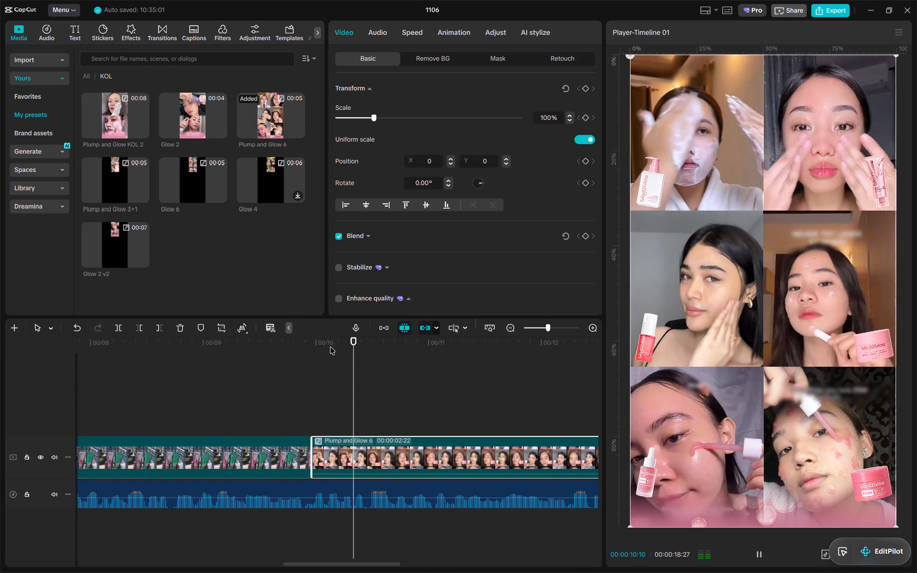
{"action": "scroll", "coordinate": [400, 390], "scroll_direction": "left", "scroll_amount": 4}
{"action": "key", "text": "space"}
{"action": "left_click_drag", "start_coordinate": [258, 349], "coordinate": [192, 357]}
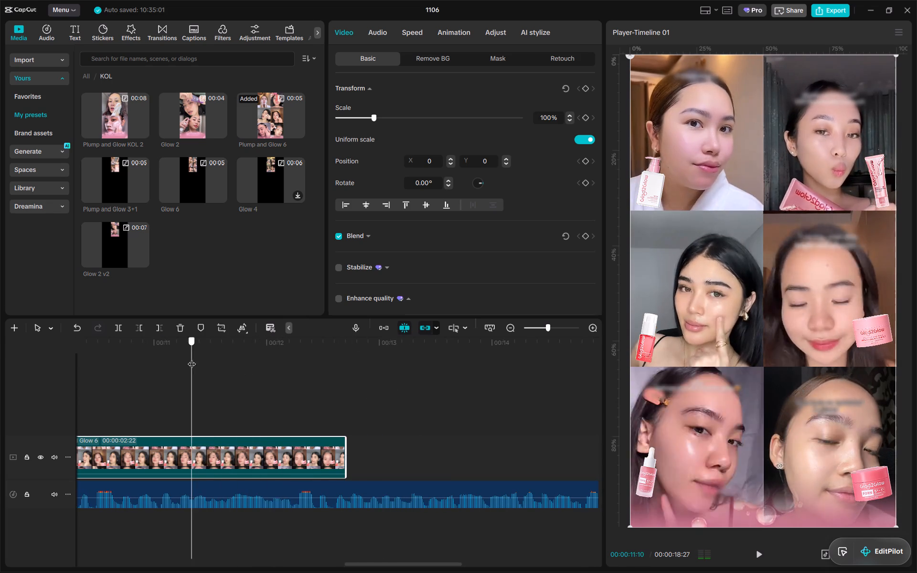
{"action": "key", "text": "alt+Tab"}
{"action": "key", "text": "alt+Tab"}
{"action": "scroll", "coordinate": [242, 380], "scroll_direction": "right", "scroll_amount": 4}
Extend the start of the Plump and Glow 6 clip to a 00:00:04:01 duration and place it back against IMG_7929.MOV.
{"action": "left_click_drag", "start_coordinate": [325, 452], "coordinate": [513, 457]}
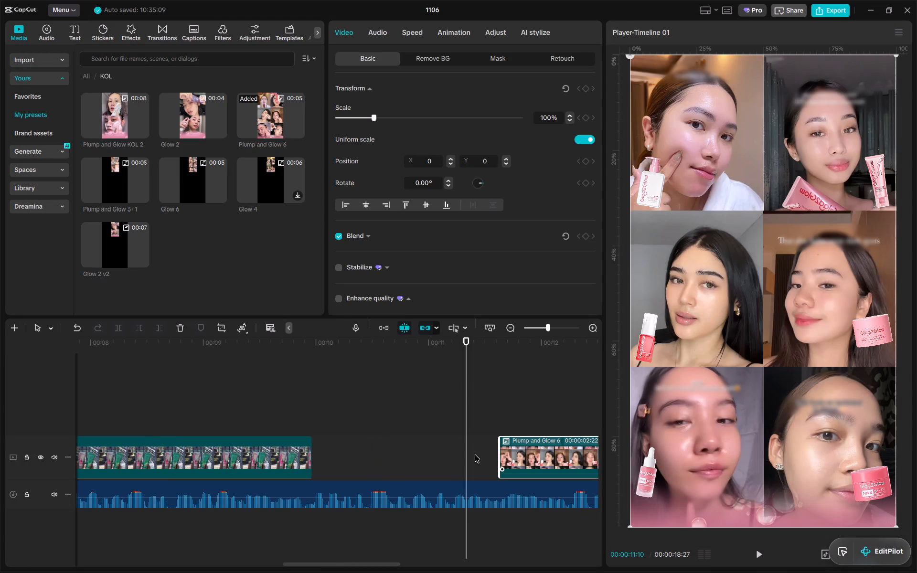
{"action": "left_click_drag", "start_coordinate": [499, 450], "coordinate": [354, 449]}
{"action": "left_click_drag", "start_coordinate": [409, 453], "coordinate": [364, 452]}
{"action": "left_click_drag", "start_coordinate": [337, 423], "coordinate": [344, 446]}
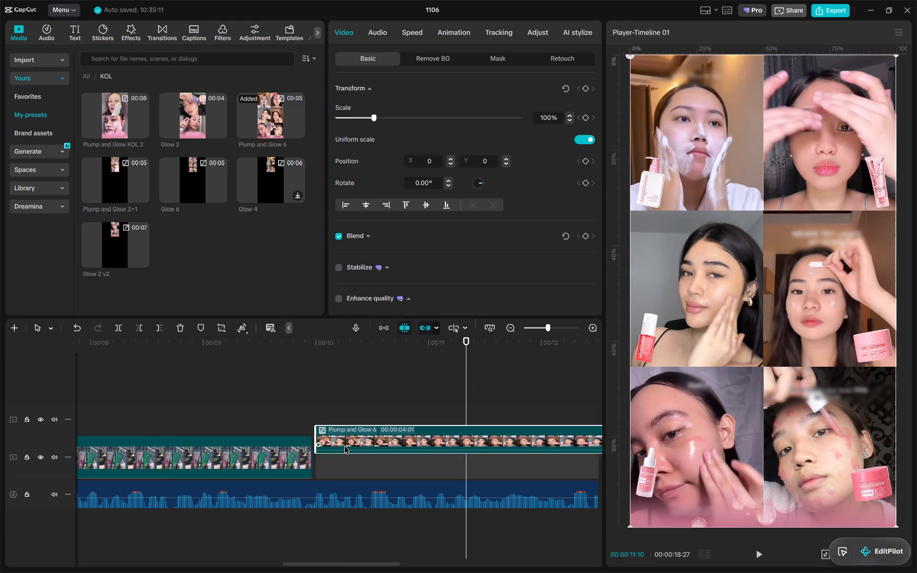
{"action": "left_click_drag", "start_coordinate": [344, 446], "coordinate": [341, 465]}
Preview the extended Plump and Glow 6 clip, trim its start at 00:00:10:16 and close the gap to IMG_7929.MOV.
{"action": "left_click", "coordinate": [312, 349]}
{"action": "key", "text": "space"}
{"action": "scroll", "coordinate": [423, 394], "scroll_direction": "left", "scroll_amount": 6}
{"action": "scroll", "coordinate": [425, 420], "scroll_direction": "down", "scroll_amount": 4, "text": "alt"}
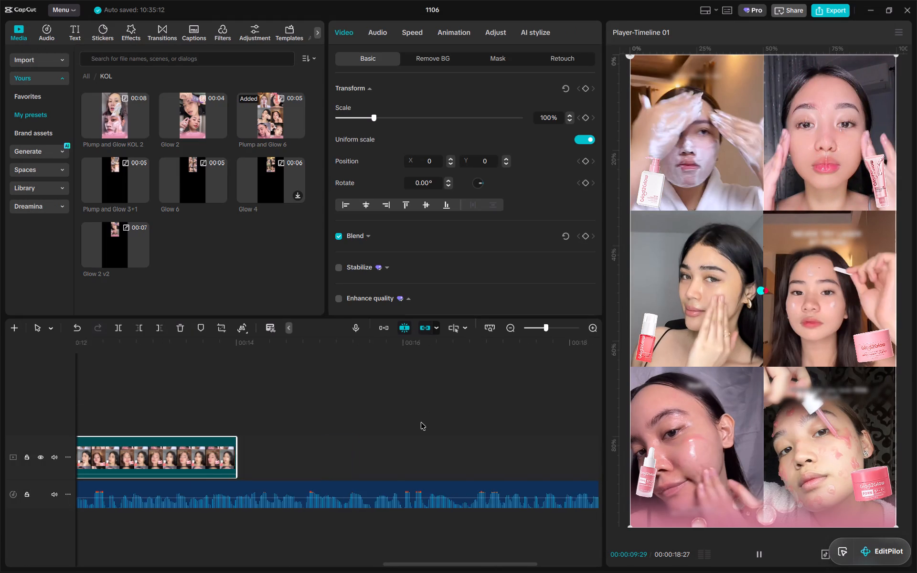
{"action": "scroll", "coordinate": [421, 422], "scroll_direction": "right", "scroll_amount": 6}
{"action": "scroll", "coordinate": [421, 422], "scroll_direction": "left", "scroll_amount": 3}
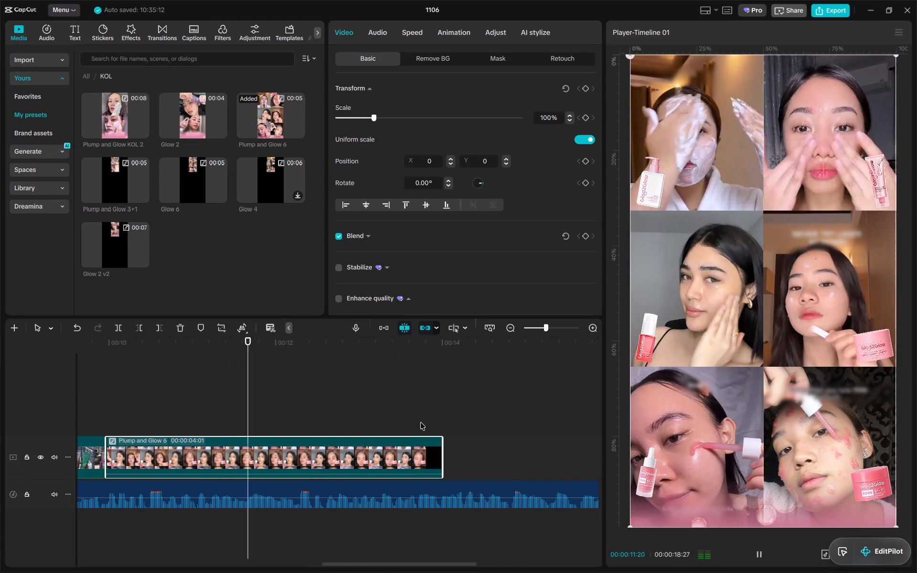
{"action": "key", "text": "space"}
{"action": "left_click", "coordinate": [150, 350]}
{"action": "key", "text": "q"}
{"action": "left_click_drag", "start_coordinate": [185, 459], "coordinate": [139, 460]}
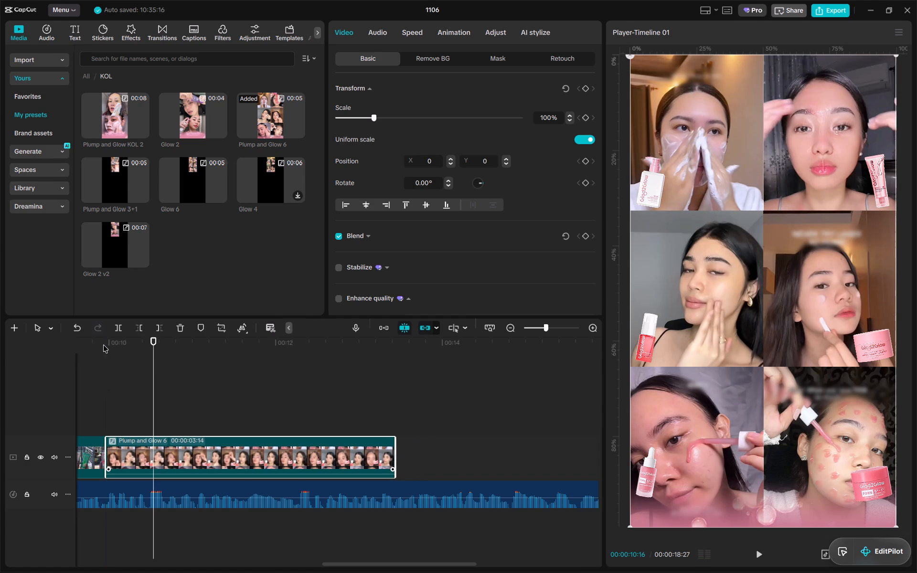
Preview the Plump and Glow 6 clip with the voice-over and trim its end at 00:00:12:09.
{"action": "left_click", "coordinate": [108, 343]}
{"action": "key", "text": "space"}
{"action": "scroll", "coordinate": [264, 398], "scroll_direction": "up", "scroll_amount": 2, "text": "alt"}
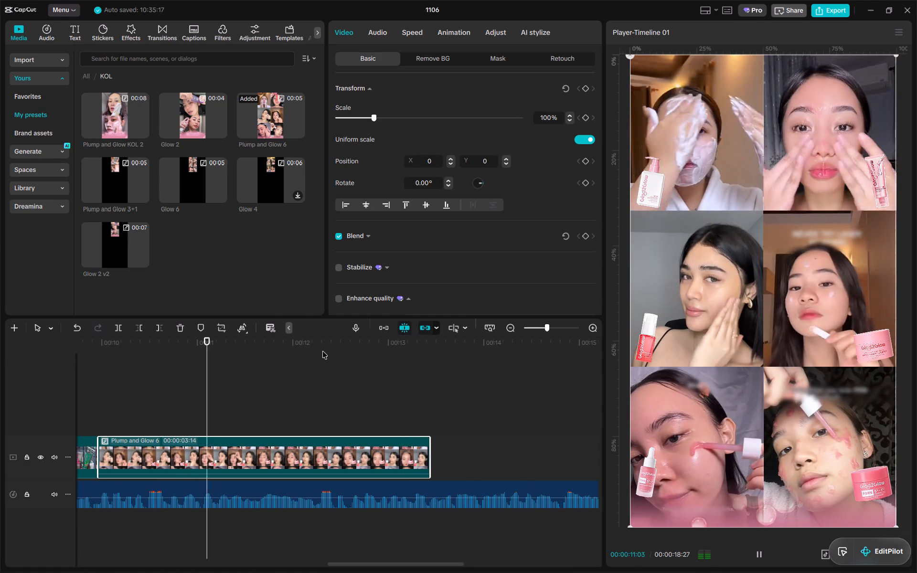
{"action": "key", "text": "space"}
{"action": "left_click_drag", "start_coordinate": [309, 350], "coordinate": [323, 348]}
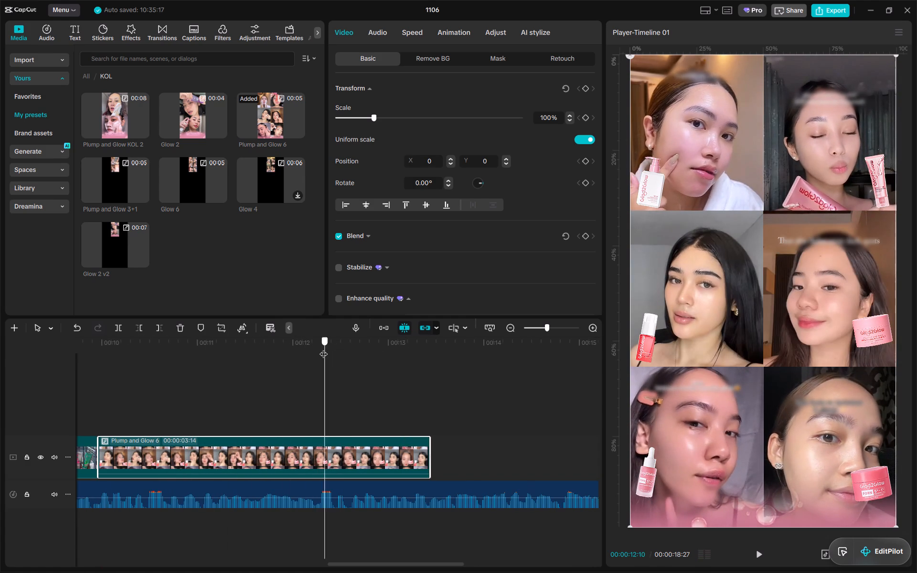
{"action": "left_click_drag", "start_coordinate": [323, 348], "coordinate": [320, 348]}
{"action": "left_click", "coordinate": [320, 348]}
{"action": "key", "text": "w"}
Show the project's imported media and check the Downloads folder for the KOL source footage.
{"action": "left_click", "coordinate": [35, 64]}
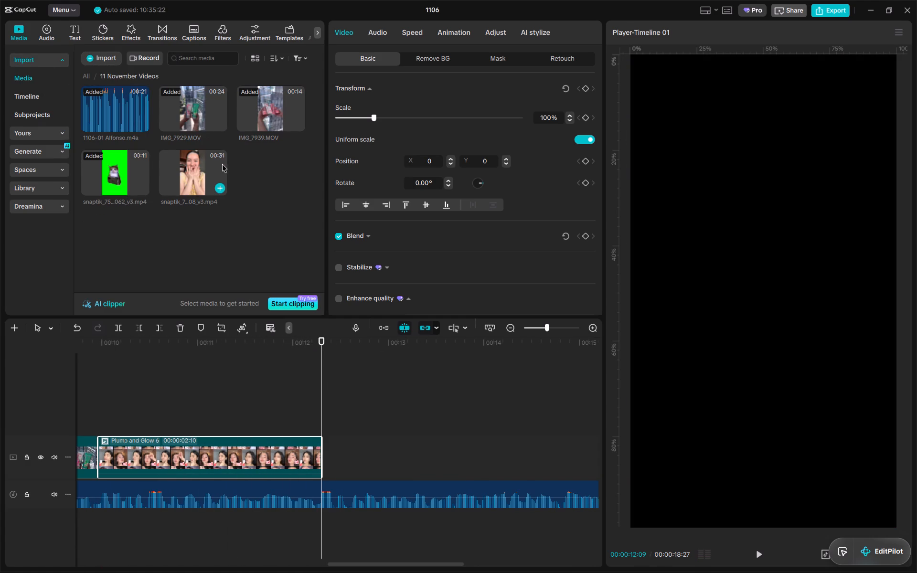
{"action": "left_click", "coordinate": [357, 556]}
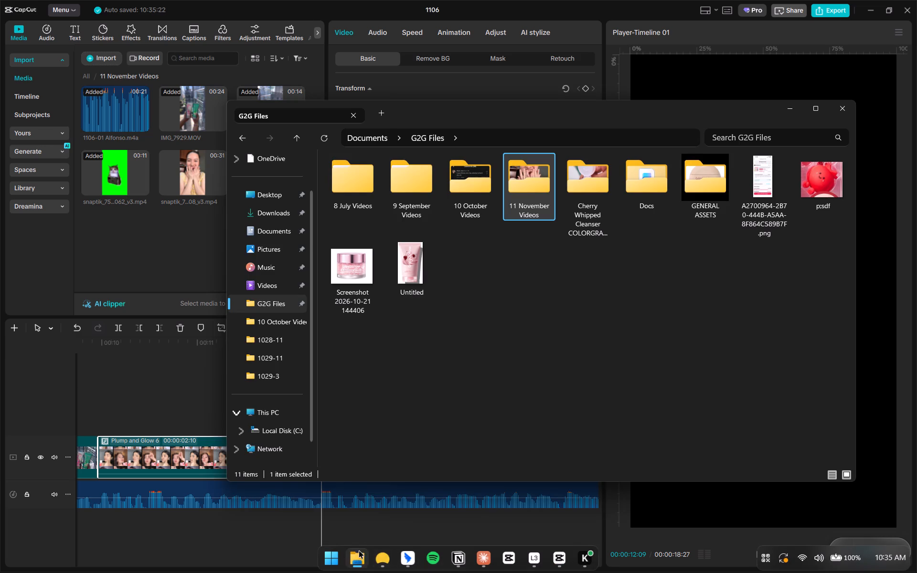
{"action": "left_click", "coordinate": [277, 218]}
{"action": "left_click", "coordinate": [277, 218]}
{"action": "double_click", "coordinate": [277, 218]}
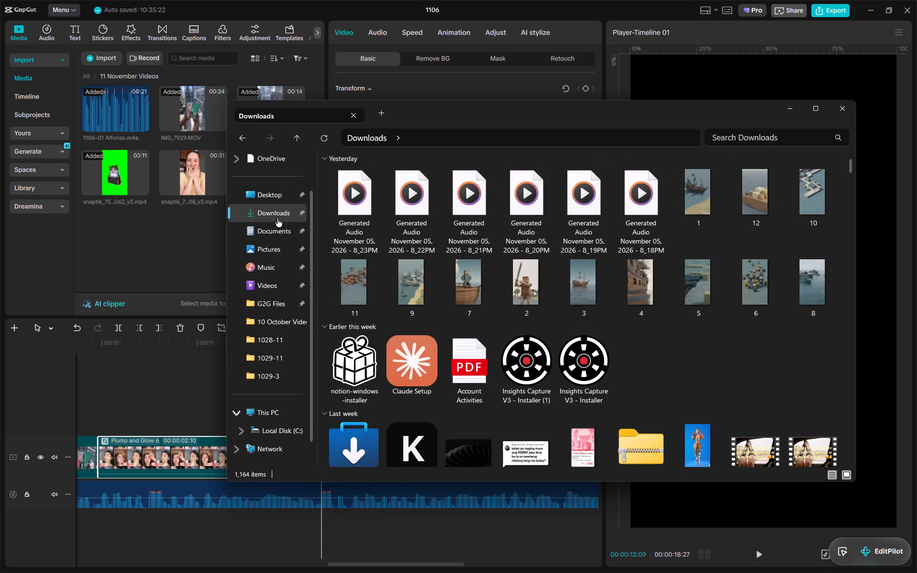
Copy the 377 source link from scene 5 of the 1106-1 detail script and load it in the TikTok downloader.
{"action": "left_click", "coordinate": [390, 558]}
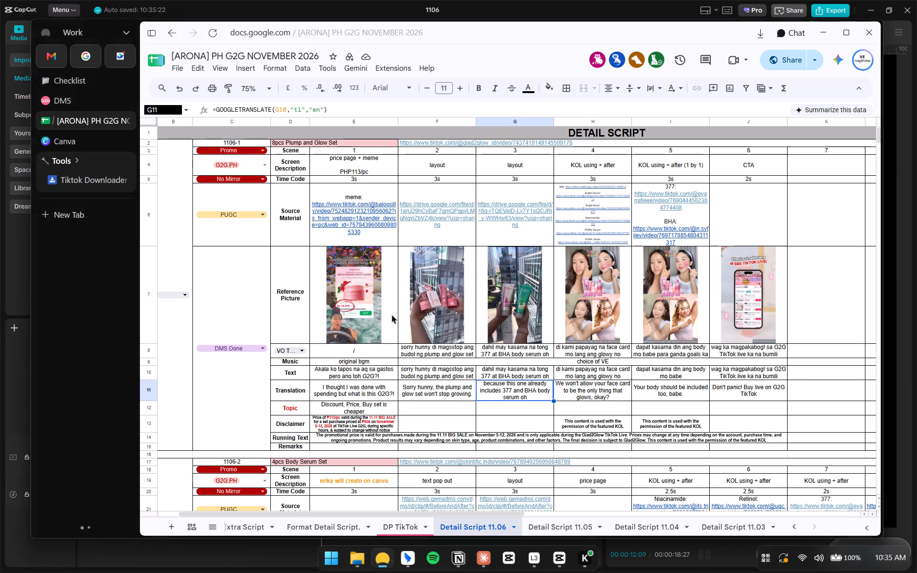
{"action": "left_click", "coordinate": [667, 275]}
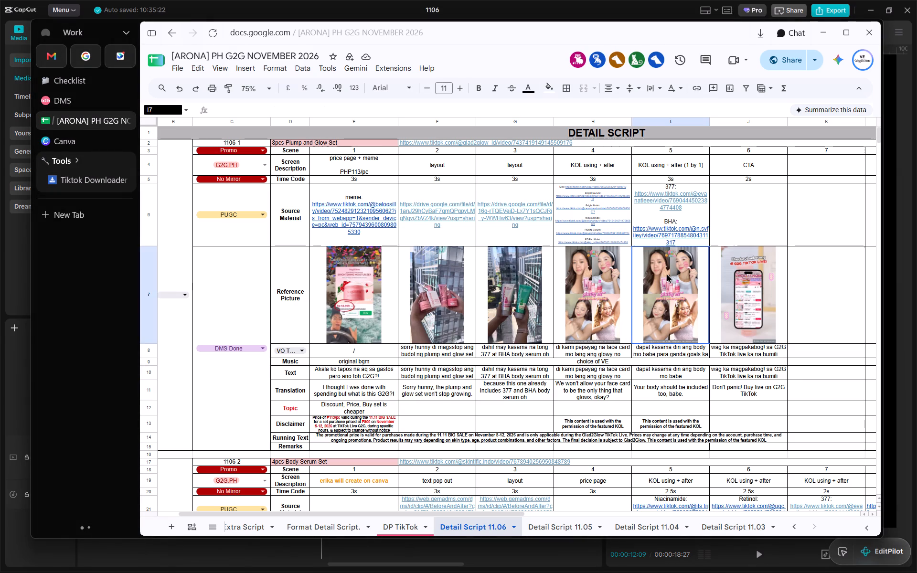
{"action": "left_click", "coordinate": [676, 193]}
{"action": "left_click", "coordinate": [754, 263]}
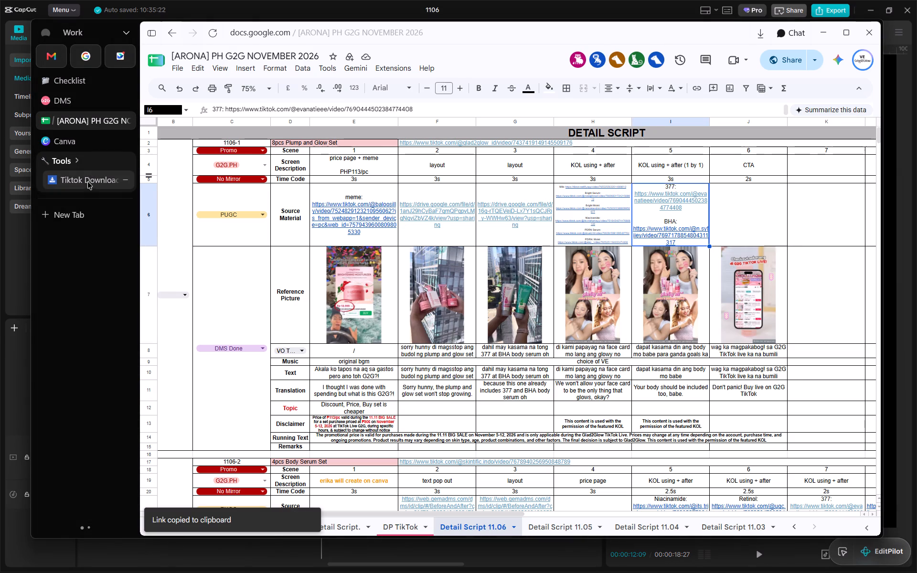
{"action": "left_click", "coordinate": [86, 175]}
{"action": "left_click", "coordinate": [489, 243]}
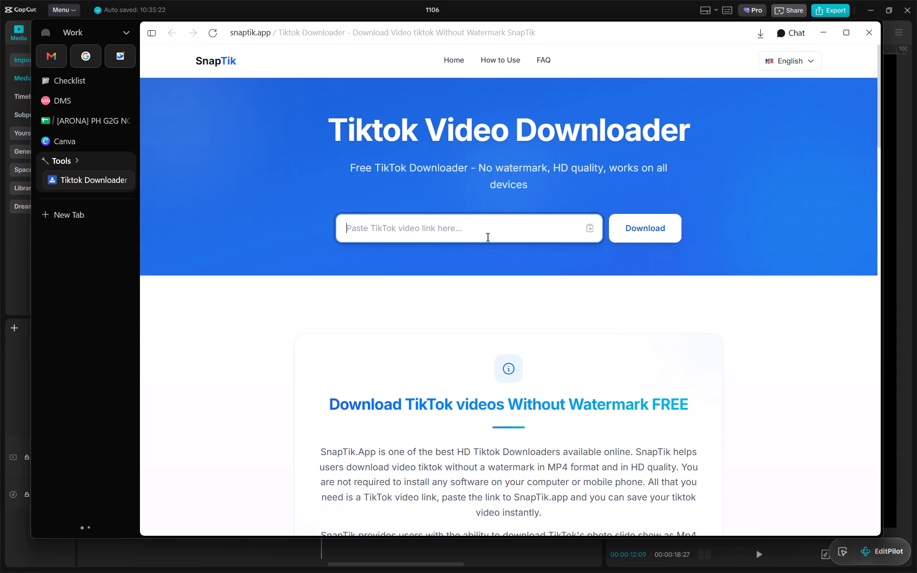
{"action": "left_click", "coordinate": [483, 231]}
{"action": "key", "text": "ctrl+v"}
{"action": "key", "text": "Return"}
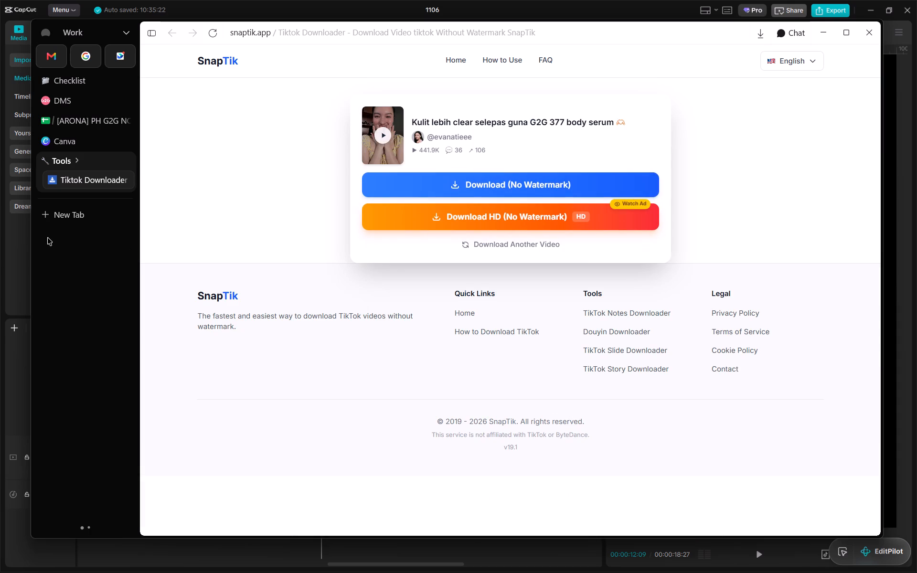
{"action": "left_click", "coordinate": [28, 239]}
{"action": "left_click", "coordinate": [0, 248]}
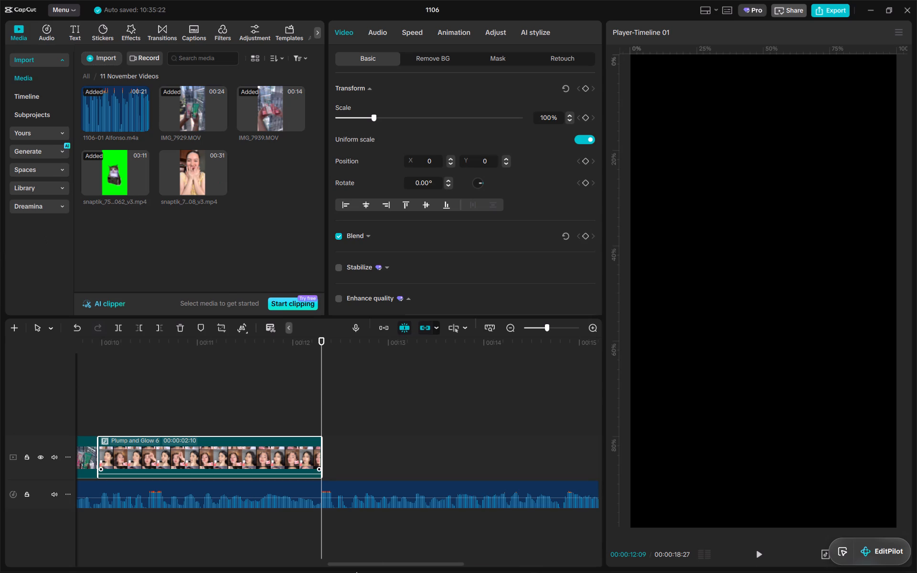
Download the scene 5 BHA source video from its detail script link without watermark and import it into the CapCut project.
{"action": "left_click", "coordinate": [384, 557]}
{"action": "left_click", "coordinate": [80, 93]}
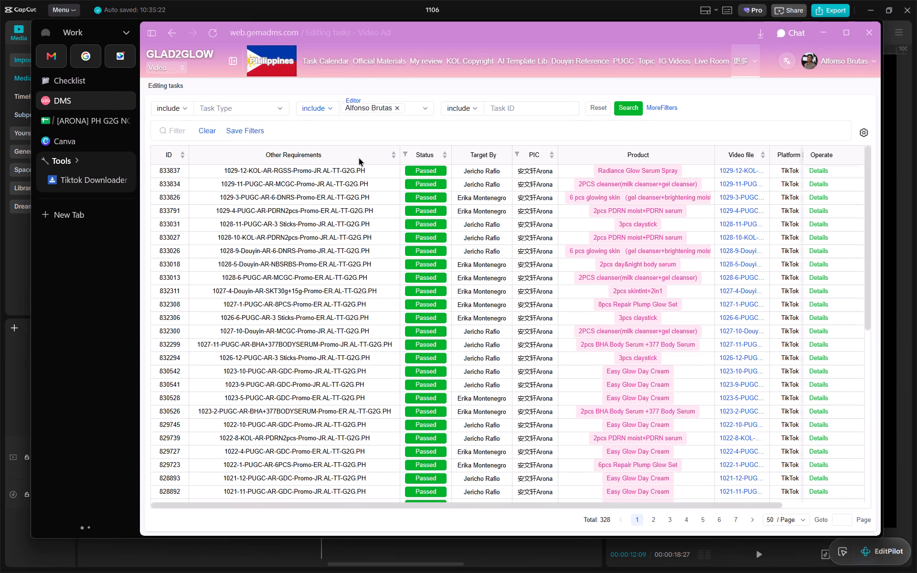
{"action": "left_click", "coordinate": [62, 121]}
{"action": "left_click", "coordinate": [657, 236]}
{"action": "left_click", "coordinate": [754, 293]}
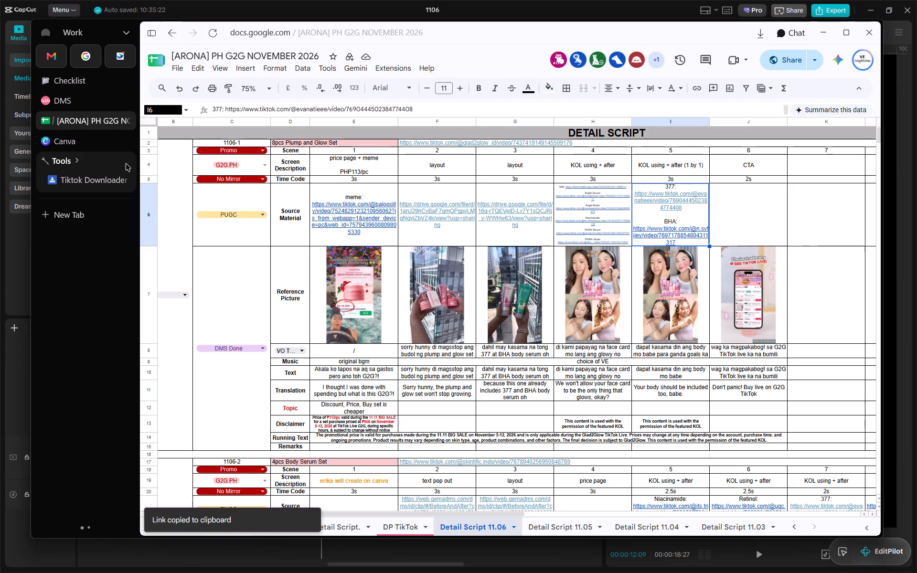
{"action": "left_click", "coordinate": [89, 186]}
{"action": "left_click", "coordinate": [472, 239]}
{"action": "left_click", "coordinate": [454, 220]}
{"action": "key", "text": "ctrl+v"}
{"action": "key", "text": "Return"}
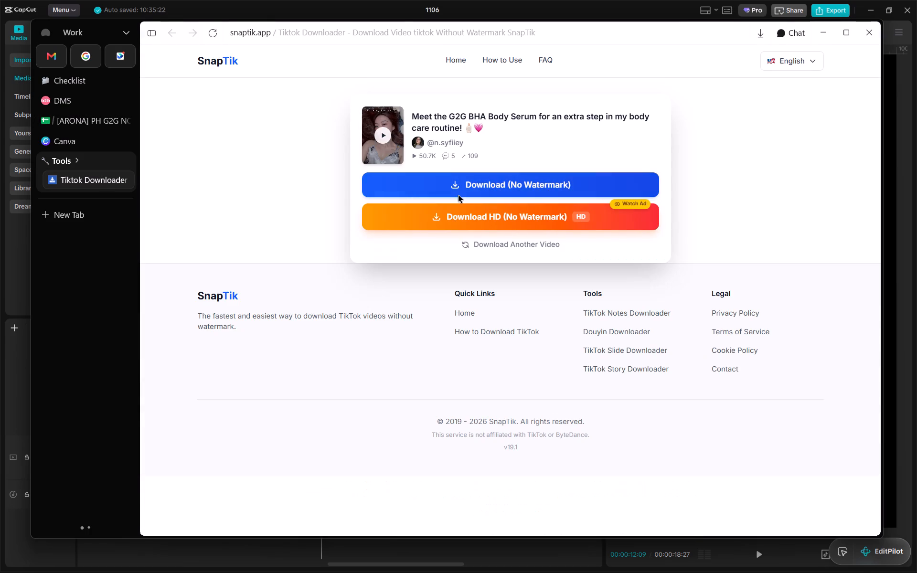
{"action": "left_click", "coordinate": [458, 195]}
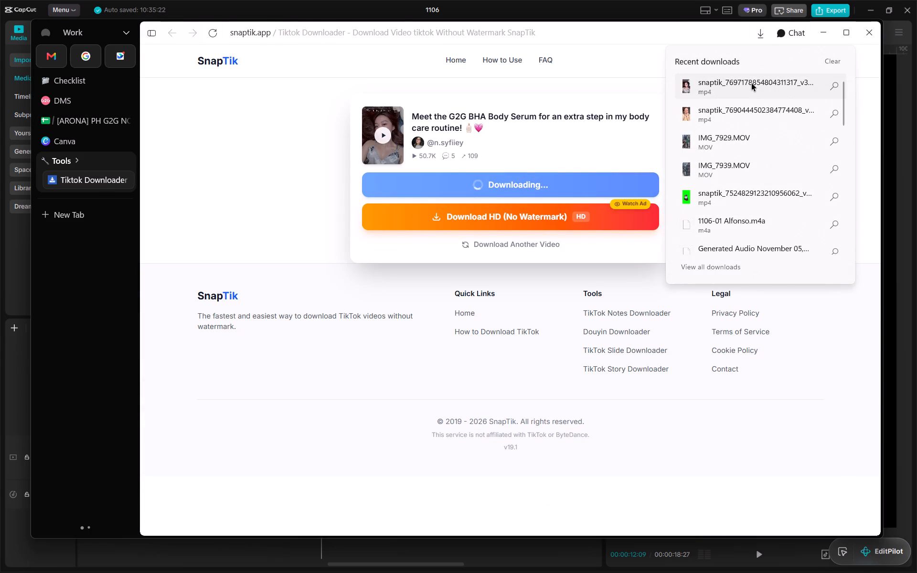
{"action": "left_click_drag", "start_coordinate": [751, 83], "coordinate": [18, 397]}
{"action": "left_click", "coordinate": [418, 457]}
{"action": "key", "text": "d"}
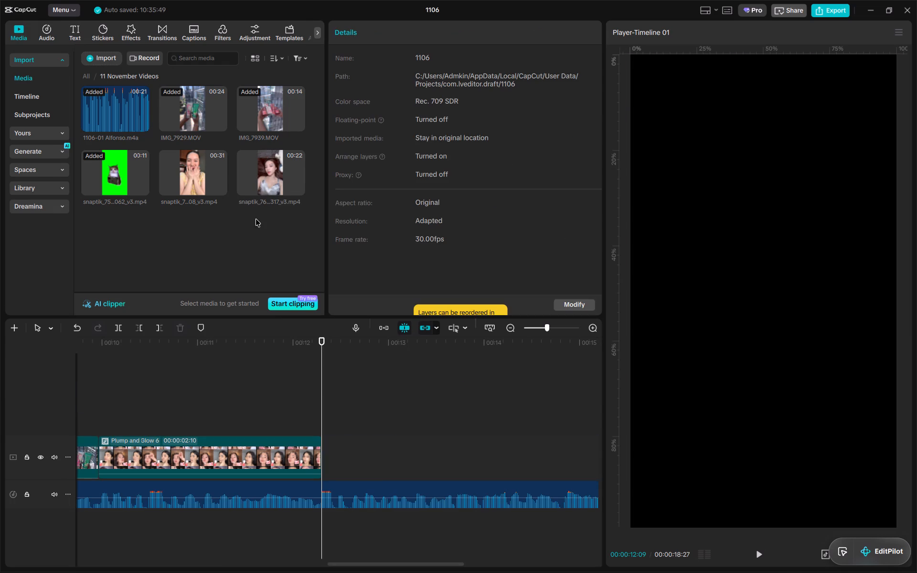
{"action": "key", "text": "alt+Tab"}
{"action": "left_click", "coordinate": [74, 98]}
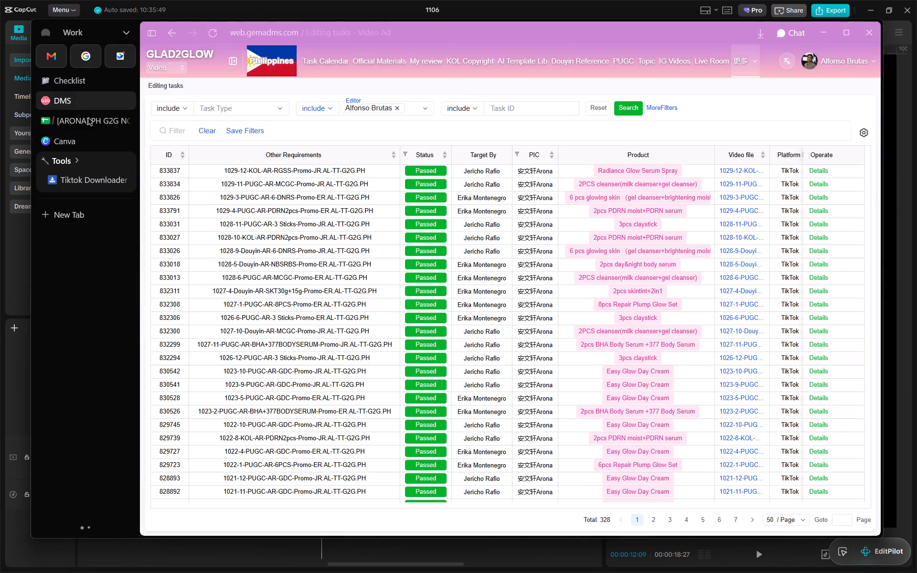
{"action": "left_click", "coordinate": [88, 117]}
{"action": "key", "text": "alt+Tab"}
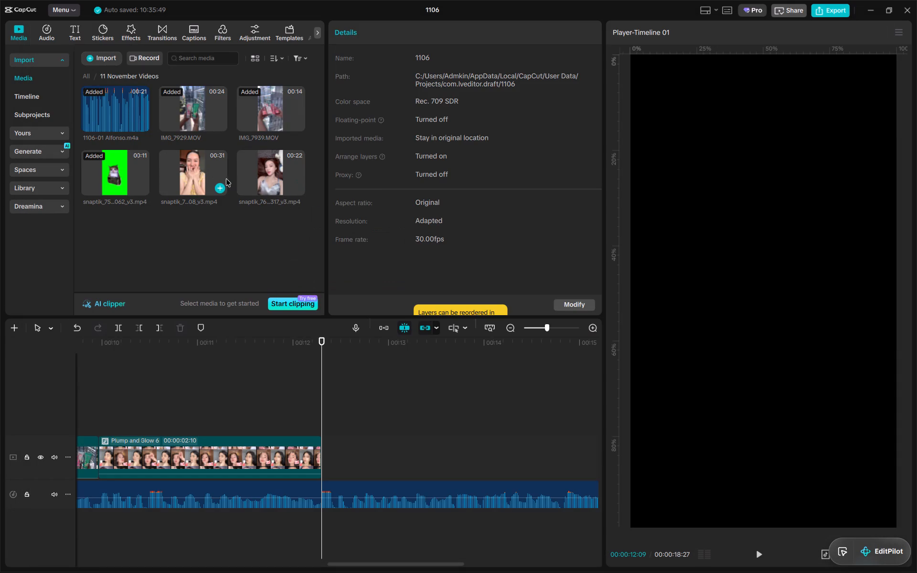
{"action": "left_click_drag", "start_coordinate": [174, 182], "coordinate": [323, 454]}
{"action": "scroll", "coordinate": [356, 423], "scroll_direction": "down", "scroll_amount": 20, "text": "alt"}
{"action": "scroll", "coordinate": [356, 423], "scroll_direction": "down", "scroll_amount": 4, "text": "alt"}
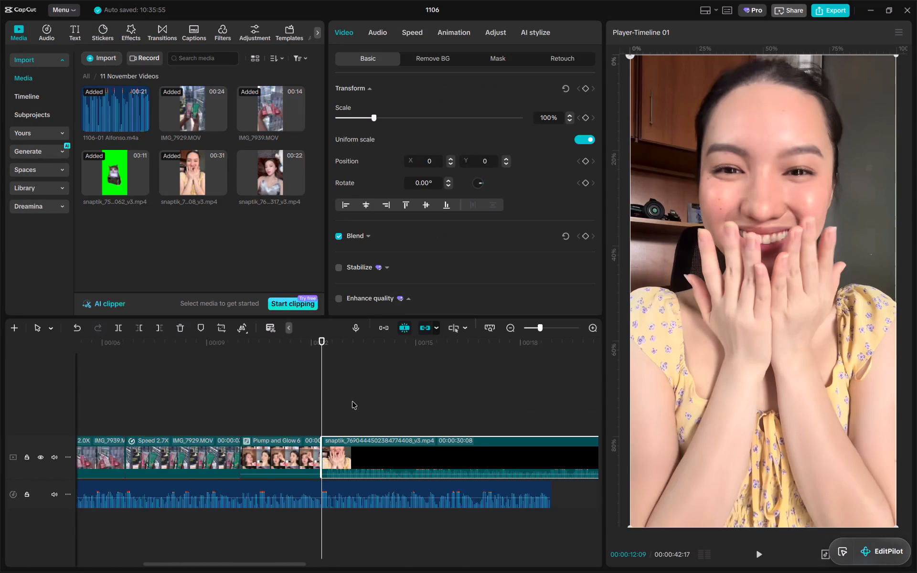
{"action": "scroll", "coordinate": [352, 401], "scroll_direction": "down", "scroll_amount": 13, "text": "alt"}
{"action": "left_click", "coordinate": [378, 38]}
{"action": "left_click_drag", "start_coordinate": [475, 116], "coordinate": [160, 232]}
Trim the 377 clip's start at 00:00:21:18, where the serum is applied, and move it back against Plump and Glow 6.
{"action": "left_click_drag", "start_coordinate": [287, 337], "coordinate": [397, 337]}
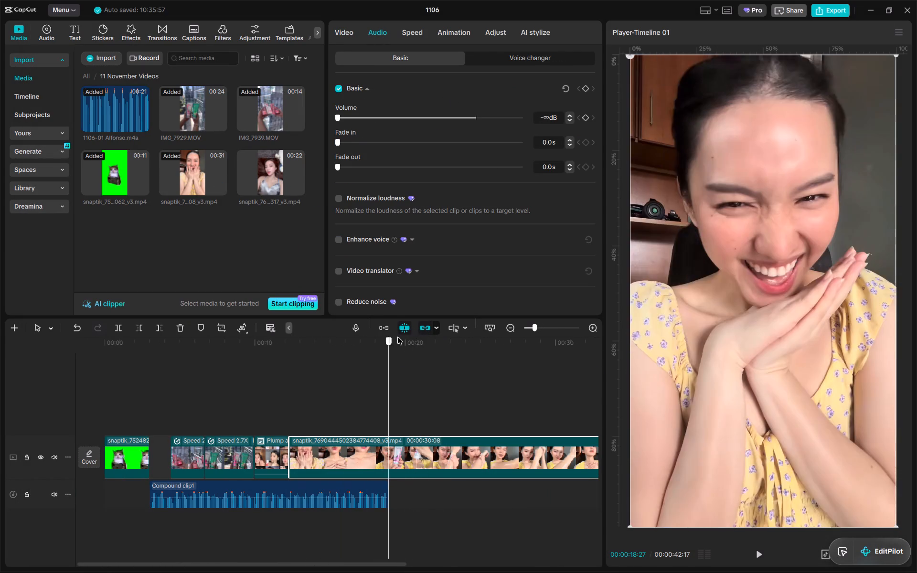
{"action": "left_click_drag", "start_coordinate": [397, 337], "coordinate": [450, 338]}
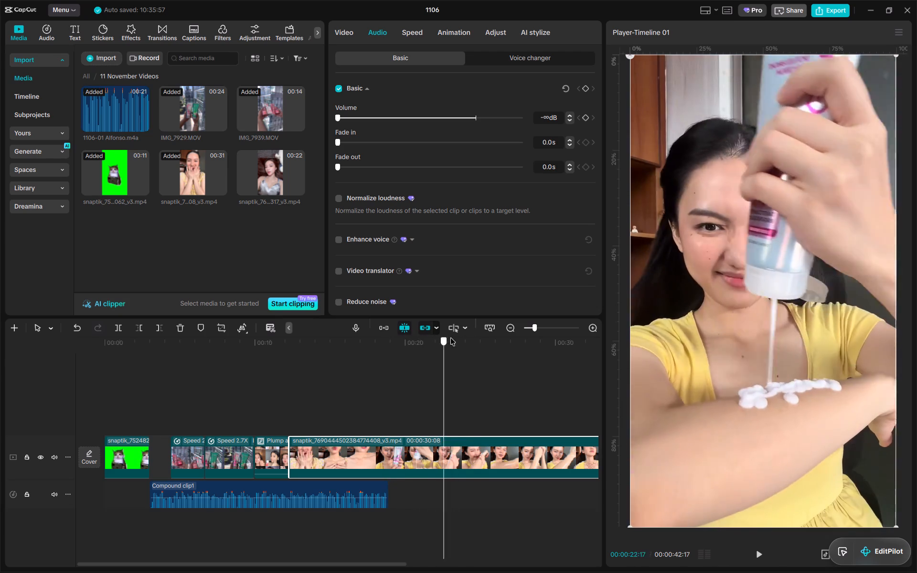
{"action": "left_click_drag", "start_coordinate": [450, 338], "coordinate": [429, 342]}
{"action": "key", "text": "q"}
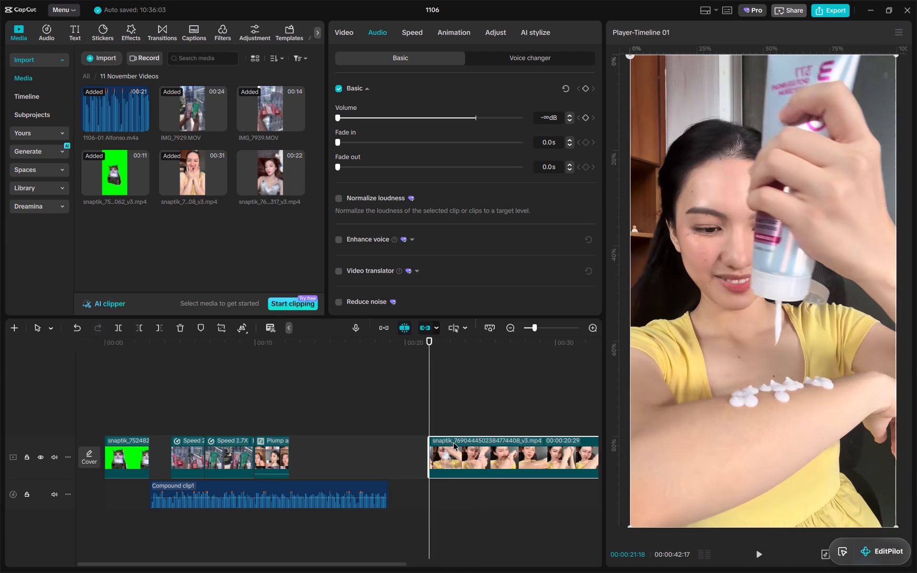
{"action": "left_click_drag", "start_coordinate": [458, 456], "coordinate": [320, 454]}
Preview the 377 clip against the voice-over, checking the detail script, and trim its end at 00:00:14:00.
{"action": "left_click", "coordinate": [291, 349]}
{"action": "key", "text": "alt+Tab"}
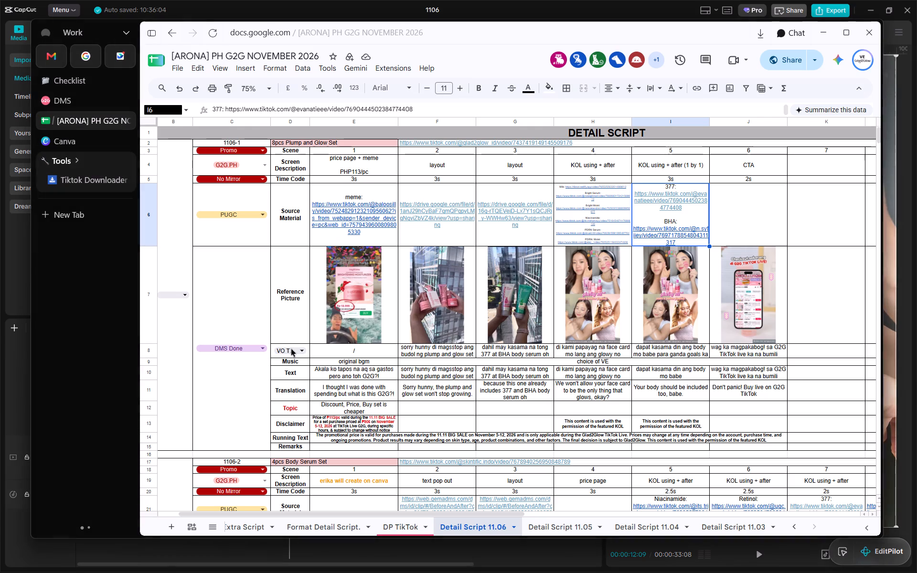
{"action": "key", "text": "alt+Tab"}
{"action": "key", "text": "space"}
{"action": "scroll", "coordinate": [346, 408], "scroll_direction": "up", "scroll_amount": 18, "text": "alt"}
{"action": "key", "text": "alt+Tab"}
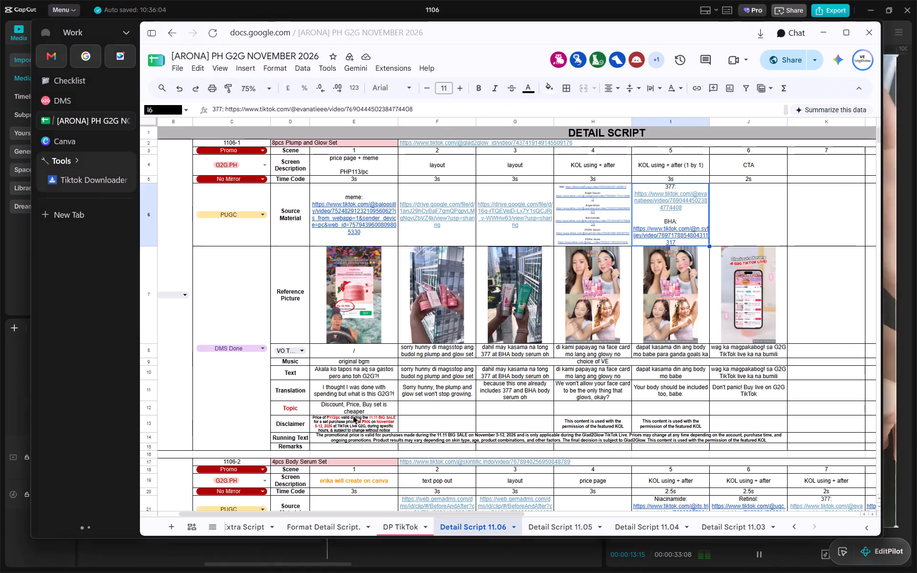
{"action": "key", "text": "alt+Tab"}
{"action": "key", "text": "space"}
{"action": "scroll", "coordinate": [352, 389], "scroll_direction": "up", "scroll_amount": 6, "text": "alt"}
{"action": "left_click_drag", "start_coordinate": [341, 343], "coordinate": [332, 345]}
{"action": "key", "text": "space"}
{"action": "scroll", "coordinate": [346, 393], "scroll_direction": "up", "scroll_amount": 5, "text": "alt"}
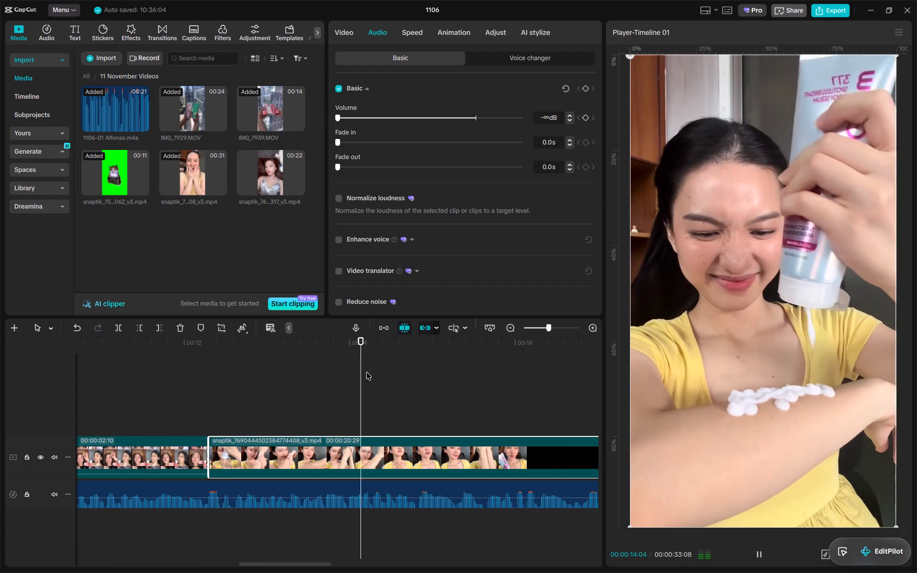
{"action": "key", "text": "space"}
{"action": "left_click_drag", "start_coordinate": [358, 348], "coordinate": [348, 350]}
{"action": "key", "text": "space"}
{"action": "key", "text": "space"}
{"action": "left_click", "coordinate": [348, 350]}
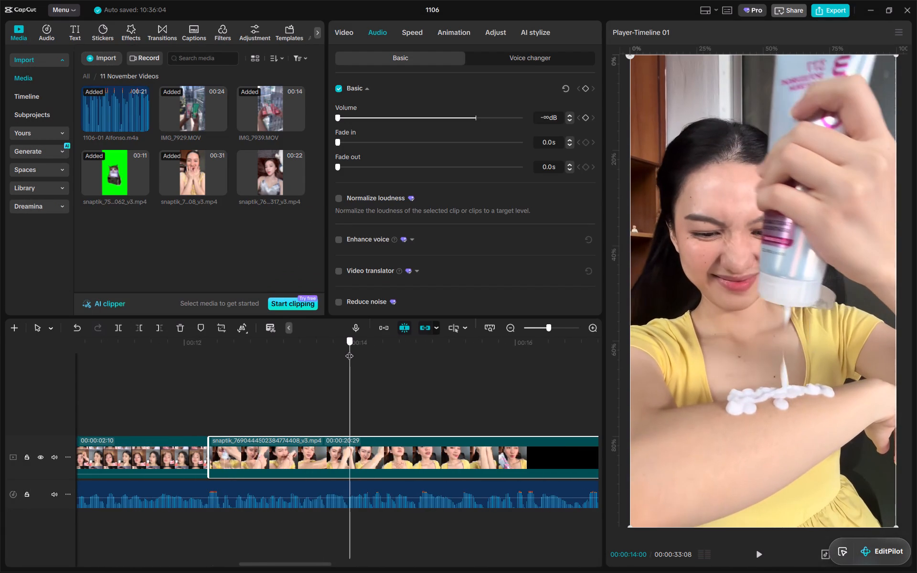
{"action": "key", "text": "w"}
Place the BHA video above the 377 clip, trim its start at 00:00:17:26, and align it to the 377 clip's start.
{"action": "left_click_drag", "start_coordinate": [281, 184], "coordinate": [210, 417]}
{"action": "left_click_drag", "start_coordinate": [219, 334], "coordinate": [244, 336]}
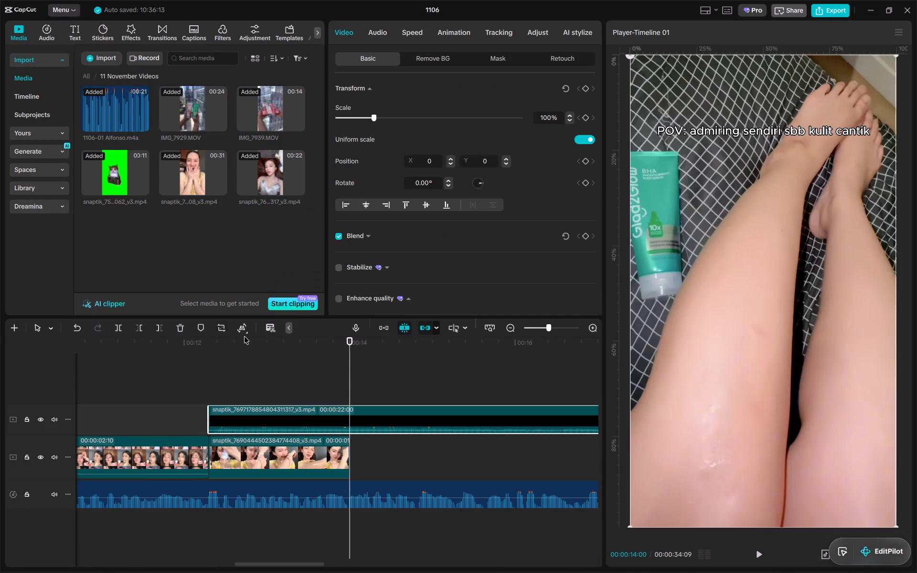
{"action": "left_click_drag", "start_coordinate": [244, 336], "coordinate": [282, 337]}
{"action": "left_click_drag", "start_coordinate": [282, 337], "coordinate": [493, 340]}
{"action": "scroll", "coordinate": [440, 446], "scroll_direction": "down", "scroll_amount": 13, "text": "alt"}
{"action": "left_click_drag", "start_coordinate": [488, 342], "coordinate": [460, 359]}
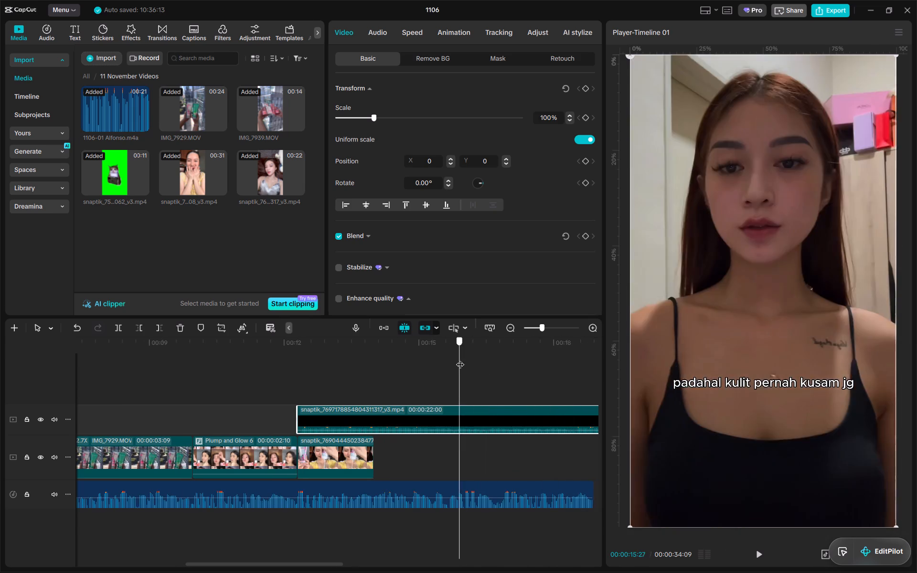
{"action": "left_click_drag", "start_coordinate": [460, 359], "coordinate": [548, 356]}
{"action": "key", "text": "q"}
{"action": "left_click_drag", "start_coordinate": [571, 411], "coordinate": [326, 412]}
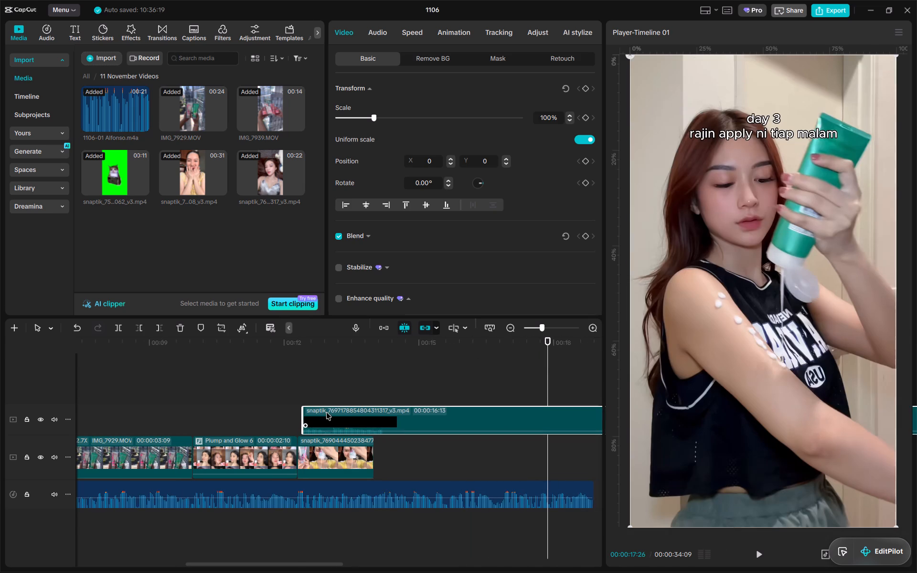
{"action": "left_click_drag", "start_coordinate": [326, 412], "coordinate": [322, 412]}
Mute the BHA clip, split it at 00:00:14:00 and delete the part after the split.
{"action": "left_click", "coordinate": [378, 37]}
{"action": "left_click_drag", "start_coordinate": [459, 118], "coordinate": [221, 261]}
{"action": "left_click_drag", "start_coordinate": [336, 345], "coordinate": [355, 341]}
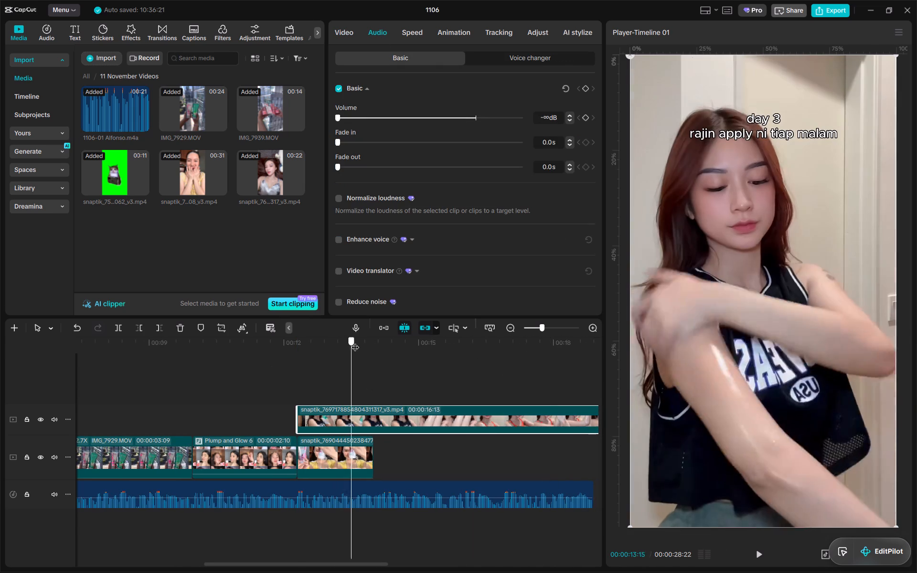
{"action": "left_click_drag", "start_coordinate": [355, 341], "coordinate": [374, 337]}
{"action": "key", "text": "s"}
{"action": "key", "text": "w"}
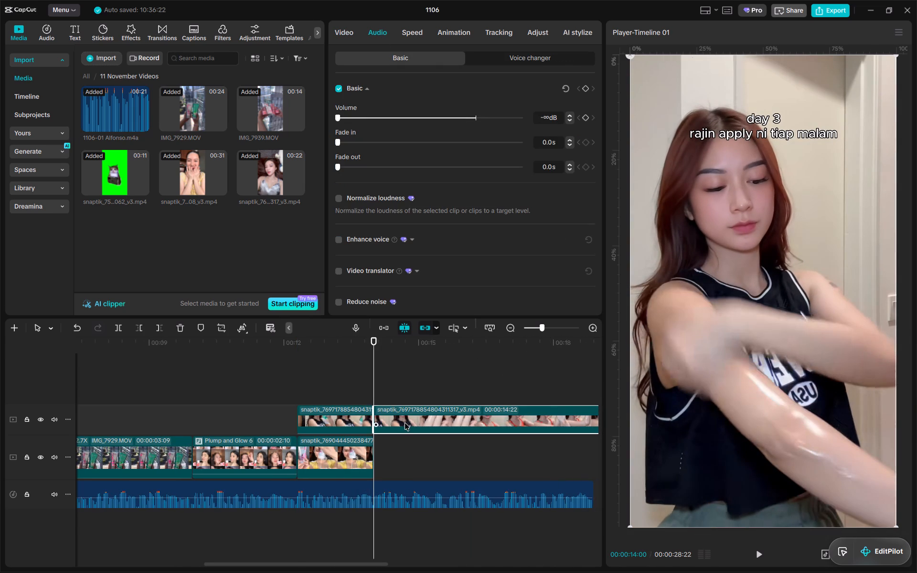
{"action": "left_click", "coordinate": [425, 430]}
{"action": "key", "text": "d"}
Duplicate the trimmed 377 clip at 00:00:14:00 and extend the copy's end to a 00:00:20:29 duration.
{"action": "left_click", "coordinate": [348, 455]}
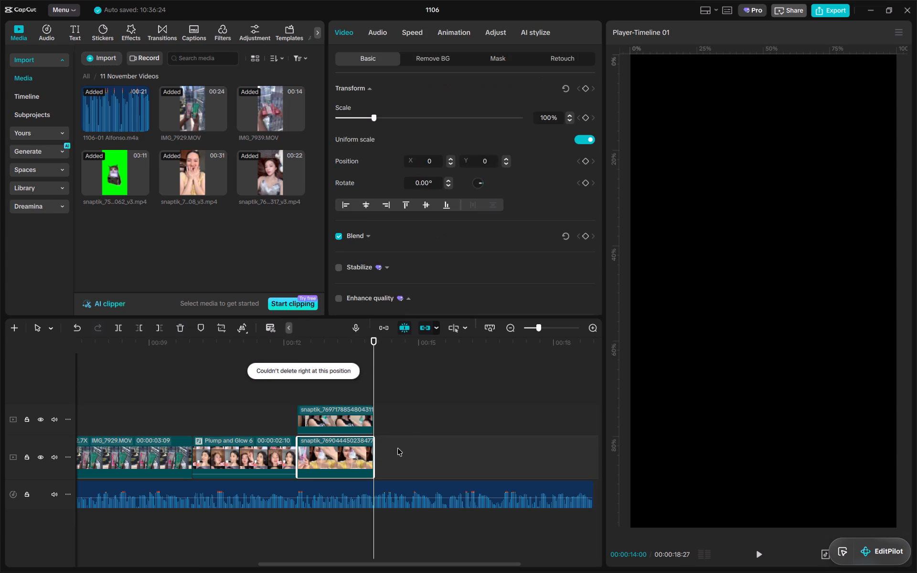
{"action": "key", "text": "ctrl+c"}
{"action": "key", "text": "ctrl+v"}
{"action": "left_click_drag", "start_coordinate": [450, 446], "coordinate": [769, 439]}
{"action": "left_click_drag", "start_coordinate": [443, 331], "coordinate": [451, 331]}
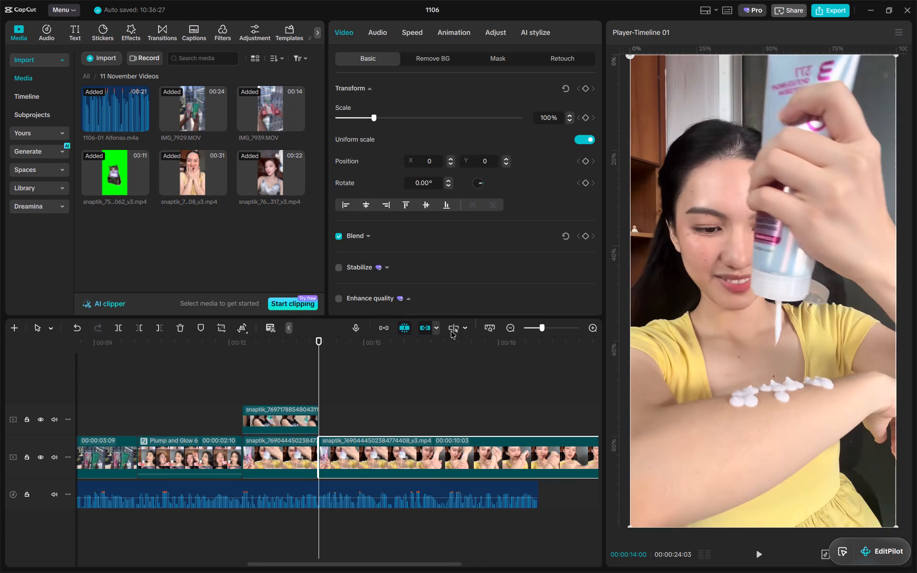
{"action": "left_click_drag", "start_coordinate": [451, 331], "coordinate": [528, 348]}
{"action": "left_click_drag", "start_coordinate": [491, 348], "coordinate": [562, 351]}
{"action": "scroll", "coordinate": [543, 406], "scroll_direction": "left", "scroll_amount": 4}
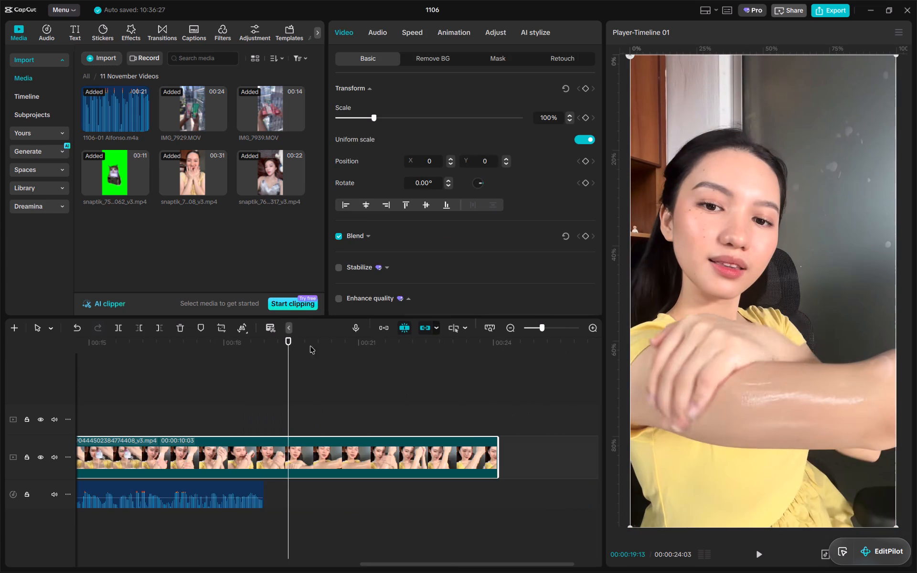
{"action": "left_click_drag", "start_coordinate": [310, 343], "coordinate": [451, 341]}
{"action": "scroll", "coordinate": [483, 446], "scroll_direction": "down", "scroll_amount": 7, "text": "alt"}
{"action": "left_click_drag", "start_coordinate": [479, 447], "coordinate": [793, 439]}
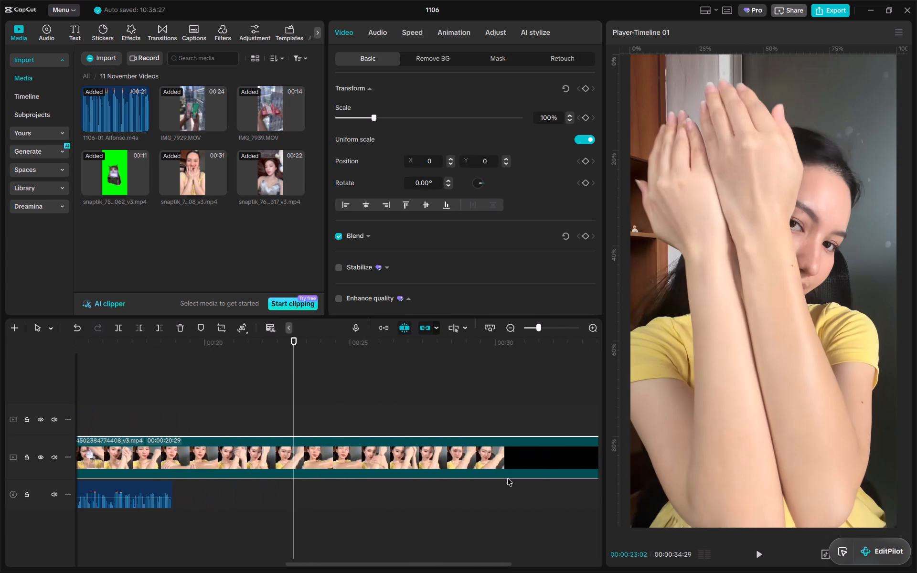
Scrub the copied 377 clip, trim its start at 00:00:29:16, and place it directly after the first 377 clip at 00:00:14:00.
{"action": "scroll", "coordinate": [342, 431], "scroll_direction": "down", "scroll_amount": 3, "text": "alt"}
{"action": "left_click_drag", "start_coordinate": [329, 345], "coordinate": [313, 371]}
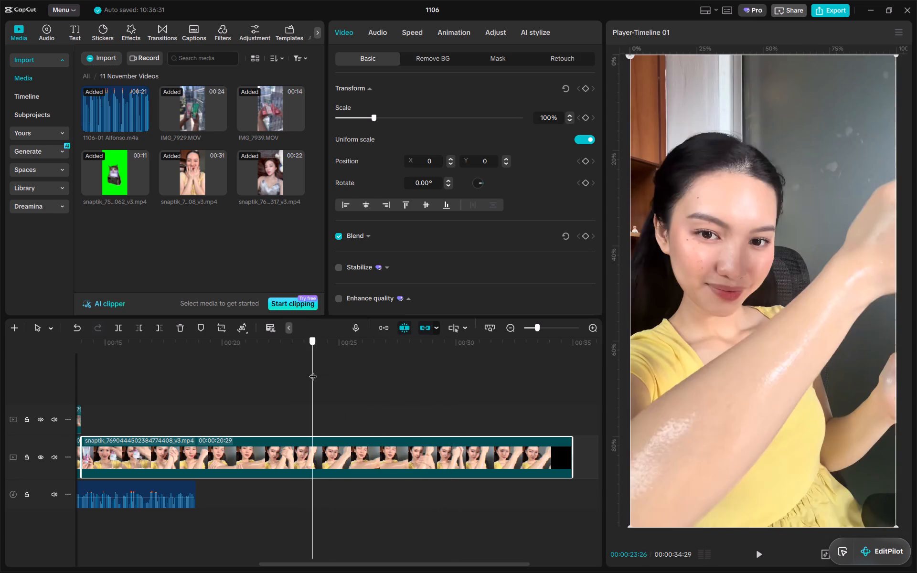
{"action": "left_click_drag", "start_coordinate": [313, 371], "coordinate": [387, 386]}
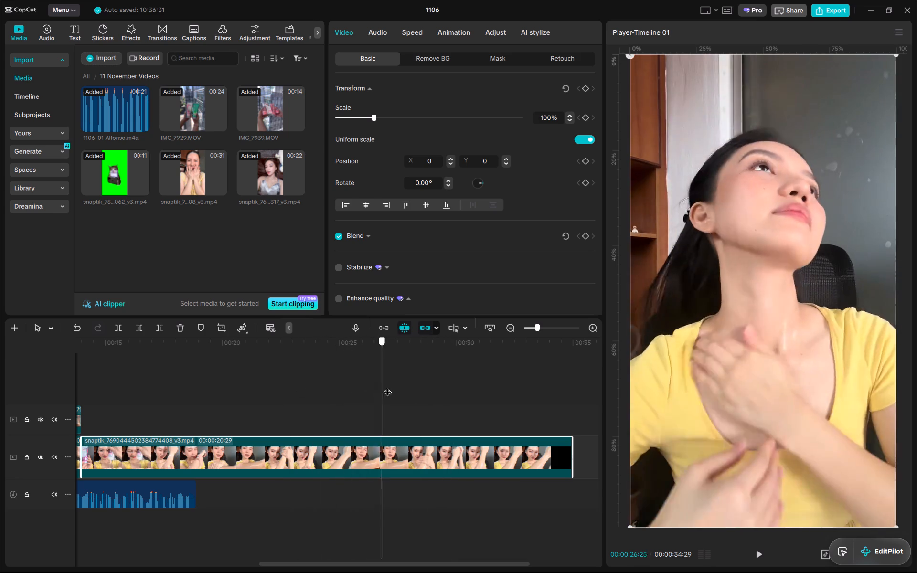
{"action": "left_click_drag", "start_coordinate": [387, 386], "coordinate": [462, 401]}
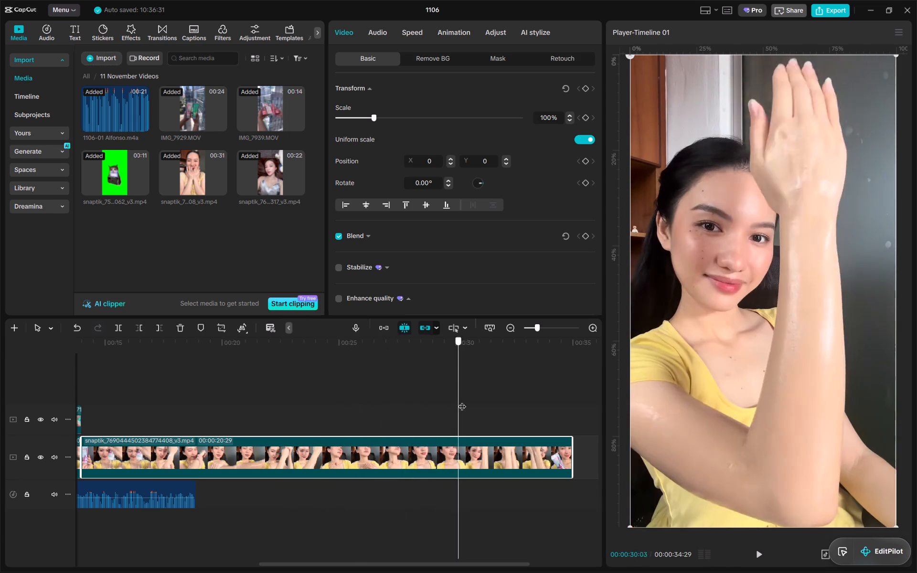
{"action": "left_click_drag", "start_coordinate": [462, 401], "coordinate": [443, 412]}
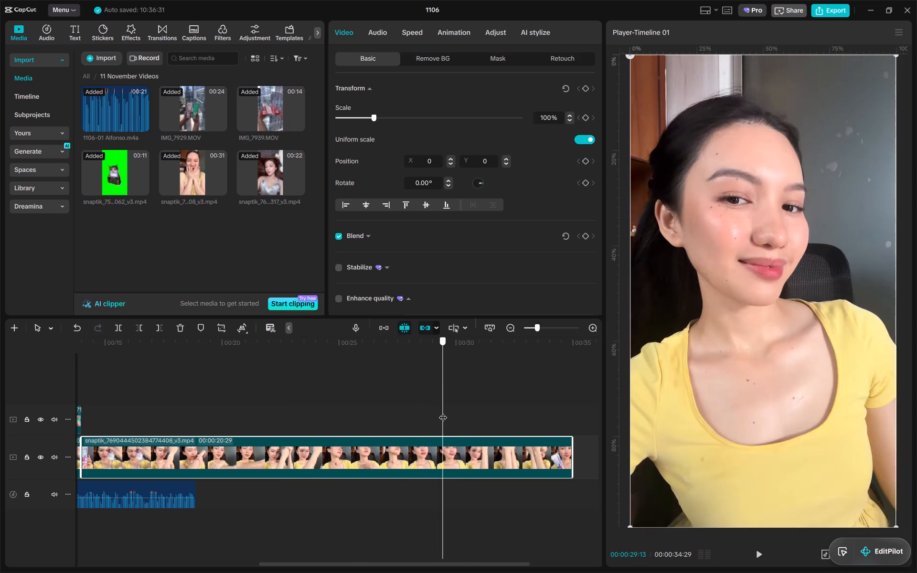
{"action": "left_click_drag", "start_coordinate": [443, 412], "coordinate": [445, 412]}
{"action": "key", "text": "q"}
{"action": "left_click_drag", "start_coordinate": [470, 460], "coordinate": [220, 464]}
Play the second 377 clip against the voice-over and trim its end at 00:00:15:11.
{"action": "left_click", "coordinate": [320, 348]}
{"action": "left_click", "coordinate": [317, 346]}
{"action": "key", "text": "space"}
{"action": "scroll", "coordinate": [370, 405], "scroll_direction": "up", "scroll_amount": 4, "text": "alt"}
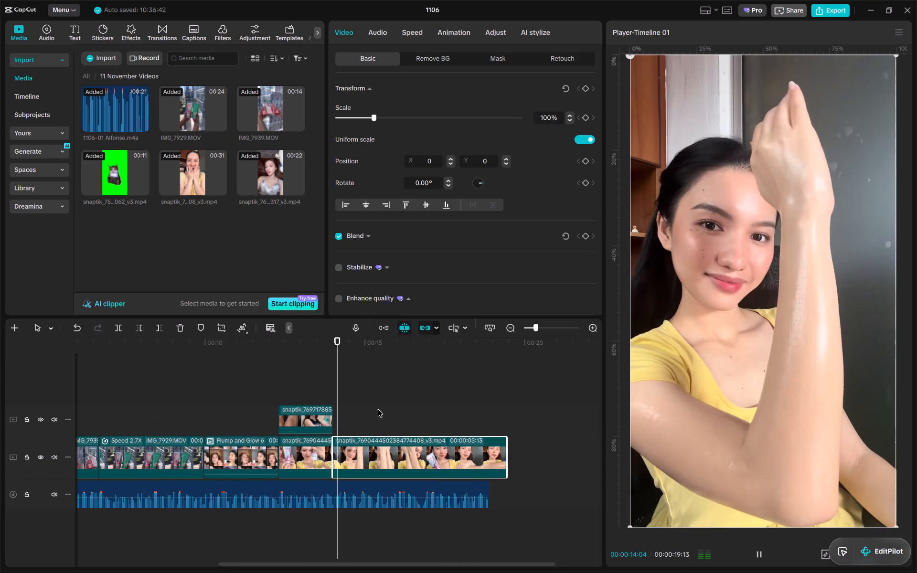
{"action": "scroll", "coordinate": [378, 409], "scroll_direction": "up", "scroll_amount": 18, "text": "alt"}
{"action": "key", "text": "space"}
{"action": "left_click_drag", "start_coordinate": [381, 360], "coordinate": [416, 360]}
{"action": "left_click_drag", "start_coordinate": [418, 354], "coordinate": [422, 354]}
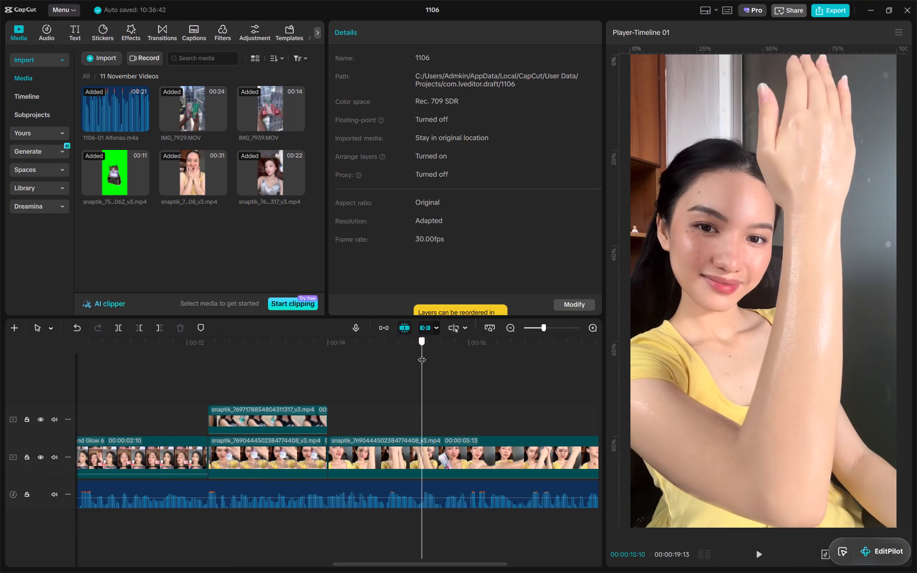
{"action": "left_click_drag", "start_coordinate": [422, 354], "coordinate": [424, 355]}
{"action": "left_click", "coordinate": [454, 459]}
{"action": "key", "text": "w"}
Duplicate the BHA clip at 00:00:15:11 on the upper track and extend the copy's end to a 00:00:22:00 duration.
{"action": "left_click", "coordinate": [295, 411]}
{"action": "key", "text": "ctrl+c"}
{"action": "key", "text": "ctrl+v"}
{"action": "scroll", "coordinate": [438, 422], "scroll_direction": "down", "scroll_amount": 3, "text": "alt"}
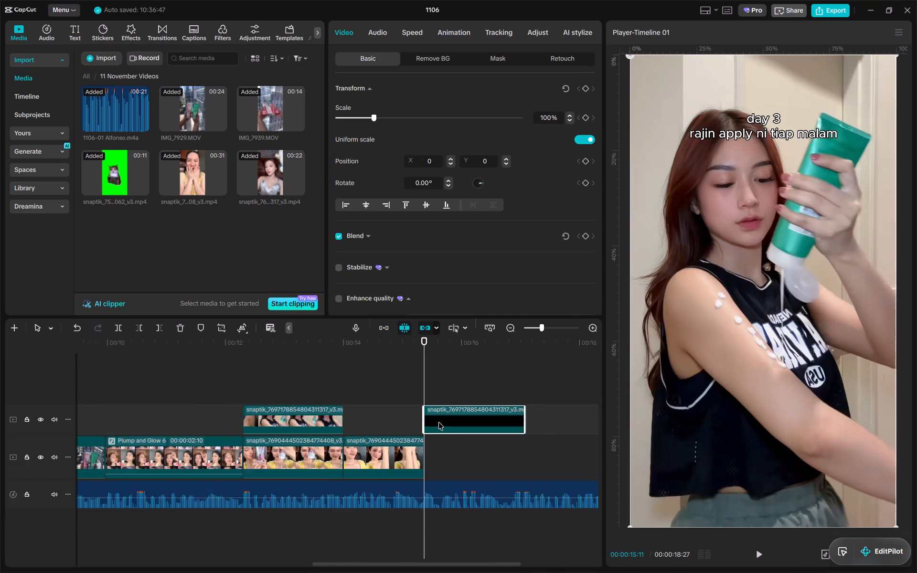
{"action": "scroll", "coordinate": [438, 422], "scroll_direction": "down", "scroll_amount": 20, "text": "alt"}
{"action": "left_click_drag", "start_coordinate": [470, 415], "coordinate": [812, 403]}
{"action": "left_click_drag", "start_coordinate": [378, 345], "coordinate": [552, 349]}
{"action": "scroll", "coordinate": [437, 437], "scroll_direction": "down", "scroll_amount": 14, "text": "alt"}
{"action": "middle_click", "coordinate": [437, 437], "text": "alt"}
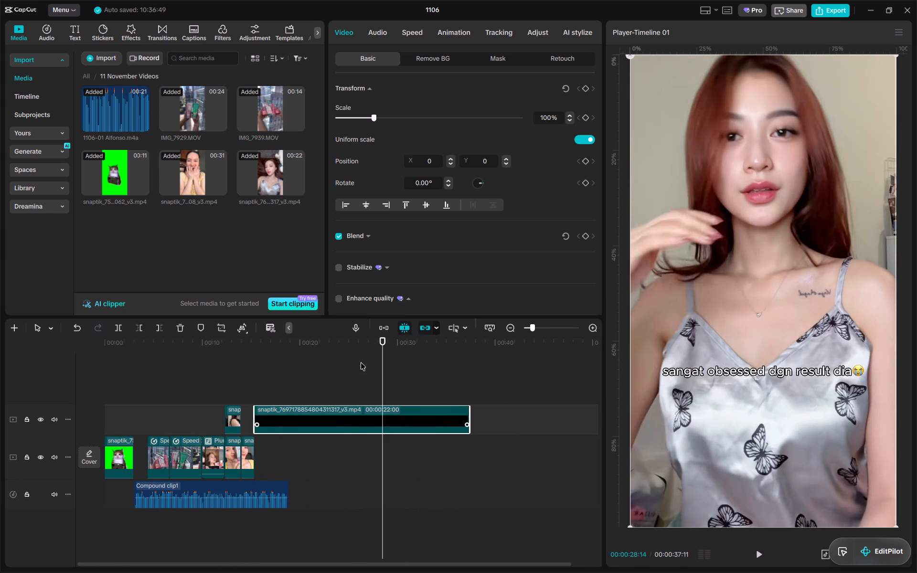
Trim the BHA copy's start at 00:00:27:02, place it right after the first BHA clip, and trim its end at 00:00:15:11.
{"action": "left_click", "coordinate": [359, 347]}
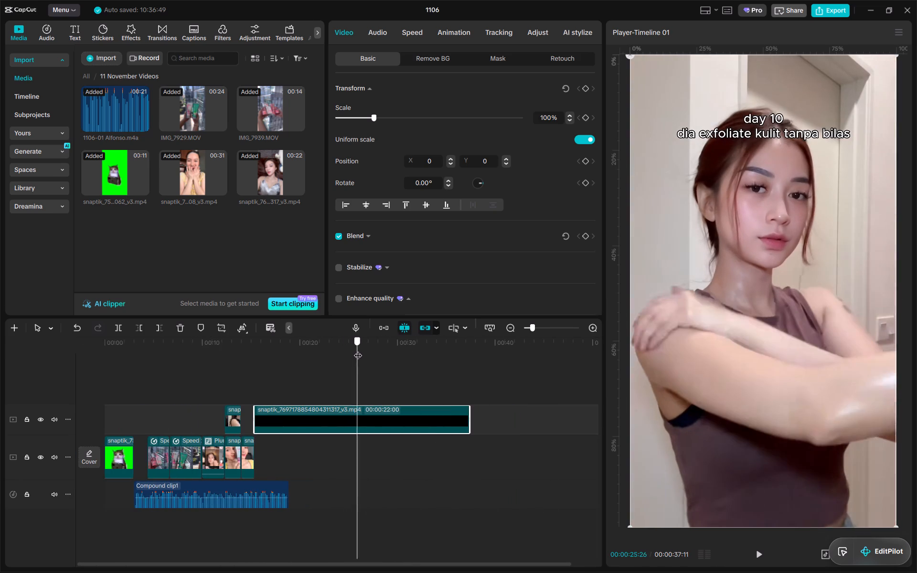
{"action": "left_click_drag", "start_coordinate": [363, 351], "coordinate": [369, 350]}
{"action": "key", "text": "q"}
{"action": "left_click_drag", "start_coordinate": [404, 419], "coordinate": [264, 422]}
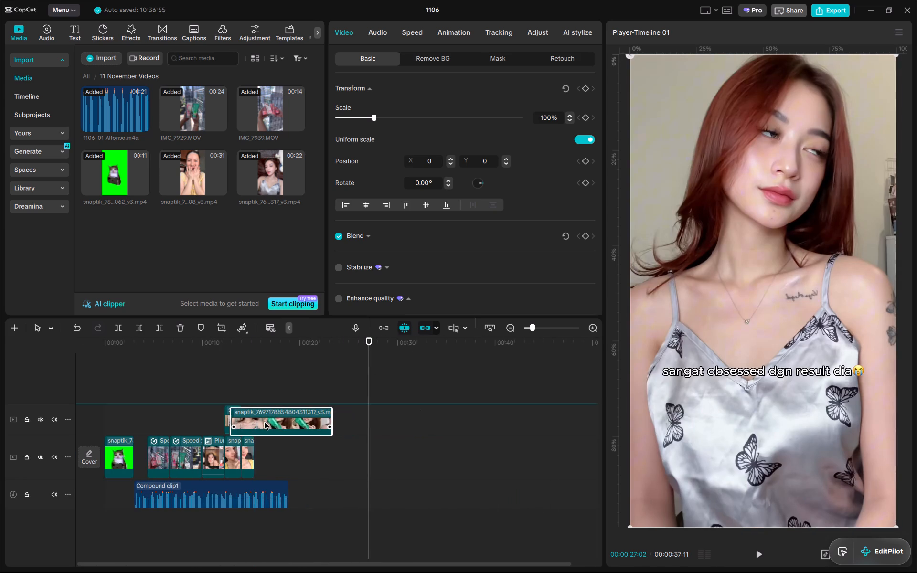
{"action": "left_click_drag", "start_coordinate": [264, 422], "coordinate": [277, 420]}
{"action": "left_click_drag", "start_coordinate": [242, 346], "coordinate": [258, 347]}
{"action": "key", "text": "w"}
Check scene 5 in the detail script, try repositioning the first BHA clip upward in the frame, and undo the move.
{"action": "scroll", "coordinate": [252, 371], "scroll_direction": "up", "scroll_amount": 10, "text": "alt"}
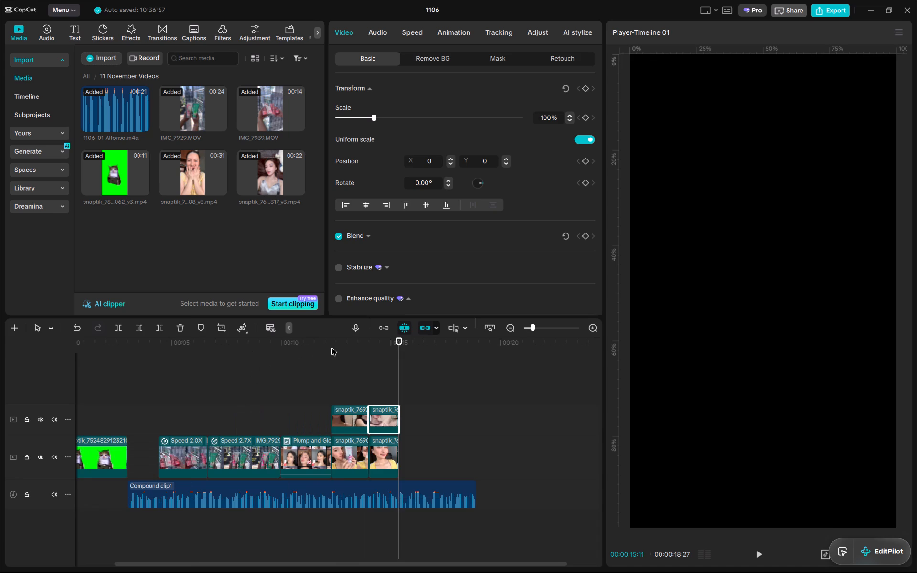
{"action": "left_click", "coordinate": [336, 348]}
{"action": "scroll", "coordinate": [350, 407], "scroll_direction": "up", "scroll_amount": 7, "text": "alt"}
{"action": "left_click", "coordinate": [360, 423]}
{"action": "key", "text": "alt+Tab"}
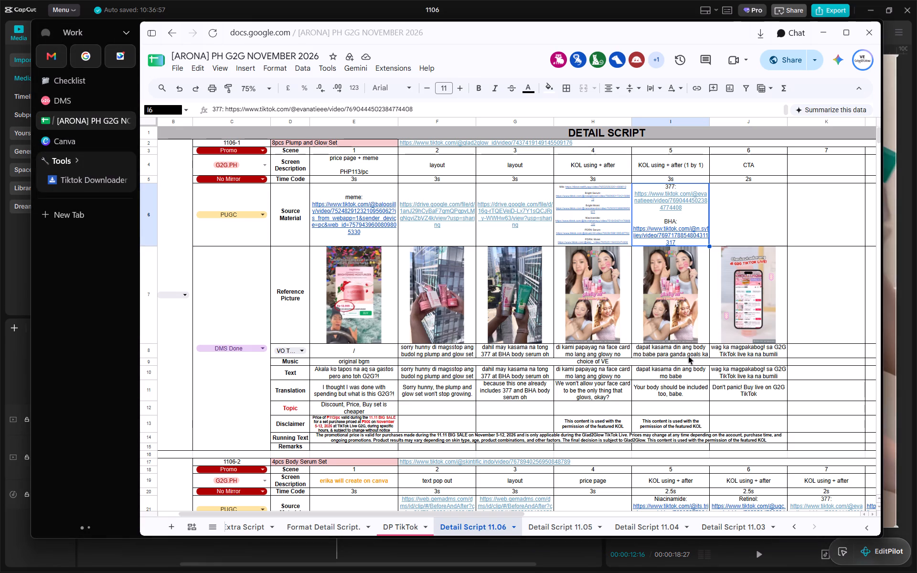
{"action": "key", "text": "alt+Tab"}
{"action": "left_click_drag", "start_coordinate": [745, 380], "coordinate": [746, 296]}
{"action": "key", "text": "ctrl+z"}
Hide both BHA clips on the upper track so the 377 clips beneath can be edited.
{"action": "left_click", "coordinate": [352, 457]}
{"action": "left_click", "coordinate": [357, 417]}
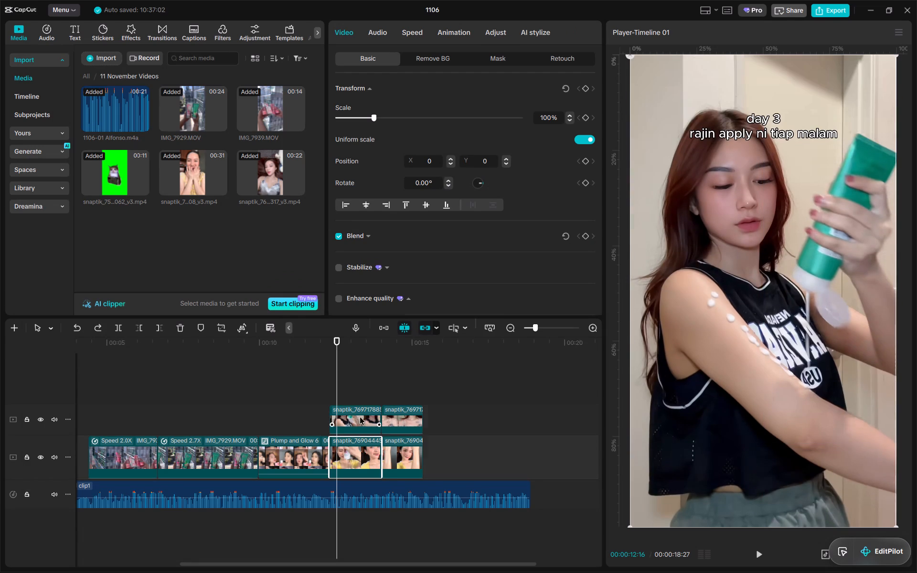
{"action": "key", "text": "v"}
{"action": "left_click", "coordinate": [417, 415]}
{"action": "key", "text": "v"}
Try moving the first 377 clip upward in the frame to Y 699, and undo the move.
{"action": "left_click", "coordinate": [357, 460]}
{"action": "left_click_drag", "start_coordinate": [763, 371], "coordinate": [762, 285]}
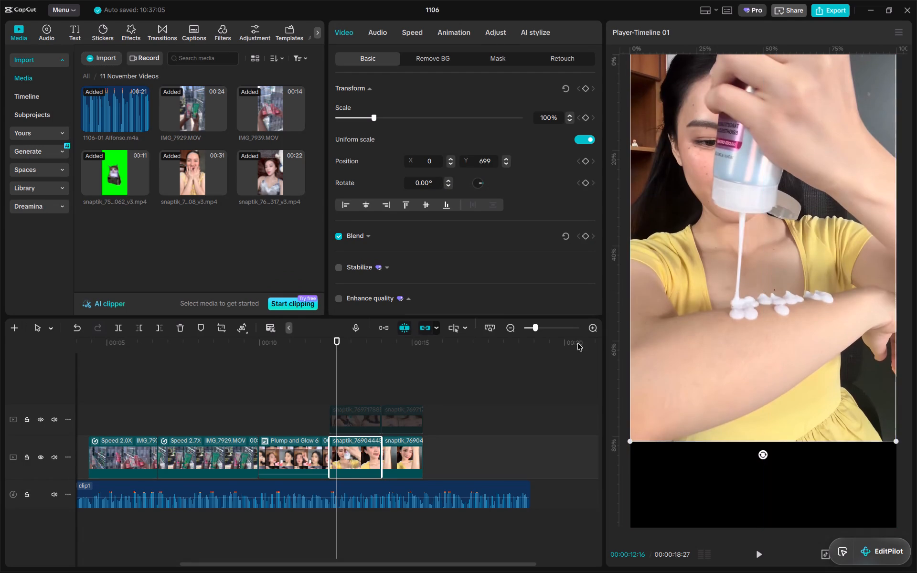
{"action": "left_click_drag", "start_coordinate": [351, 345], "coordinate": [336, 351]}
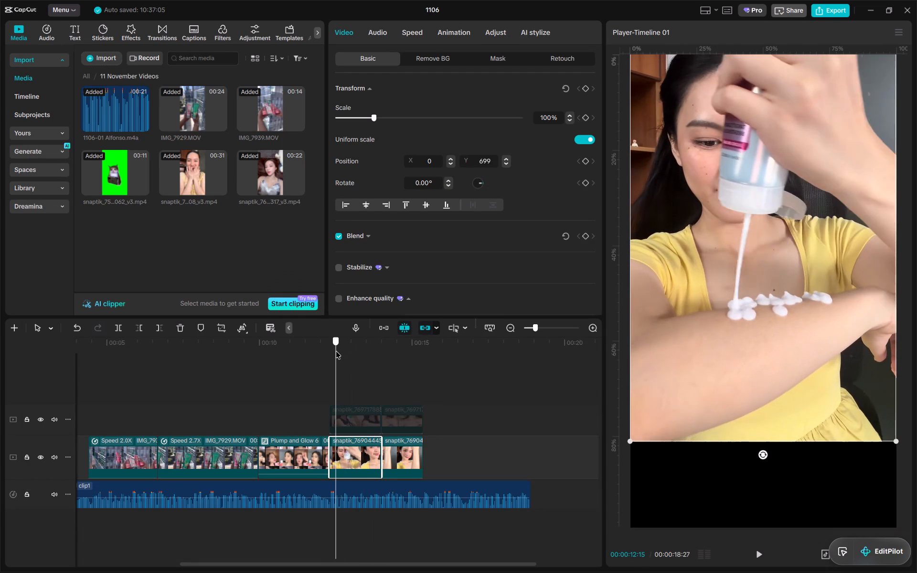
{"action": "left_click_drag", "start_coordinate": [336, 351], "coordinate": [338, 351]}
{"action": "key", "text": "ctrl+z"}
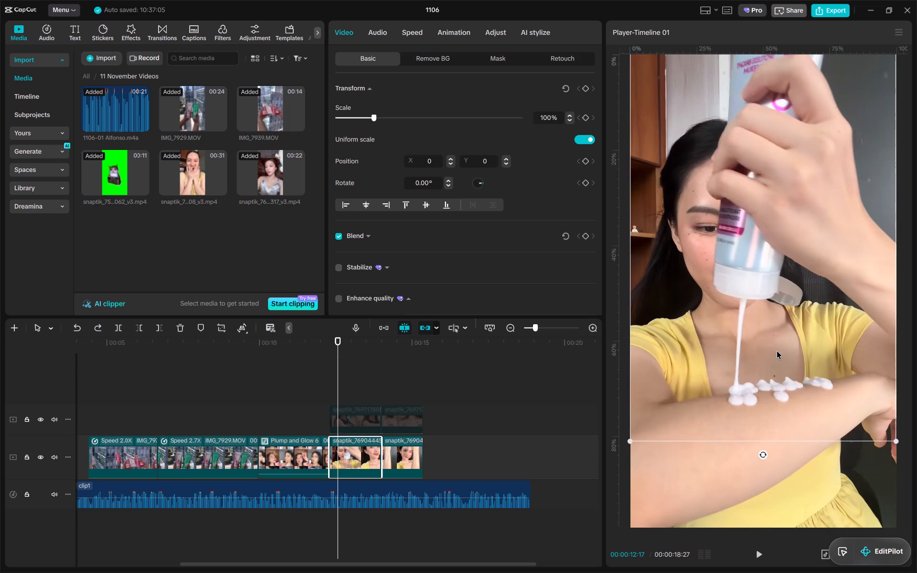
Shift the first 377 clip leftward in the frame to about X -595, keeping Y at 0.
{"action": "left_click_drag", "start_coordinate": [778, 349], "coordinate": [725, 350]}
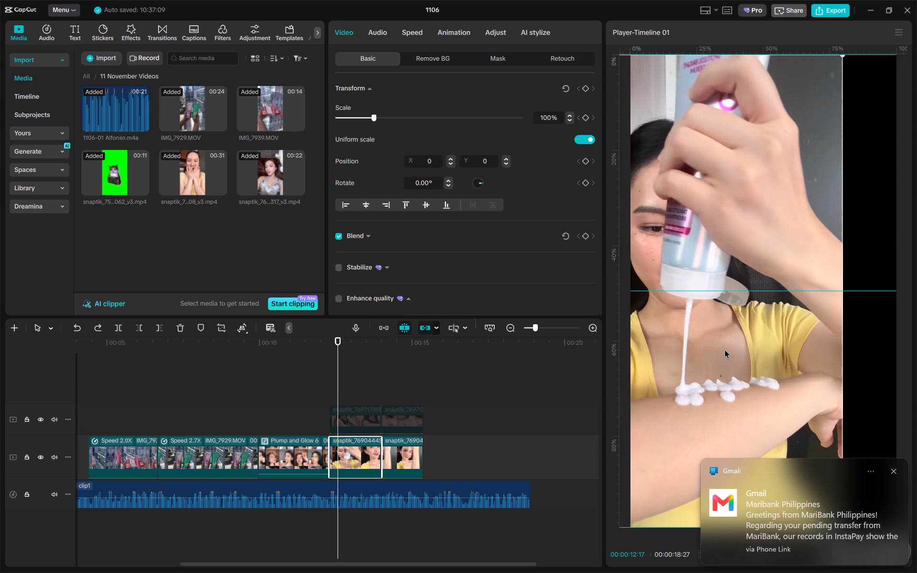
{"action": "left_click_drag", "start_coordinate": [725, 350], "coordinate": [708, 350]}
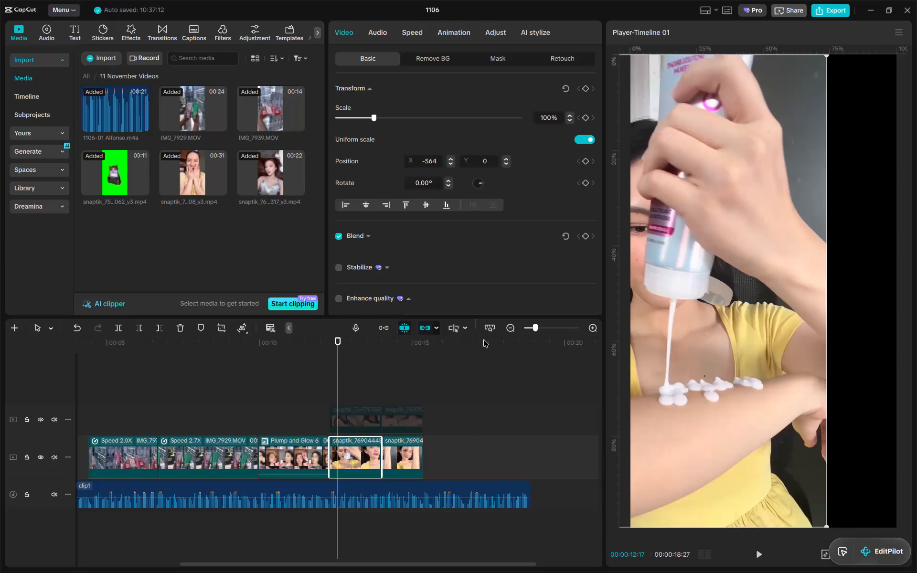
{"action": "scroll", "coordinate": [675, 392], "scroll_direction": "up", "scroll_amount": 6, "text": "alt"}
{"action": "left_click", "coordinate": [736, 201]}
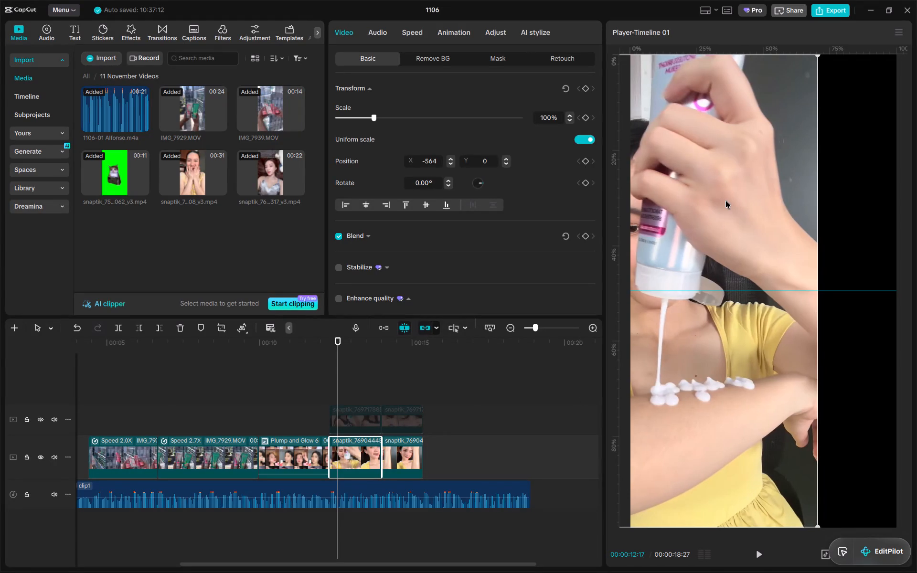
Add a Split mask to the first 377 clip, rotated 270° and offset to X 297, so it fills the frame's left half.
{"action": "left_click", "coordinate": [495, 60]}
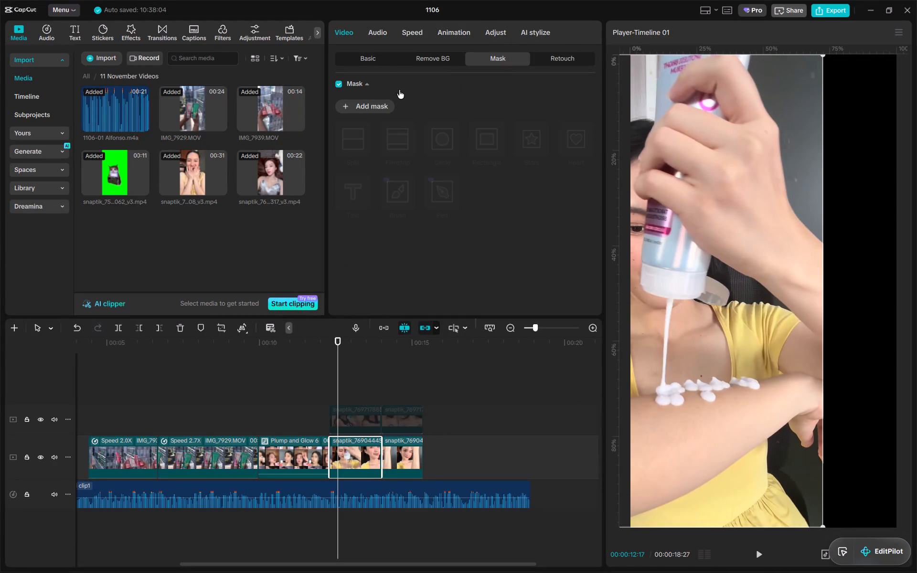
{"action": "left_click", "coordinate": [376, 111]}
{"action": "left_click", "coordinate": [364, 136]}
{"action": "left_click_drag", "start_coordinate": [690, 305], "coordinate": [757, 261]}
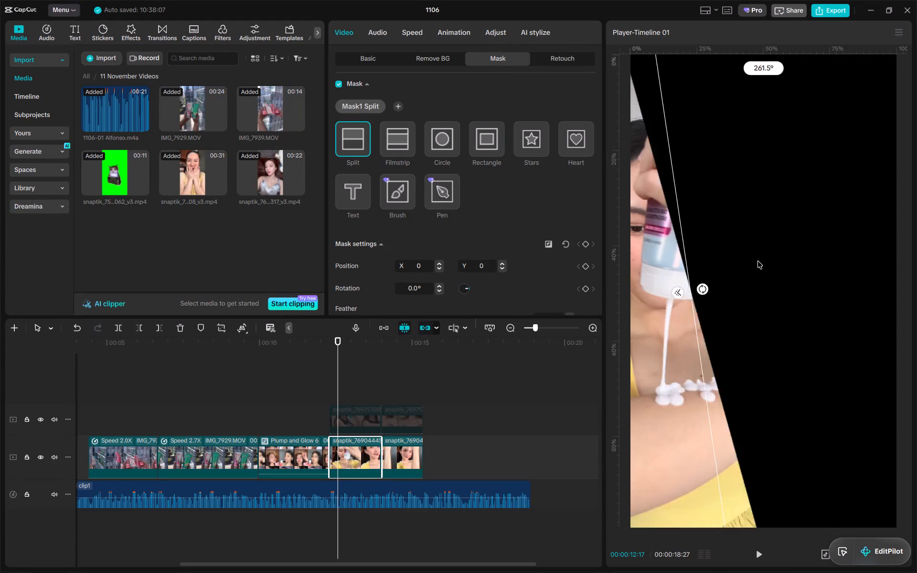
{"action": "left_click_drag", "start_coordinate": [757, 261], "coordinate": [752, 254]}
{"action": "left_click_drag", "start_coordinate": [688, 344], "coordinate": [757, 346]}
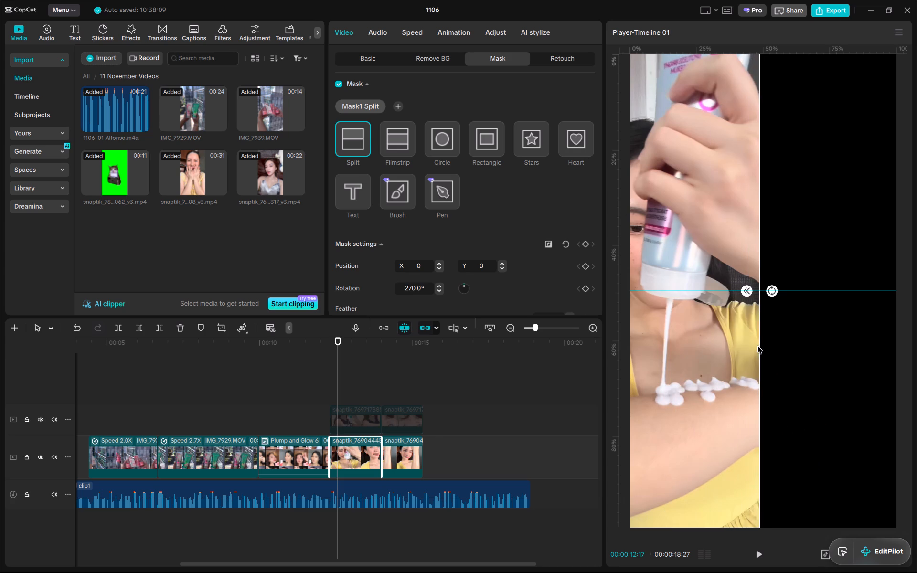
{"action": "left_click_drag", "start_coordinate": [757, 346], "coordinate": [760, 346]}
Copy the first 377 clip's attributes, including its position and Split mask, and paste them onto the second 377 clip.
{"action": "left_click_drag", "start_coordinate": [386, 351], "coordinate": [398, 349]}
{"action": "left_click", "coordinate": [348, 441]}
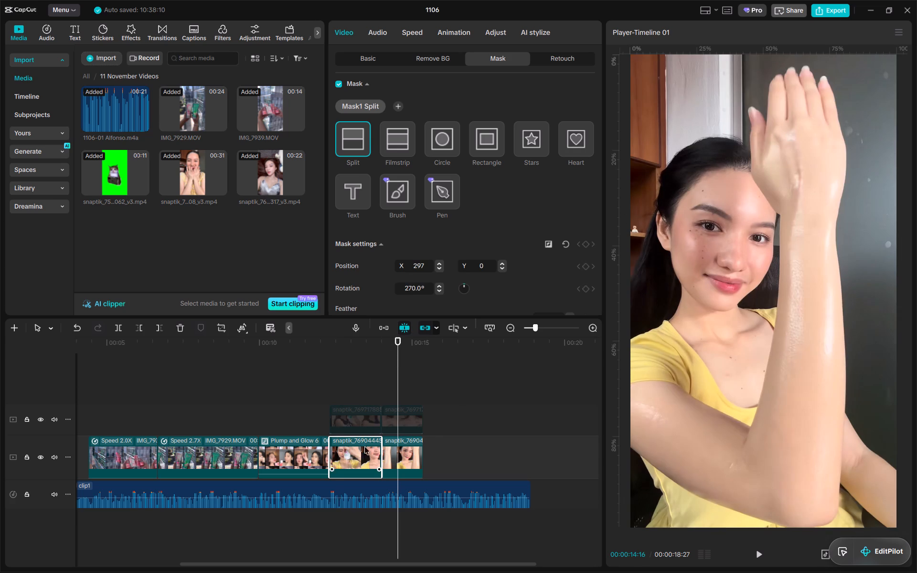
{"action": "key", "text": "ctrl+alt+c"}
{"action": "left_click", "coordinate": [404, 455]}
{"action": "key", "text": "ctrl+alt+v"}
{"action": "key", "text": "Return"}
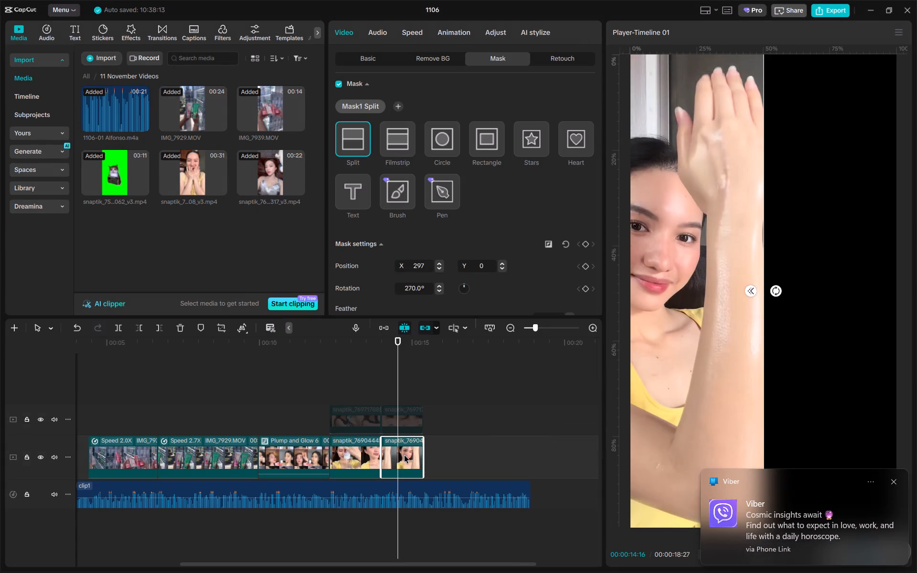
Reposition the second 377 clip to frame the raised arm and face, and set its Split mask to X 353 at the frame's center.
{"action": "left_click_drag", "start_coordinate": [766, 329], "coordinate": [802, 333]}
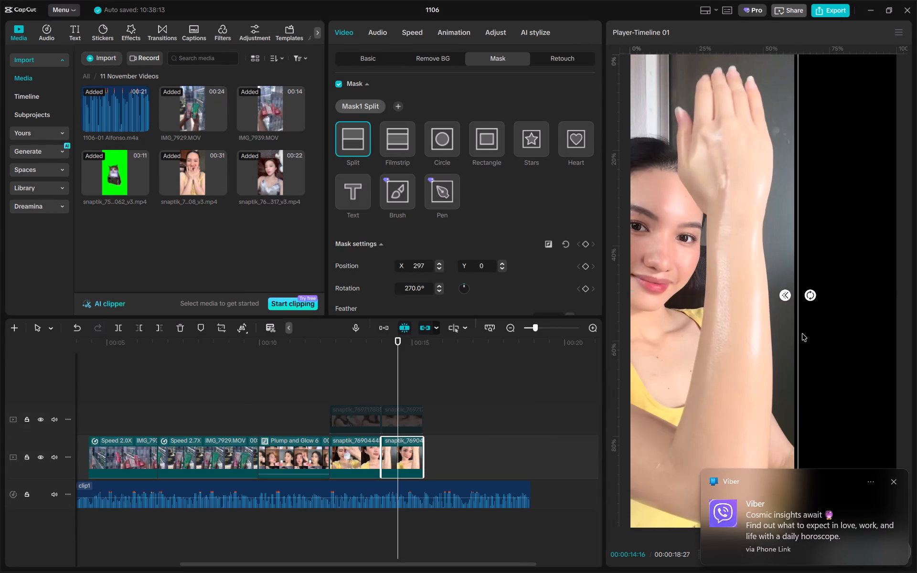
{"action": "left_click_drag", "start_coordinate": [802, 333], "coordinate": [798, 329]}
{"action": "left_click", "coordinate": [371, 59]}
{"action": "left_click_drag", "start_coordinate": [740, 271], "coordinate": [717, 272]}
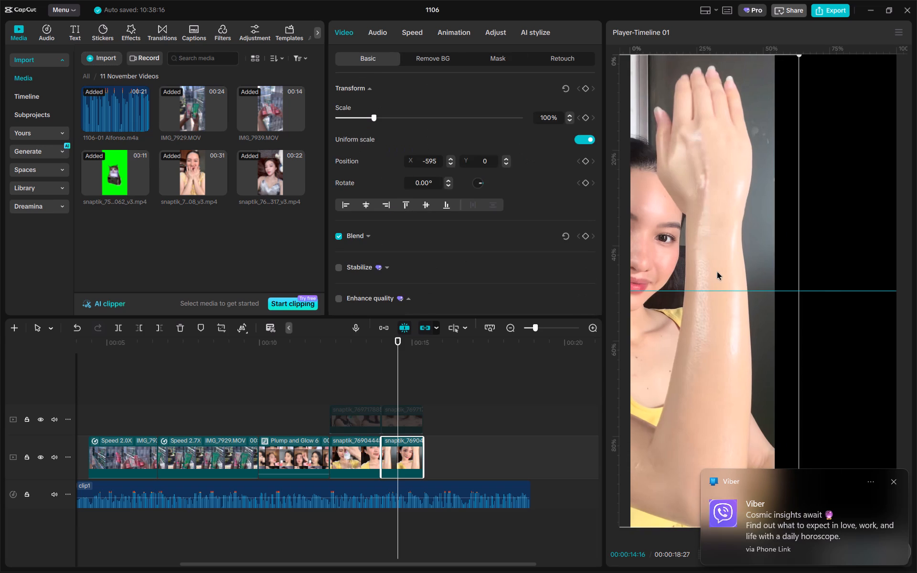
{"action": "left_click_drag", "start_coordinate": [717, 272], "coordinate": [709, 273]}
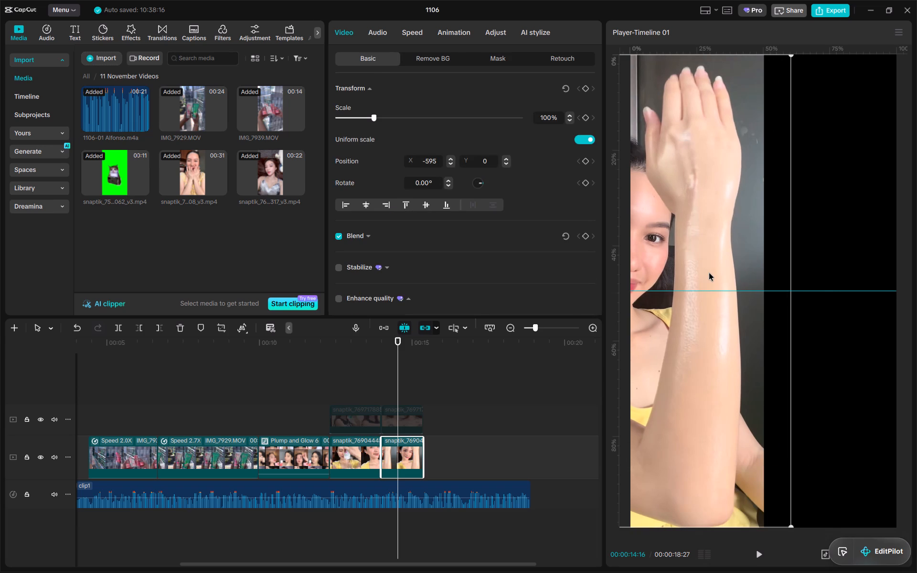
{"action": "left_click_drag", "start_coordinate": [705, 288], "coordinate": [723, 291]}
{"action": "left_click", "coordinate": [520, 60]}
{"action": "left_click_drag", "start_coordinate": [779, 319], "coordinate": [762, 319]}
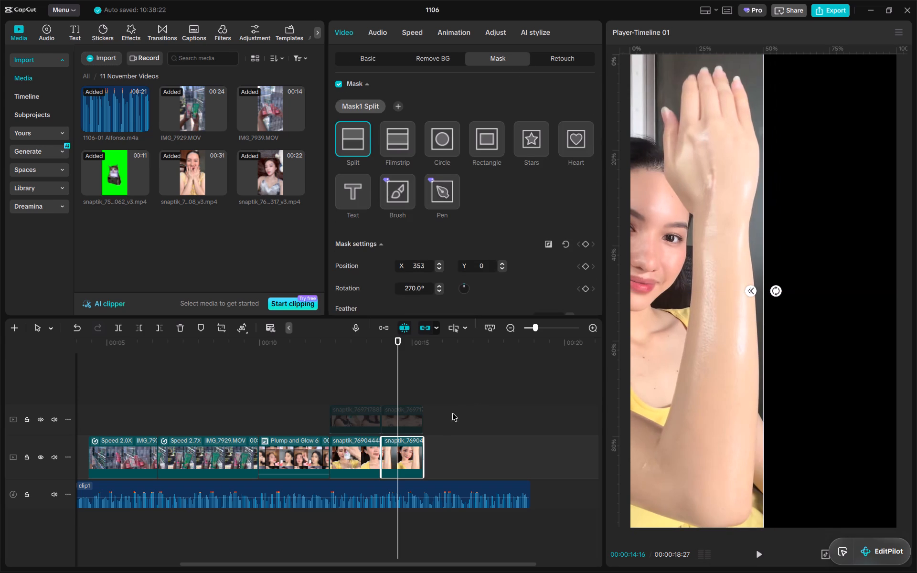
Unhide both BHA clips above the 377 clips.
{"action": "left_click", "coordinate": [398, 417]}
{"action": "left_click", "coordinate": [344, 427]}
{"action": "key", "text": "v"}
{"action": "left_click", "coordinate": [357, 344]}
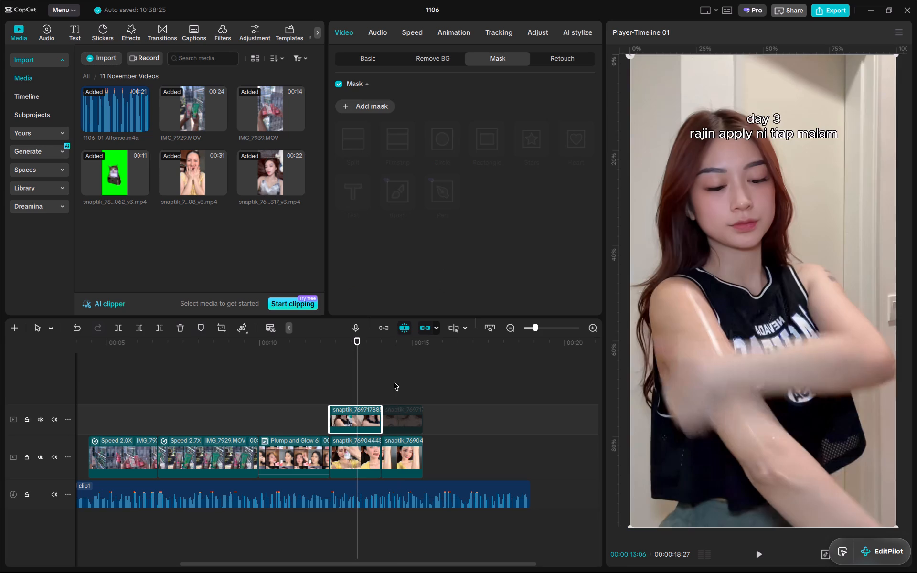
{"action": "left_click", "coordinate": [403, 418]}
{"action": "key", "text": "v"}
{"action": "left_click", "coordinate": [371, 355]}
Move the first BHA clip rightward in the frame so its subject sits beside the 377 footage.
{"action": "left_click", "coordinate": [356, 422]}
{"action": "left_click_drag", "start_coordinate": [710, 368], "coordinate": [864, 365]}
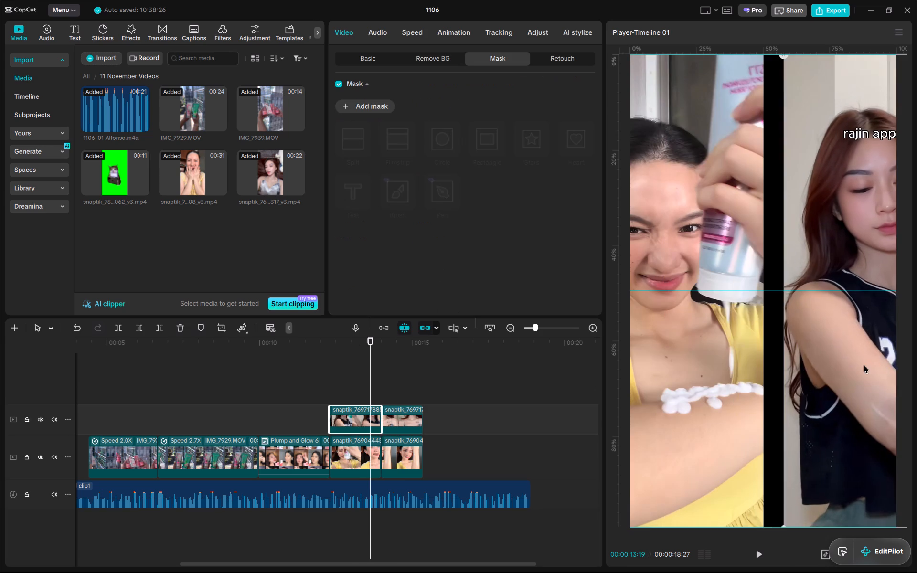
{"action": "left_click_drag", "start_coordinate": [864, 365], "coordinate": [763, 366]}
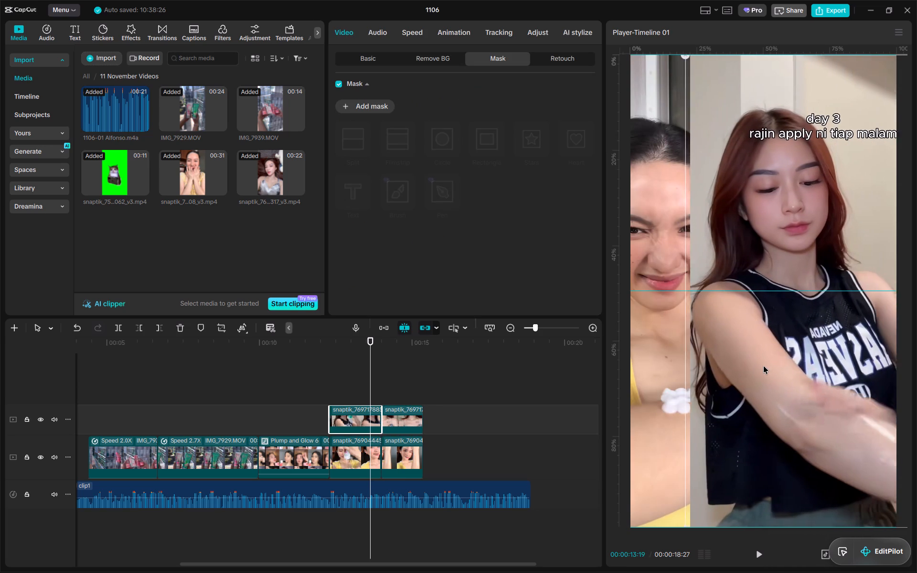
{"action": "left_click_drag", "start_coordinate": [763, 366], "coordinate": [771, 365]}
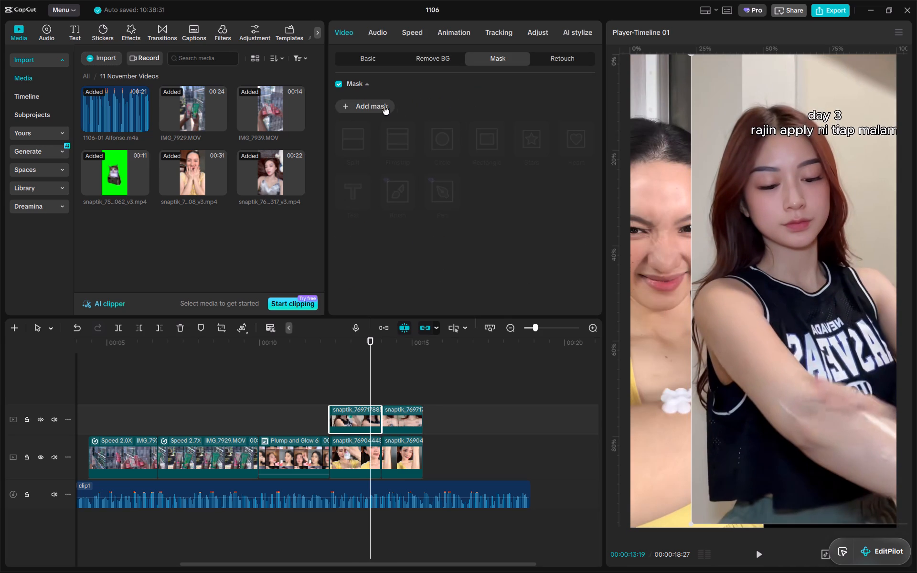
Add a Split mask to the first BHA clip, rotated 90°, and align its edge with the frame's vertical center.
{"action": "left_click", "coordinate": [374, 105]}
{"action": "left_click", "coordinate": [361, 139]}
{"action": "left_click_drag", "start_coordinate": [821, 303], "coordinate": [767, 194]}
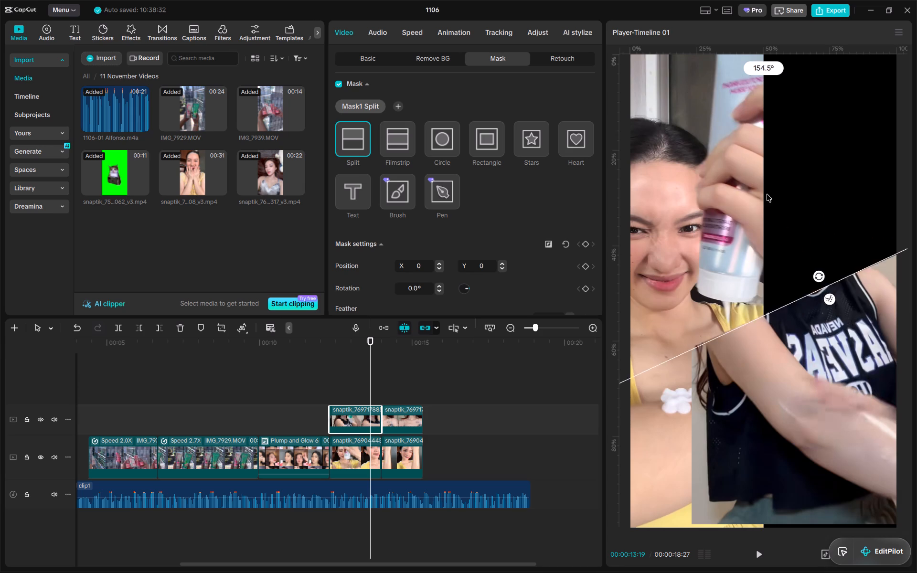
{"action": "left_click_drag", "start_coordinate": [767, 194], "coordinate": [698, 290]}
{"action": "left_click_drag", "start_coordinate": [855, 366], "coordinate": [796, 362]}
{"action": "left_click_drag", "start_coordinate": [825, 362], "coordinate": [805, 358]}
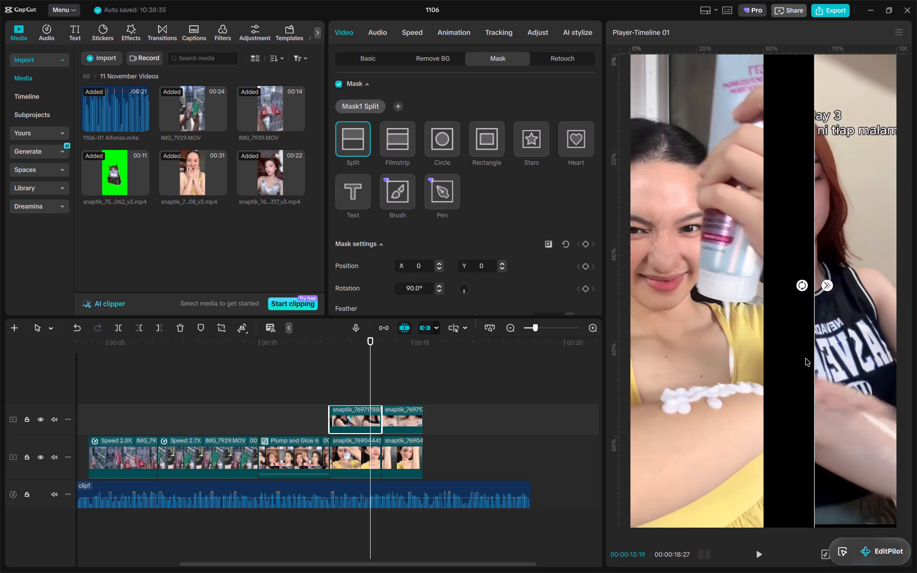
{"action": "left_click_drag", "start_coordinate": [805, 358], "coordinate": [762, 361]}
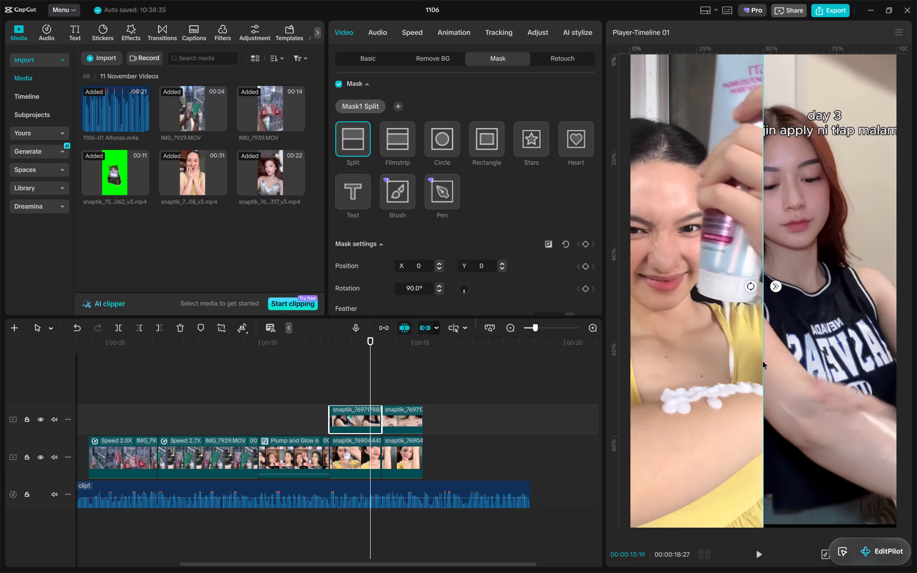
Shift the first BHA clip slightly further right in the frame and set its Split mask to X -290, Y -12 at the frame's center.
{"action": "left_click_drag", "start_coordinate": [762, 361], "coordinate": [762, 363]}
{"action": "left_click_drag", "start_coordinate": [375, 58], "coordinate": [380, 58]}
{"action": "left_click_drag", "start_coordinate": [816, 322], "coordinate": [827, 325]}
{"action": "left_click", "coordinate": [508, 61]}
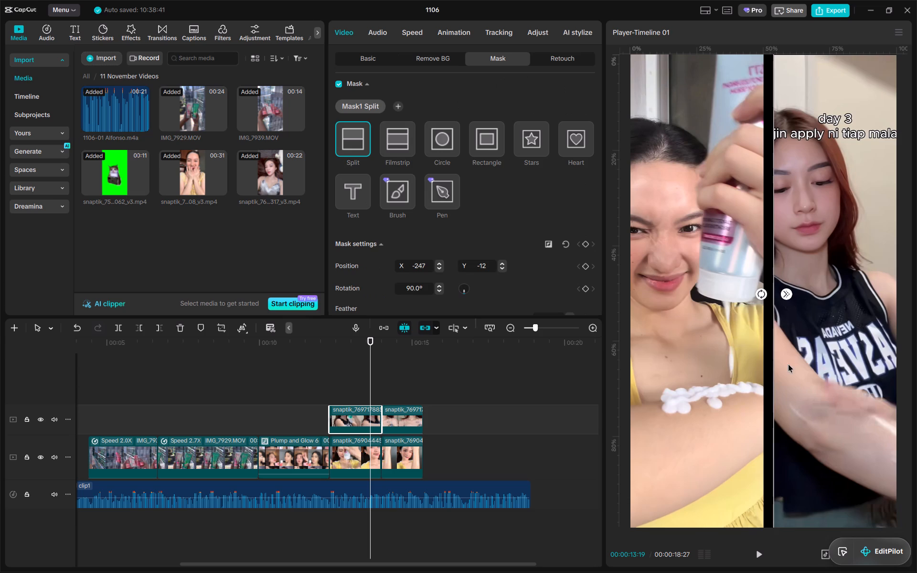
{"action": "left_click_drag", "start_coordinate": [789, 365], "coordinate": [779, 365]}
Copy the first BHA clip's attributes, including its position and Split mask, onto the second BHA clip.
{"action": "left_click", "coordinate": [401, 354]}
{"action": "left_click", "coordinate": [403, 409]}
{"action": "left_click", "coordinate": [366, 412]}
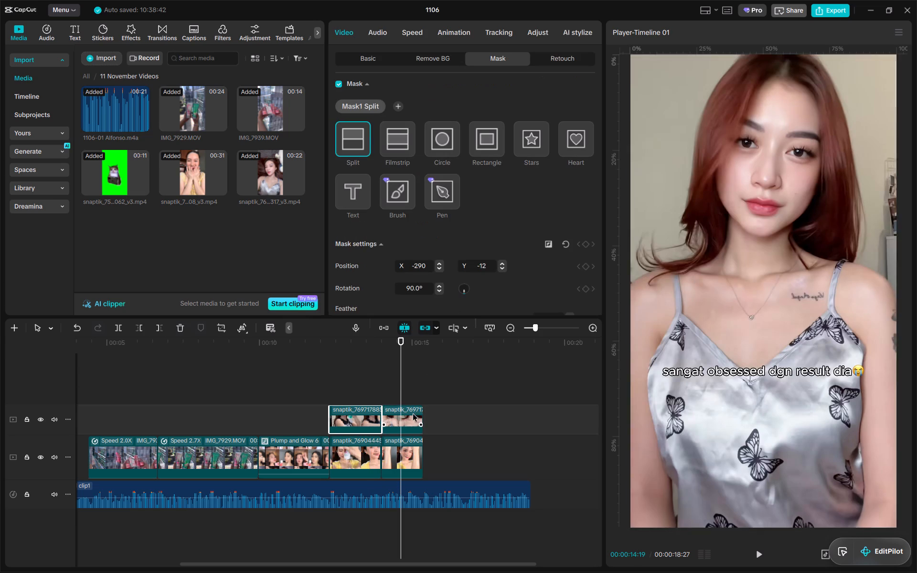
{"action": "key", "text": "ctrl+alt+c"}
{"action": "left_click", "coordinate": [429, 415], "text": "ctrl"}
{"action": "left_click", "coordinate": [405, 417]}
{"action": "left_click", "coordinate": [407, 340]}
{"action": "key", "text": "ctrl+alt+v"}
{"action": "key", "text": "Return"}
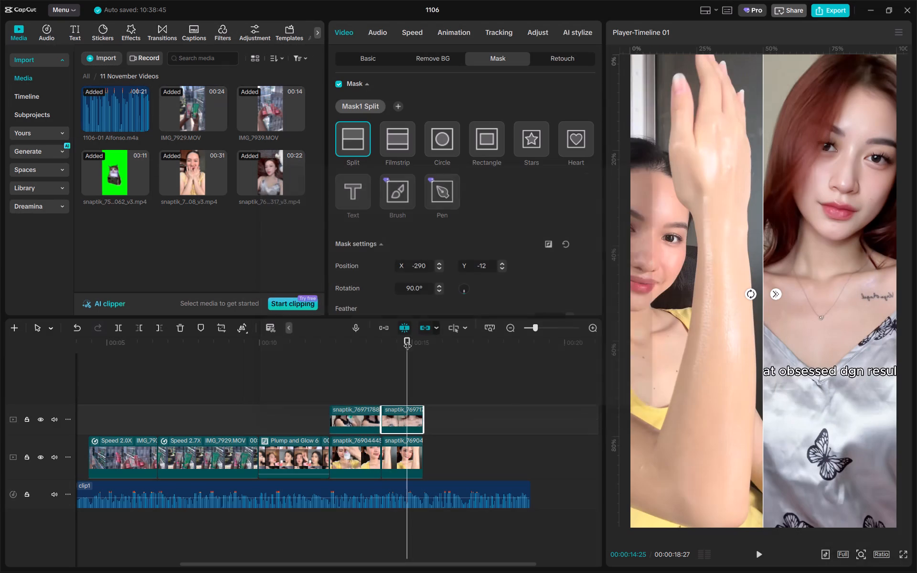
Play and scrub through the side-by-side scene to check how the BHA clips line up with the 377 clips.
{"action": "left_click", "coordinate": [371, 371]}
{"action": "left_click_drag", "start_coordinate": [353, 351], "coordinate": [370, 349]}
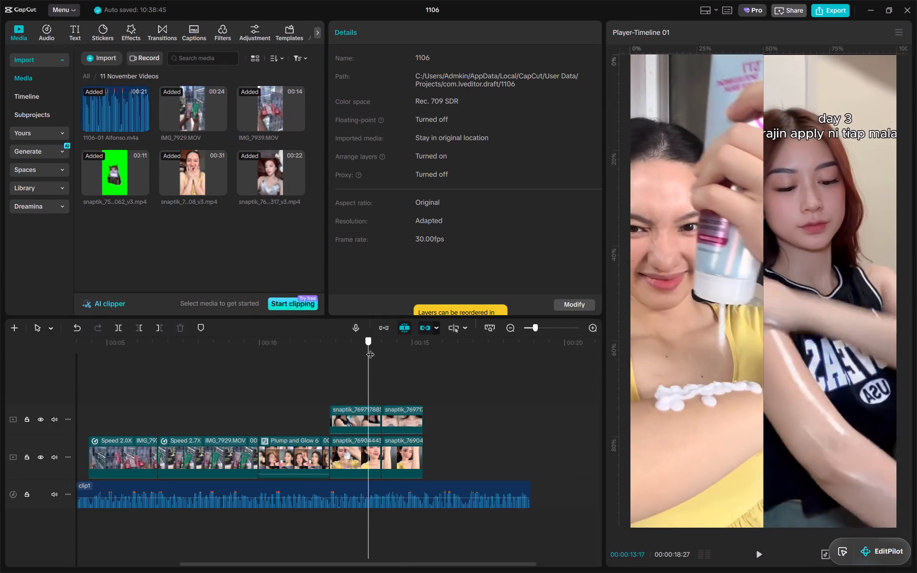
{"action": "left_click_drag", "start_coordinate": [370, 349], "coordinate": [344, 354]}
{"action": "key", "text": "space"}
{"action": "scroll", "coordinate": [427, 403], "scroll_direction": "up", "scroll_amount": 8, "text": "alt"}
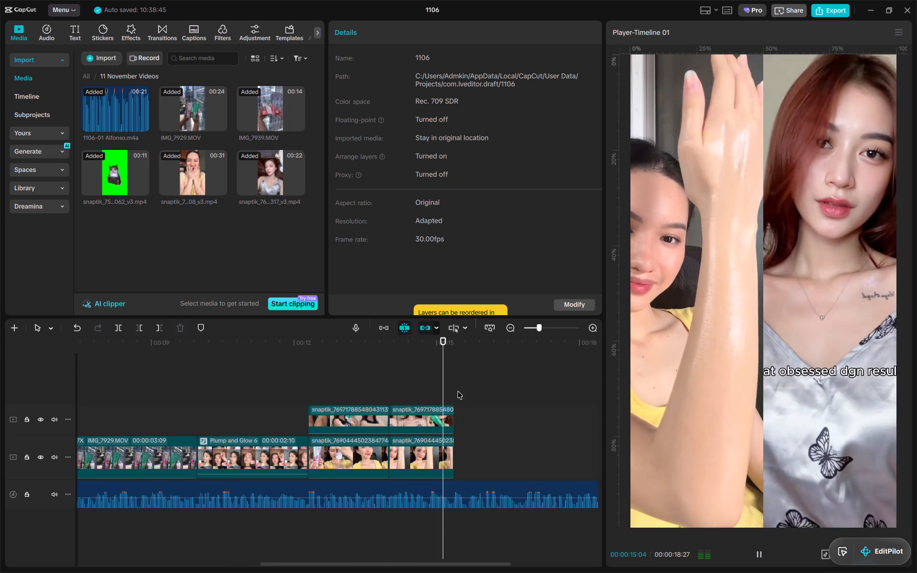
{"action": "left_click_drag", "start_coordinate": [302, 347], "coordinate": [417, 350]}
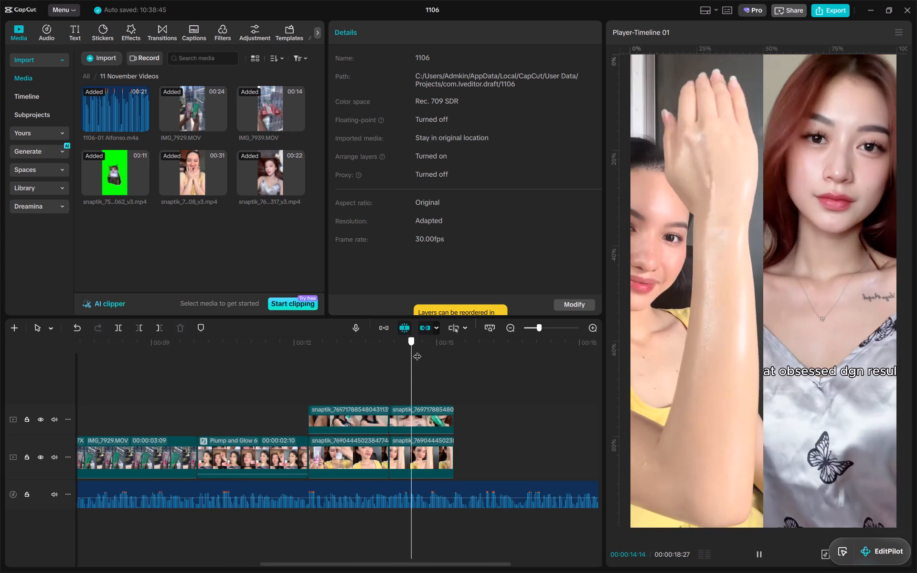
{"action": "left_click_drag", "start_coordinate": [417, 350], "coordinate": [348, 361]}
{"action": "scroll", "coordinate": [414, 403], "scroll_direction": "up", "scroll_amount": 3, "text": "alt"}
{"action": "left_click_drag", "start_coordinate": [331, 349], "coordinate": [339, 359]}
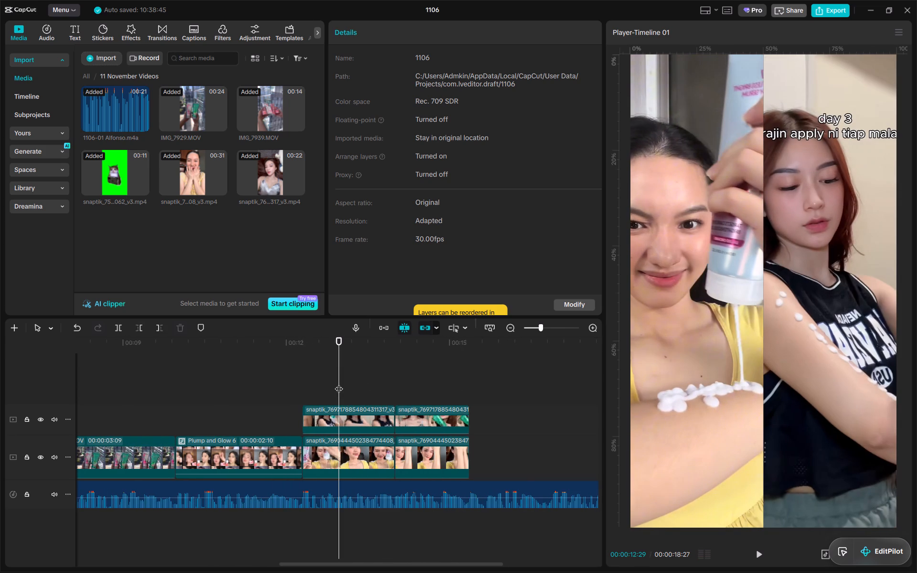
{"action": "left_click", "coordinate": [343, 407]}
{"action": "left_click", "coordinate": [381, 363]}
{"action": "left_click_drag", "start_coordinate": [386, 345], "coordinate": [372, 348]}
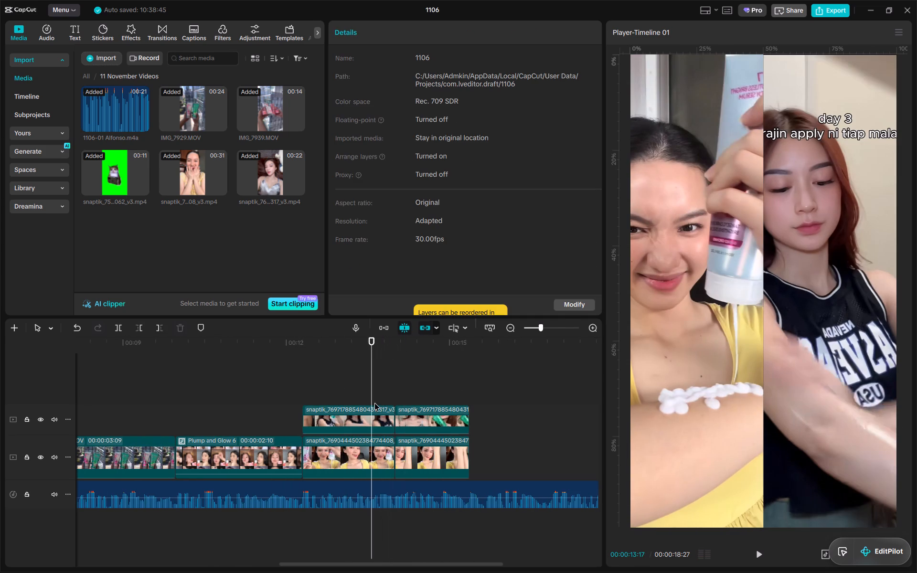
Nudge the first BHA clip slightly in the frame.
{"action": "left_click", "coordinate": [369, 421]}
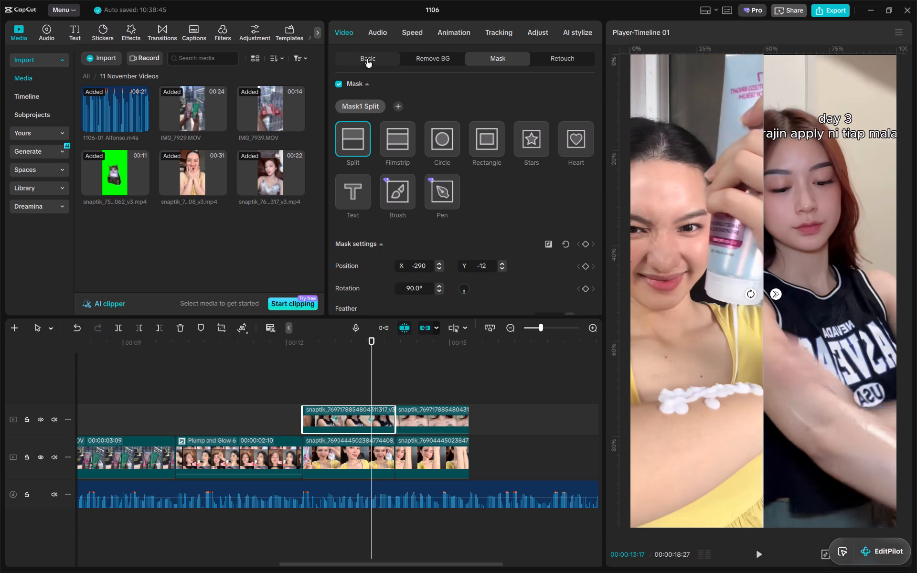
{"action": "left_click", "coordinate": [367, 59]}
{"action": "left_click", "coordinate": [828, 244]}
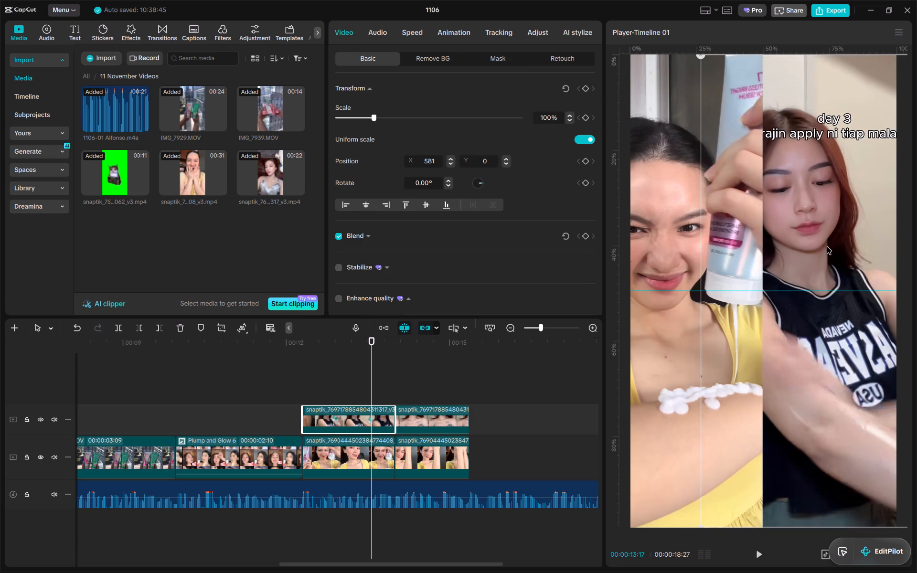
Reorder the side-by-side clips so both 377 clips sit on a track above the two BHA clips.
{"action": "left_click_drag", "start_coordinate": [492, 408], "coordinate": [341, 415]}
{"action": "left_click_drag", "start_coordinate": [342, 417], "coordinate": [345, 474]}
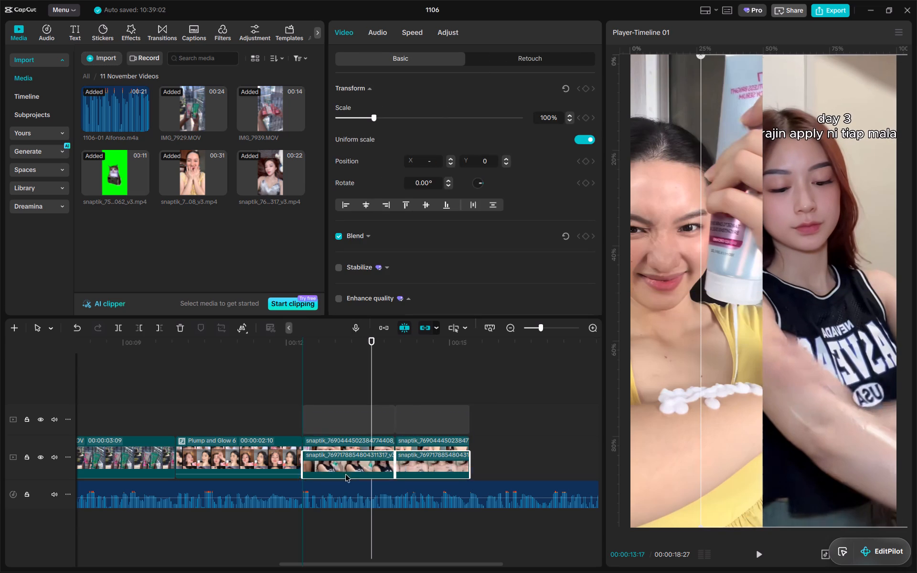
{"action": "left_click_drag", "start_coordinate": [345, 474], "coordinate": [340, 432]}
{"action": "left_click_drag", "start_coordinate": [518, 444], "coordinate": [341, 457]}
{"action": "left_click_drag", "start_coordinate": [341, 447], "coordinate": [344, 384]}
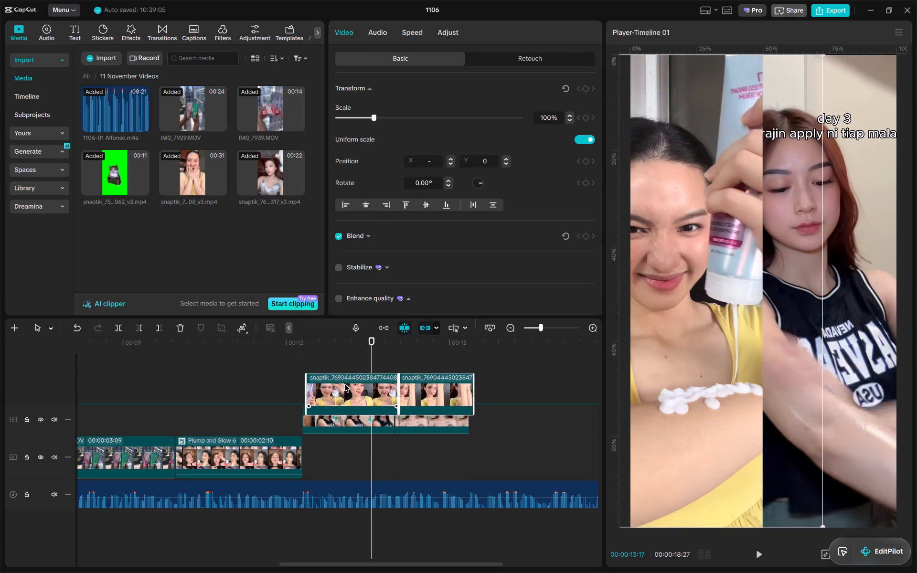
{"action": "left_click_drag", "start_coordinate": [344, 384], "coordinate": [341, 380]}
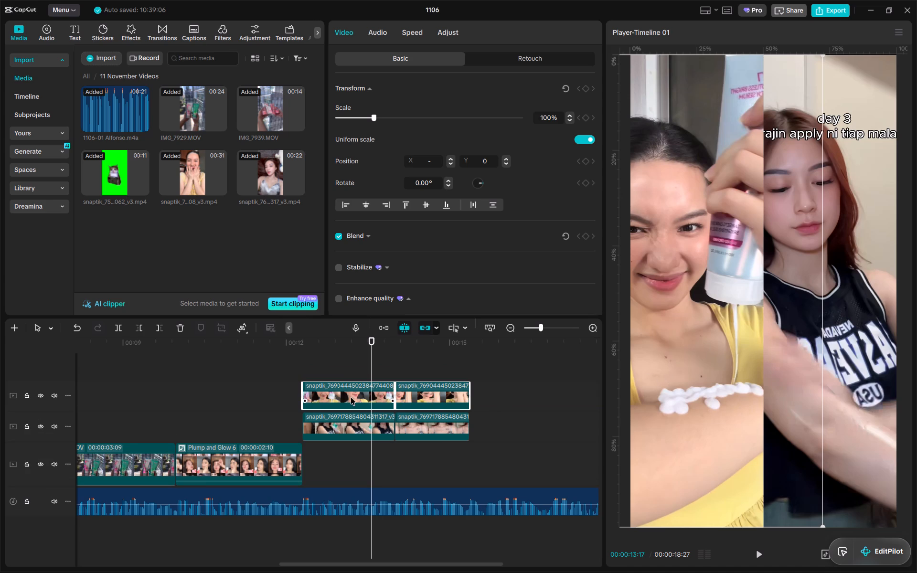
Scale the first BHA clip to 105% and shift it in the frame to X 595, Y 0.
{"action": "left_click", "coordinate": [351, 397]}
{"action": "left_click", "coordinate": [371, 424]}
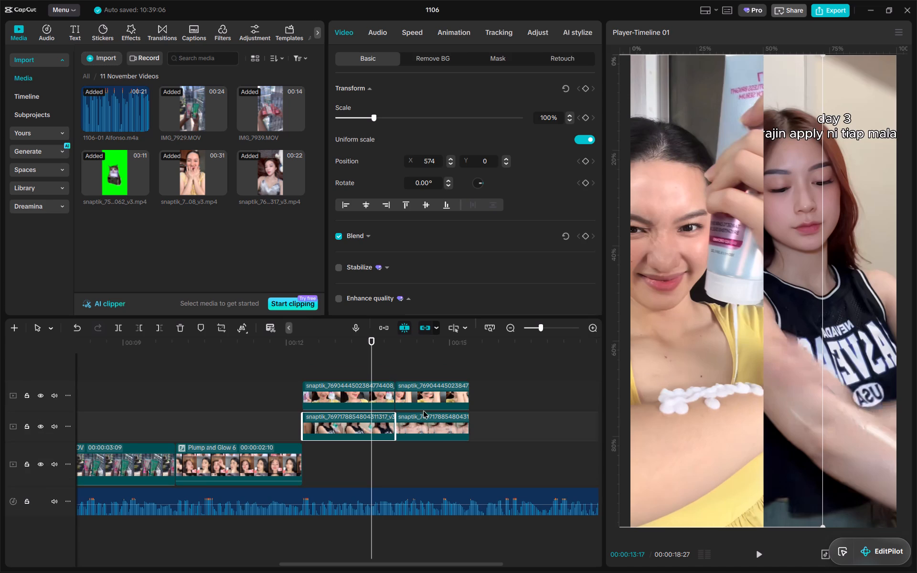
{"action": "left_click", "coordinate": [831, 354]}
{"action": "key", "text": "ctrl+z"}
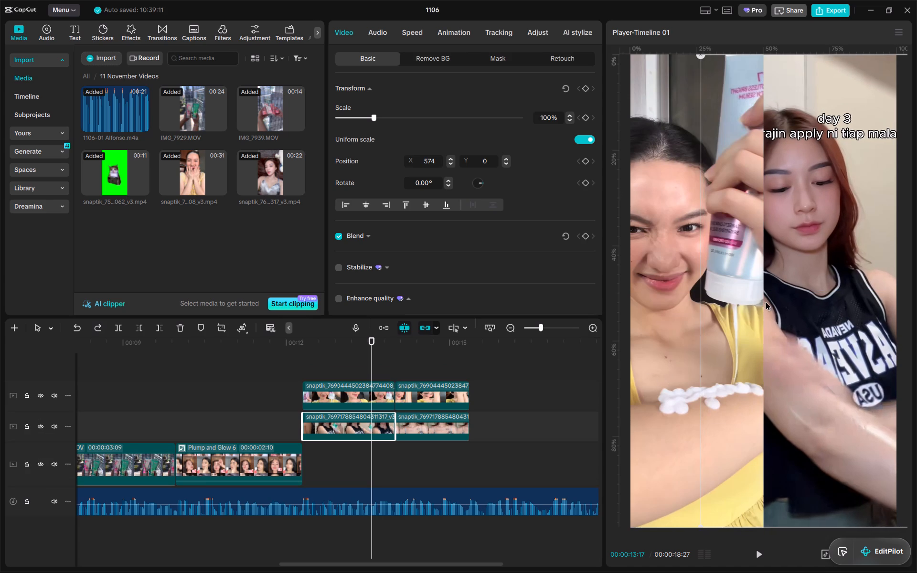
{"action": "double_click", "coordinate": [538, 121]}
{"action": "type", "text": "105"}
{"action": "key", "text": "Return"}
{"action": "left_click", "coordinate": [826, 199]}
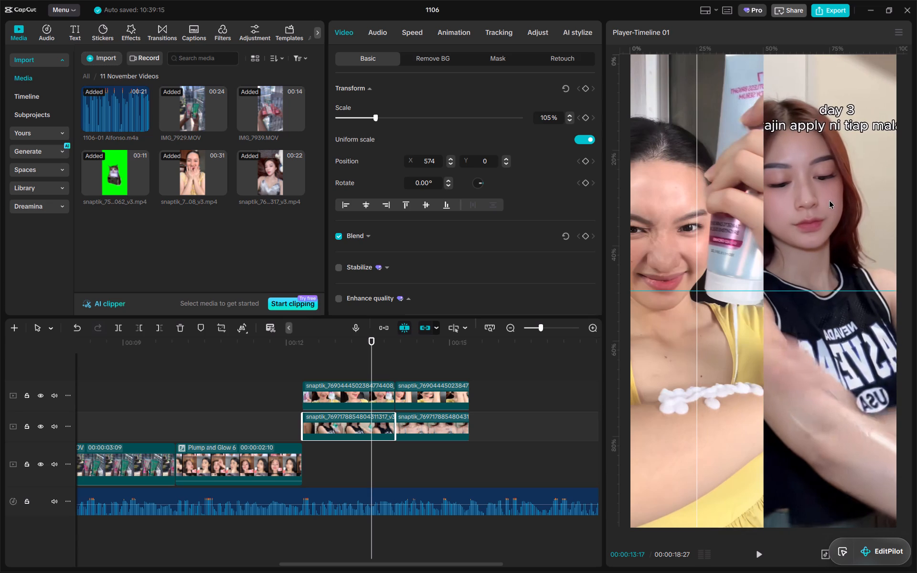
Copy the first BHA clip's attributes onto the second BHA clip and shift that clip in the frame to X 583.
{"action": "left_click_drag", "start_coordinate": [424, 346], "coordinate": [437, 345]}
{"action": "left_click", "coordinate": [371, 413]}
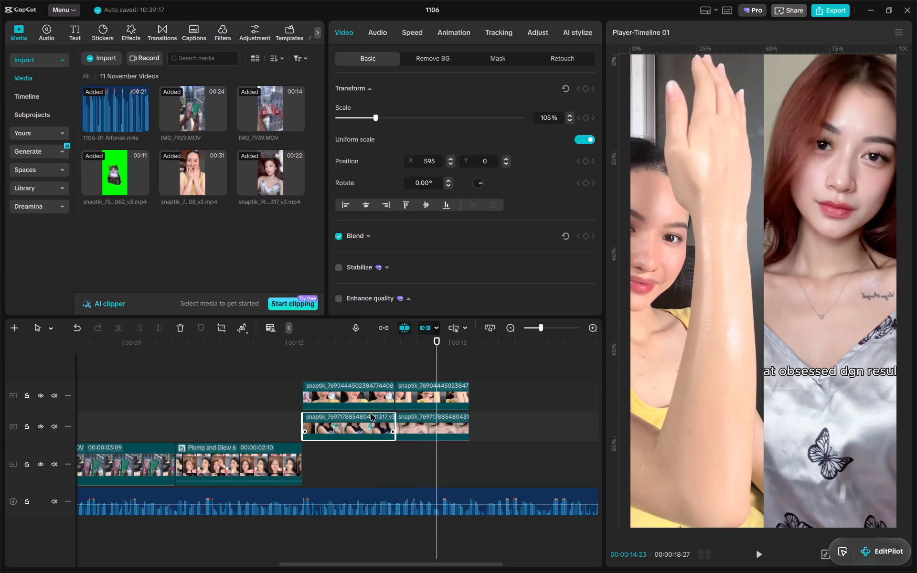
{"action": "key", "text": "ctrl+alt+c"}
{"action": "left_click", "coordinate": [421, 425]}
{"action": "key", "text": "ctrl+alt+v"}
{"action": "key", "text": "Return"}
{"action": "left_click", "coordinate": [832, 377]}
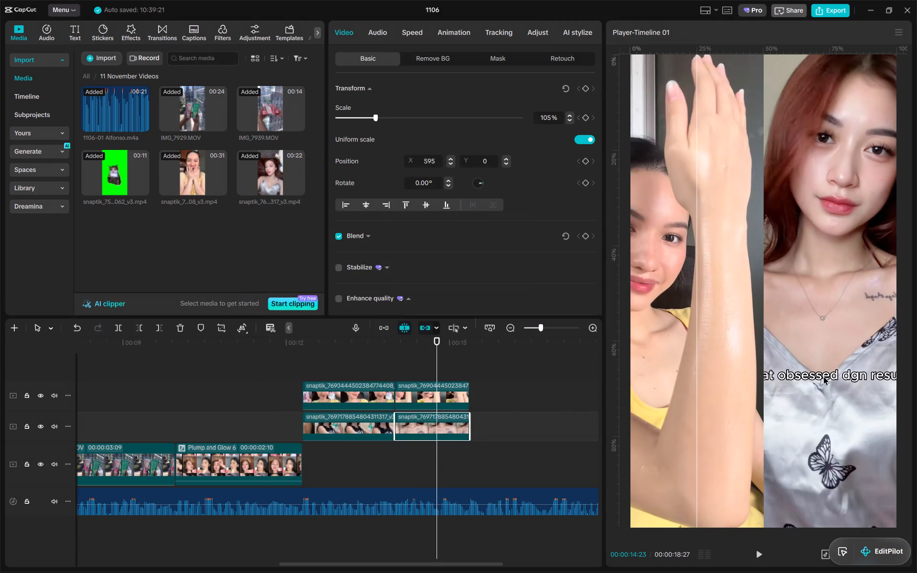
Set the second BHA clip's scale to 101%.
{"action": "scroll", "coordinate": [832, 379], "scroll_direction": "down", "scroll_amount": 2, "text": "ctrl"}
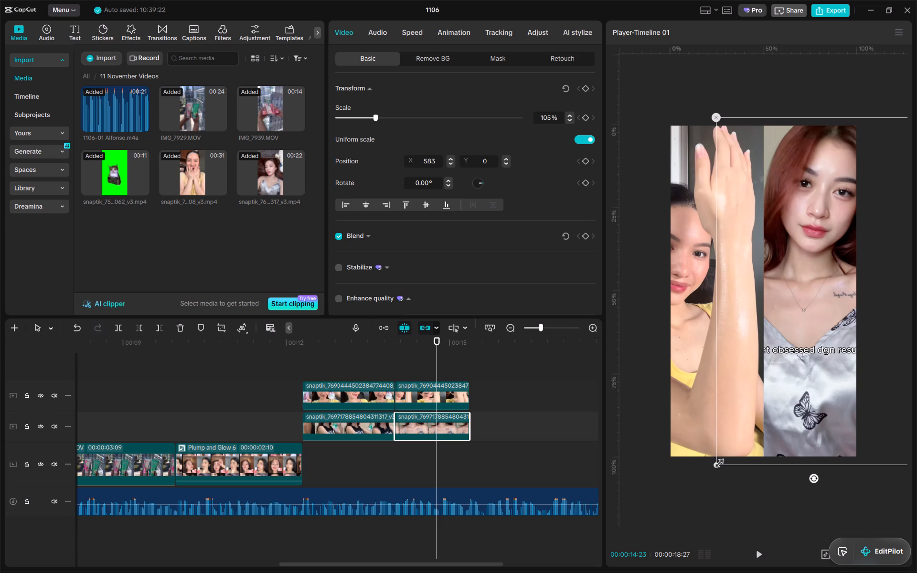
{"action": "left_click_drag", "start_coordinate": [717, 463], "coordinate": [727, 459]}
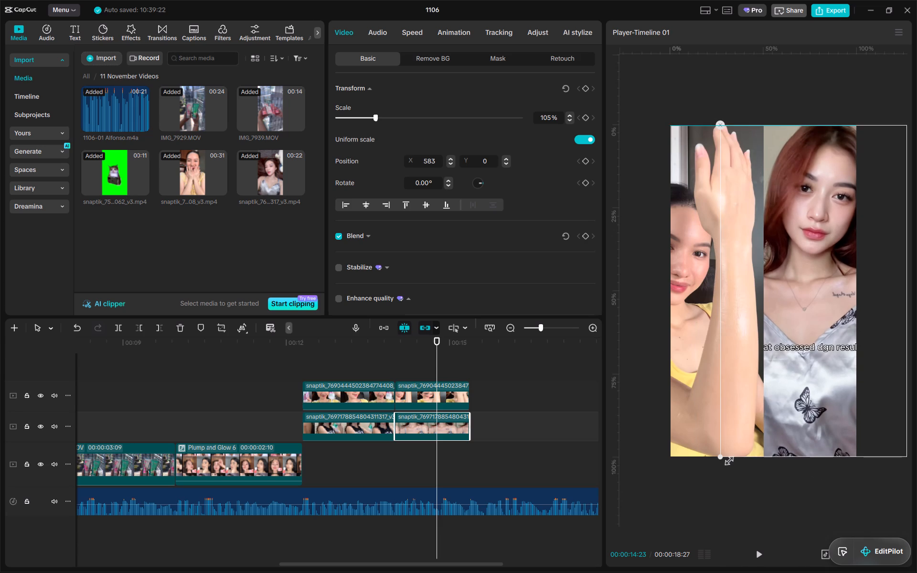
{"action": "left_click_drag", "start_coordinate": [727, 459], "coordinate": [726, 458]}
{"action": "scroll", "coordinate": [792, 412], "scroll_direction": "up", "scroll_amount": 6, "text": "ctrl"}
{"action": "scroll", "coordinate": [796, 409], "scroll_direction": "down", "scroll_amount": 4, "text": "ctrl"}
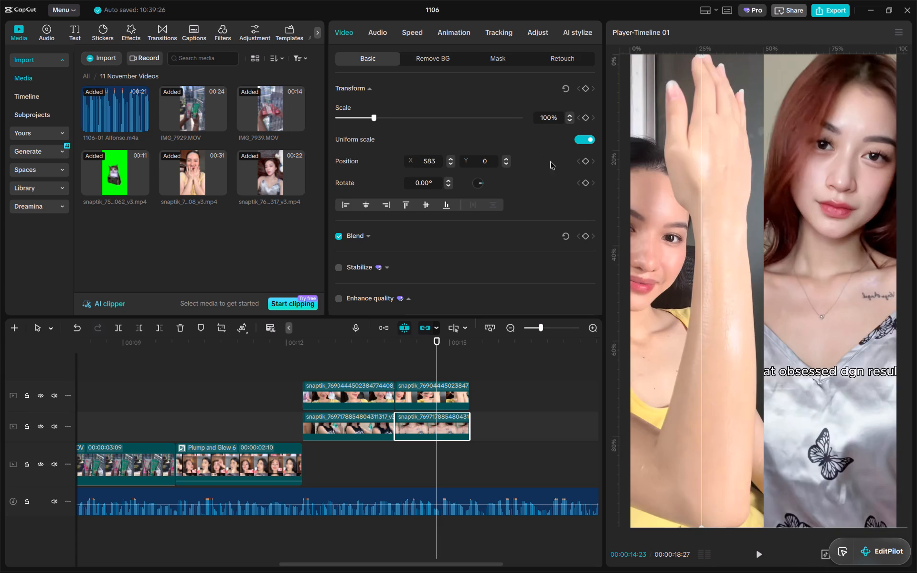
{"action": "scroll", "coordinate": [762, 276], "scroll_direction": "down", "scroll_amount": 2, "text": "ctrl"}
{"action": "double_click", "coordinate": [544, 118]}
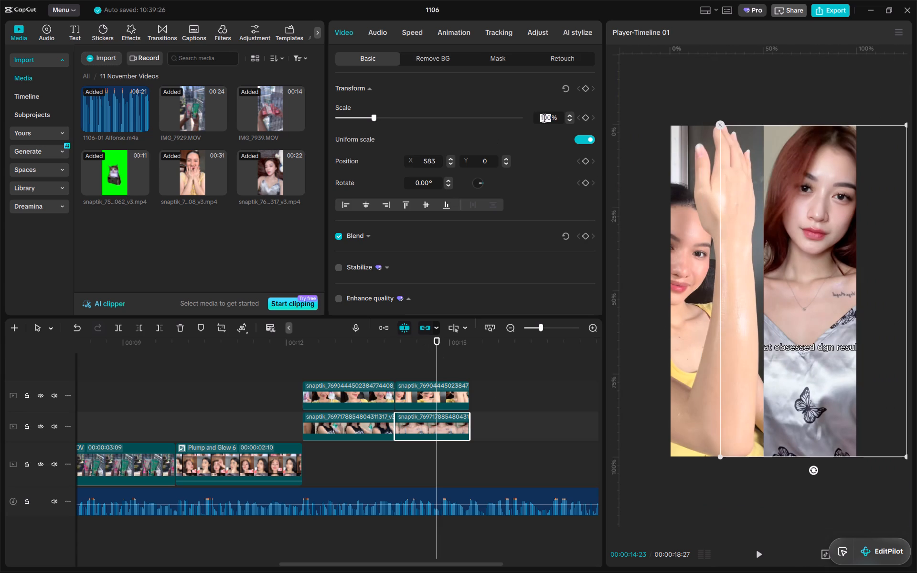
{"action": "type", "text": "101"}
{"action": "key", "text": "Return"}
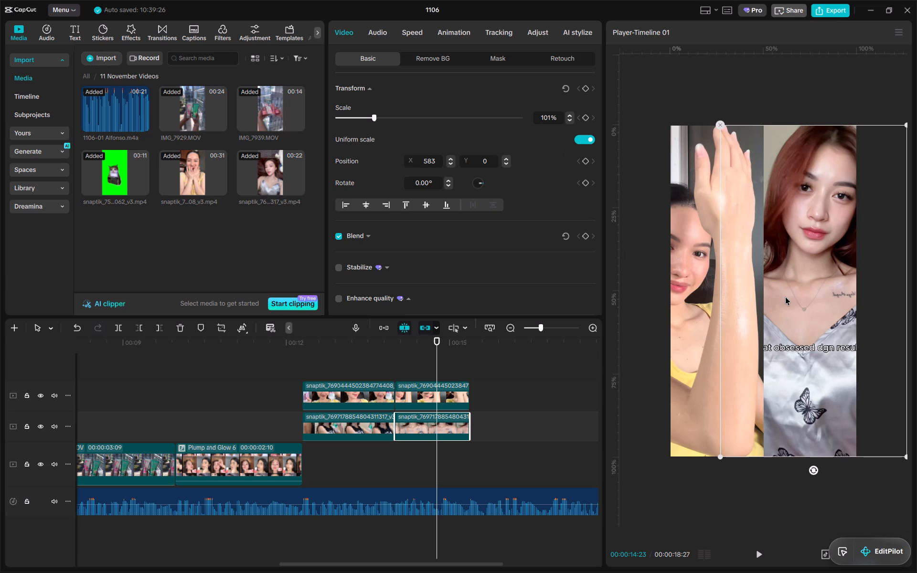
Move all four 377 and BHA clips down one track so the BHA pair follows Plump and Glow 6 on the main track, and preview the scene.
{"action": "left_click_drag", "start_coordinate": [324, 341], "coordinate": [295, 343]}
{"action": "key", "text": "space"}
{"action": "scroll", "coordinate": [459, 397], "scroll_direction": "up", "scroll_amount": 5, "text": "alt"}
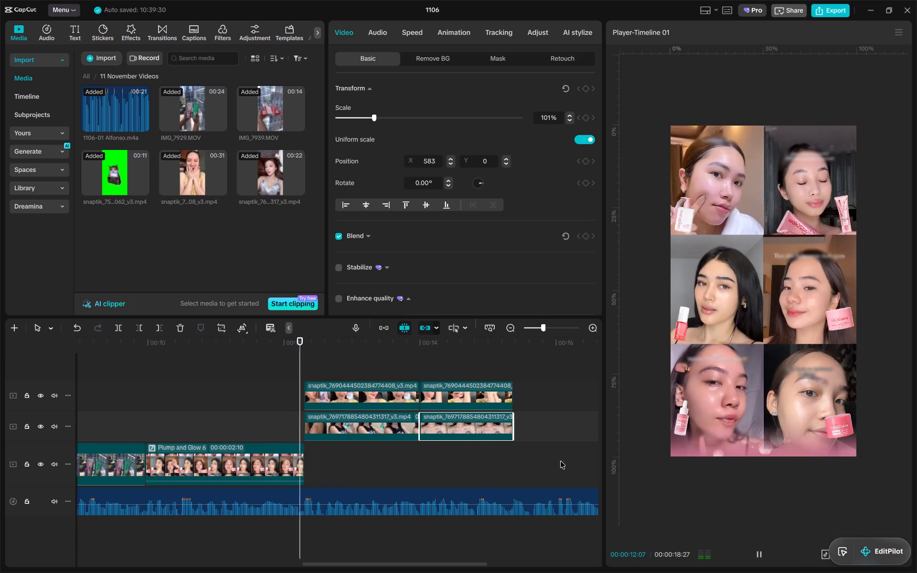
{"action": "left_click_drag", "start_coordinate": [560, 461], "coordinate": [393, 374]}
{"action": "key", "text": "space"}
{"action": "left_click_drag", "start_coordinate": [357, 429], "coordinate": [357, 464]}
{"action": "key", "text": "space"}
{"action": "left_click", "coordinate": [354, 353]}
{"action": "key", "text": "space"}
Check the closing scene in the browser's detail script, and add the CTA V2 preset from Others after the second BHA clip.
{"action": "key", "text": "alt+Tab"}
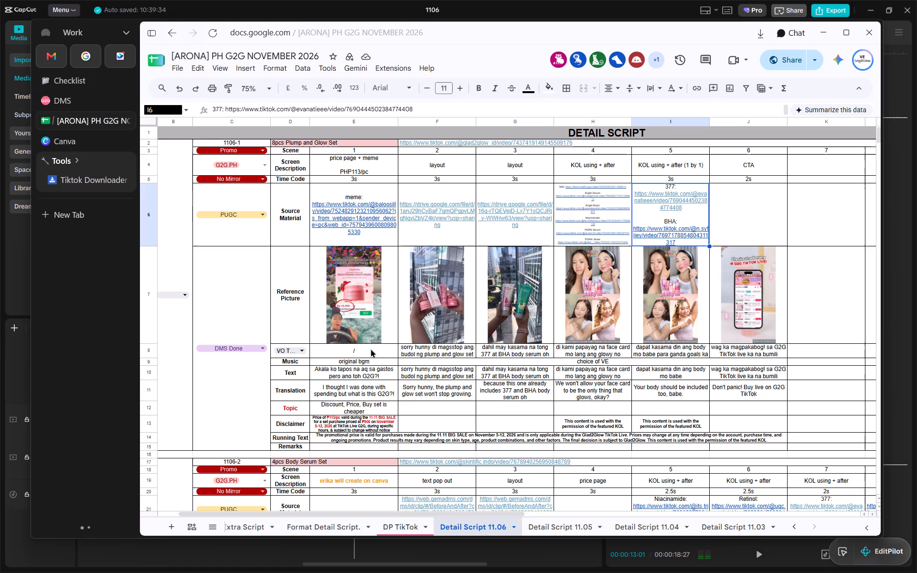
{"action": "scroll", "coordinate": [647, 404], "scroll_direction": "left", "scroll_amount": 1}
{"action": "key", "text": "alt+Tab"}
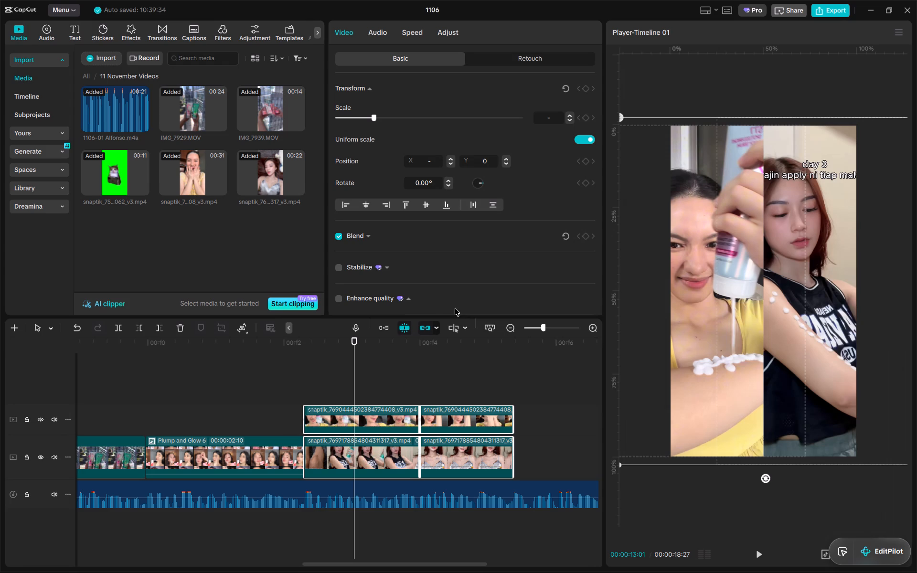
{"action": "left_click", "coordinate": [52, 126]}
{"action": "left_click", "coordinate": [51, 129]}
{"action": "left_click", "coordinate": [50, 118]}
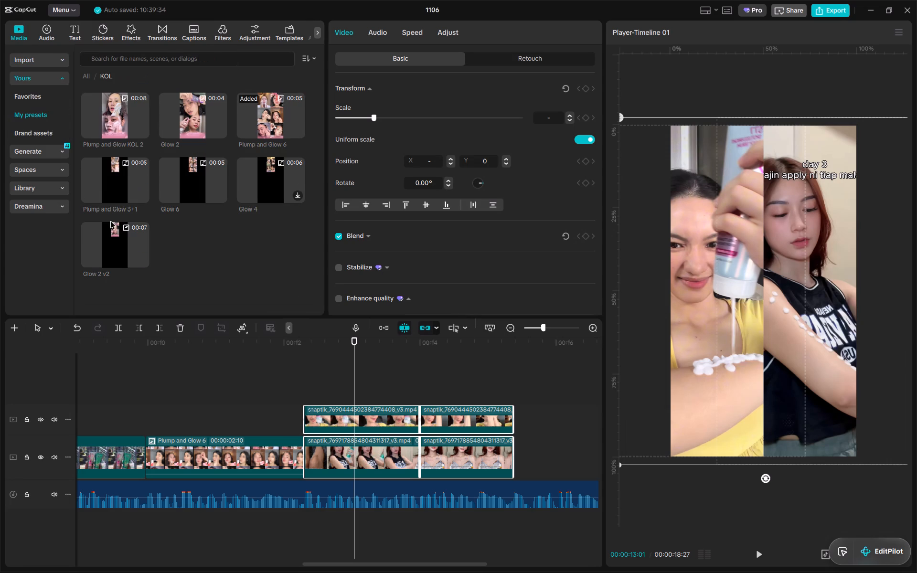
{"action": "left_click", "coordinate": [86, 77]}
{"action": "double_click", "coordinate": [107, 178]}
{"action": "scroll", "coordinate": [211, 181], "scroll_direction": "down", "scroll_amount": 5}
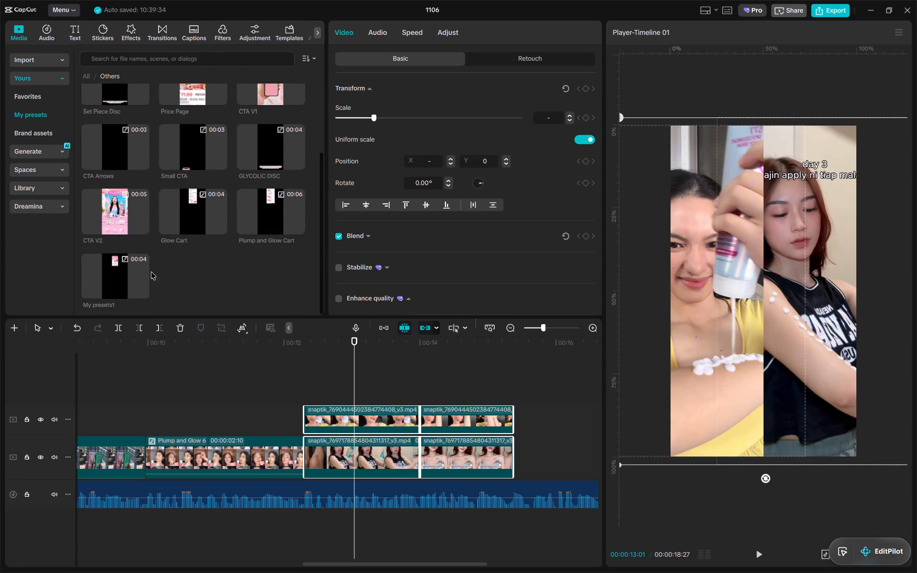
{"action": "left_click_drag", "start_coordinate": [124, 274], "coordinate": [198, 191]}
{"action": "left_click_drag", "start_coordinate": [114, 195], "coordinate": [529, 466]}
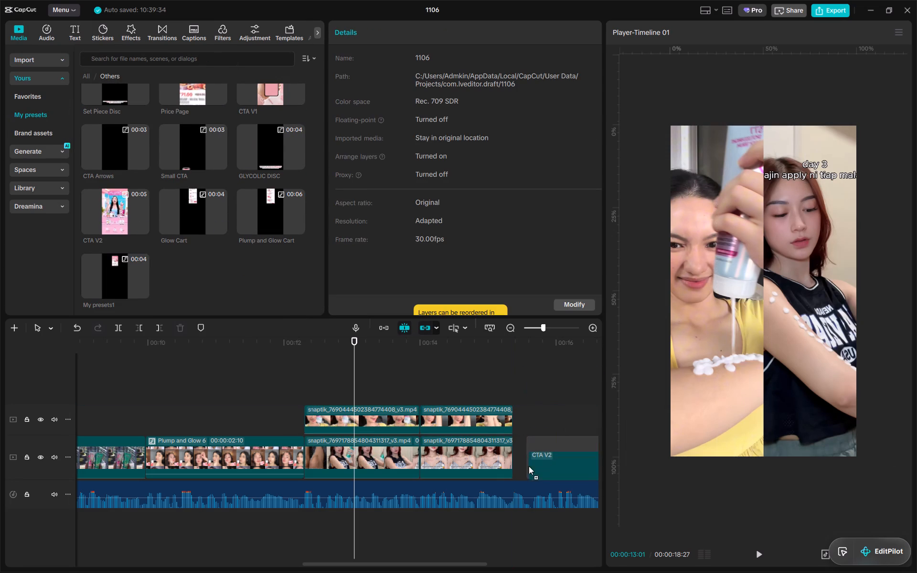
{"action": "left_click_drag", "start_coordinate": [529, 466], "coordinate": [516, 461]}
Move the floating EditPilot button clear of the preview controls and play back the CTA V2 scene against the voice-over.
{"action": "left_click", "coordinate": [515, 342]}
{"action": "key", "text": "space"}
{"action": "scroll", "coordinate": [515, 351], "scroll_direction": "left", "scroll_amount": 2}
{"action": "scroll", "coordinate": [515, 351], "scroll_direction": "right", "scroll_amount": 1}
{"action": "key", "text": "space"}
{"action": "left_click_drag", "start_coordinate": [858, 550], "coordinate": [720, 551]}
{"action": "key", "text": "space"}
{"action": "left_click", "coordinate": [862, 558]}
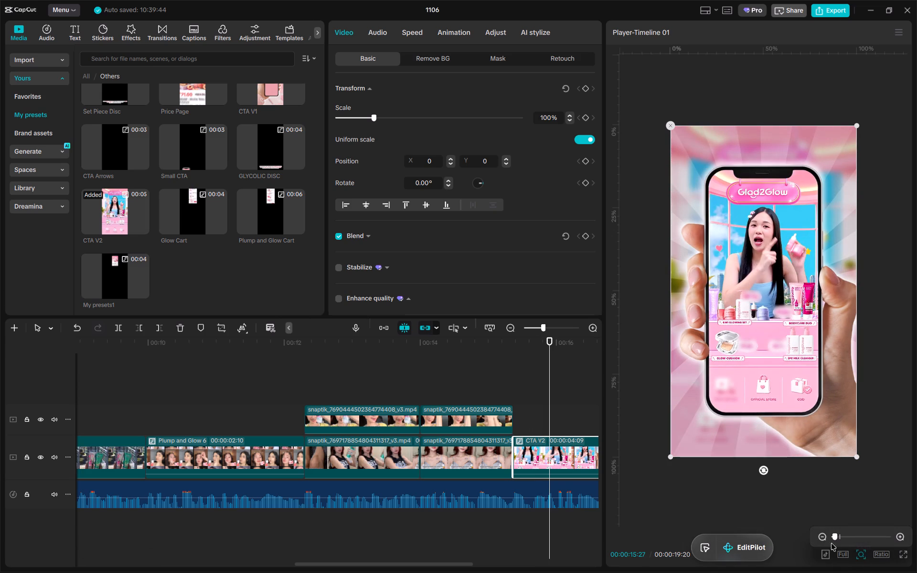
{"action": "left_click_drag", "start_coordinate": [829, 536], "coordinate": [837, 541]}
{"action": "left_click", "coordinate": [838, 539]}
{"action": "left_click", "coordinate": [501, 388]}
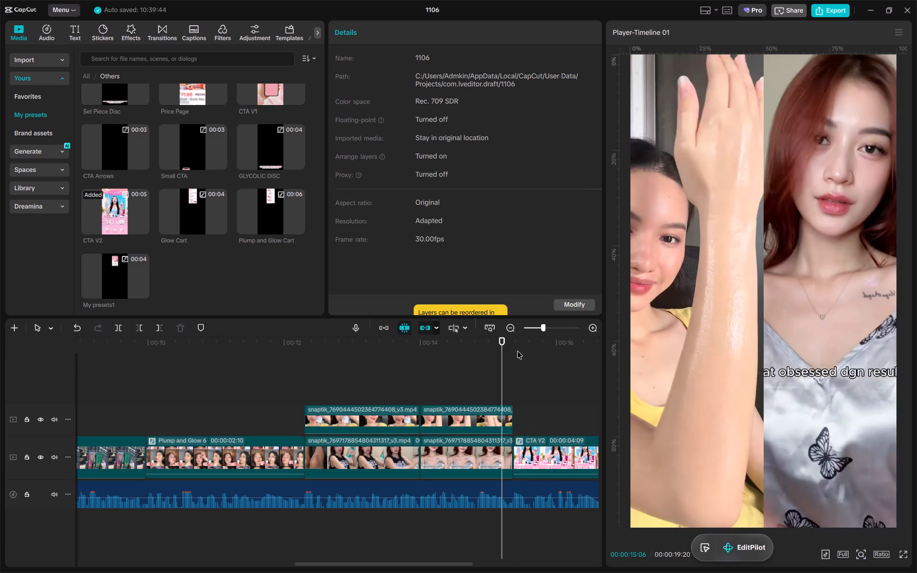
{"action": "left_click", "coordinate": [517, 351]}
{"action": "scroll", "coordinate": [545, 403], "scroll_direction": "left", "scroll_amount": 4}
{"action": "key", "text": "space"}
{"action": "scroll", "coordinate": [448, 455], "scroll_direction": "up", "scroll_amount": 4, "text": "alt"}
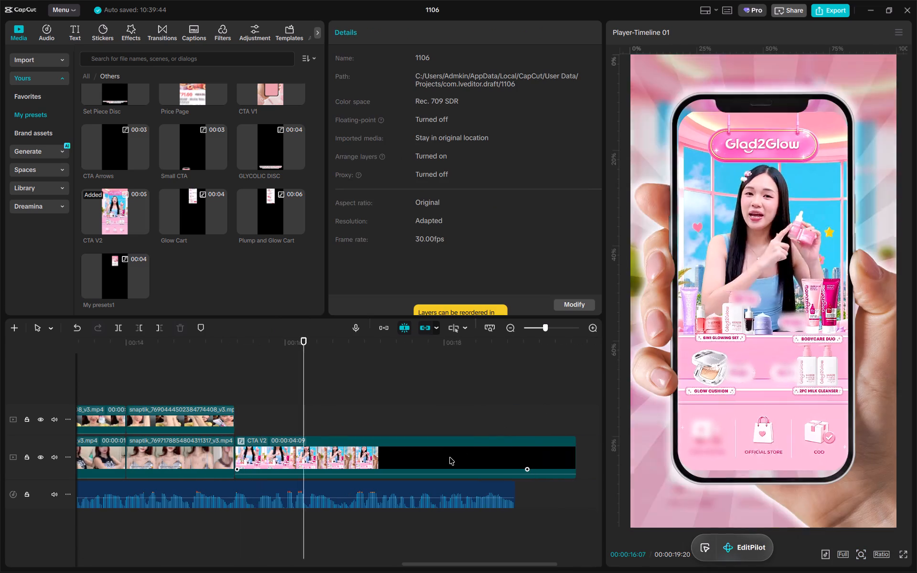
{"action": "left_click", "coordinate": [449, 457]}
{"action": "key", "text": "space"}
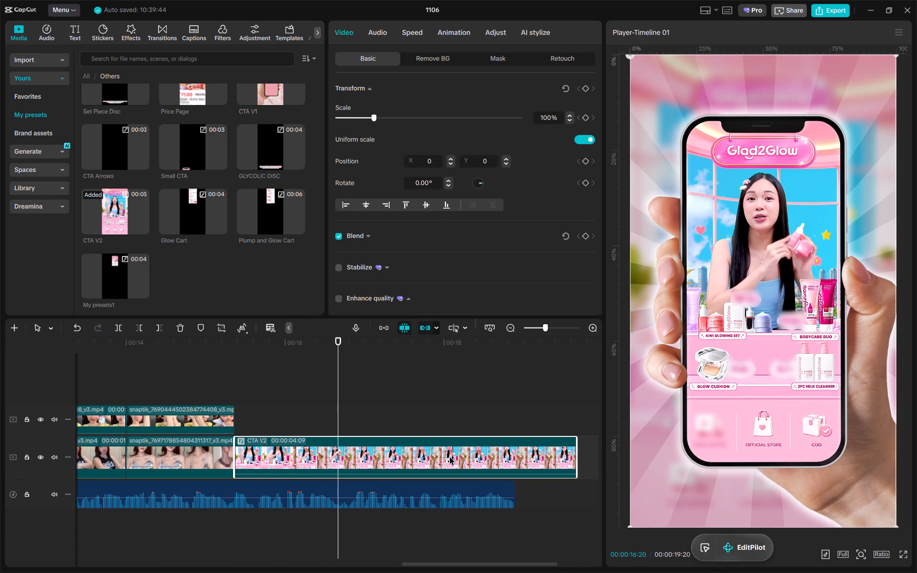
Switch to the DMS site in the browser and open the KPI Data Board's Editor-TT view.
{"action": "key", "text": "alt+Tab"}
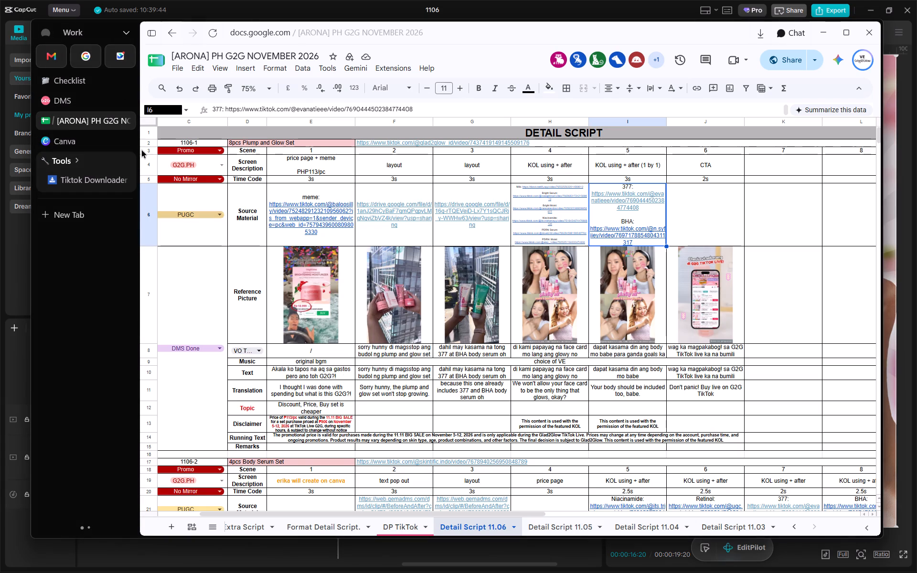
{"action": "left_click", "coordinate": [96, 87]}
{"action": "left_click", "coordinate": [99, 106]}
{"action": "scroll", "coordinate": [393, 141], "scroll_direction": "right", "scroll_amount": 5}
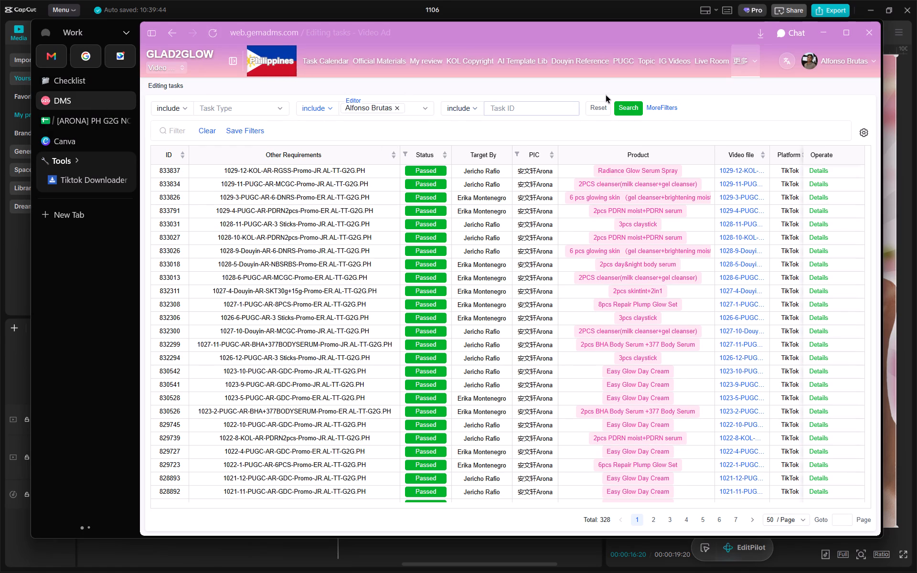
{"action": "left_click", "coordinate": [751, 64]}
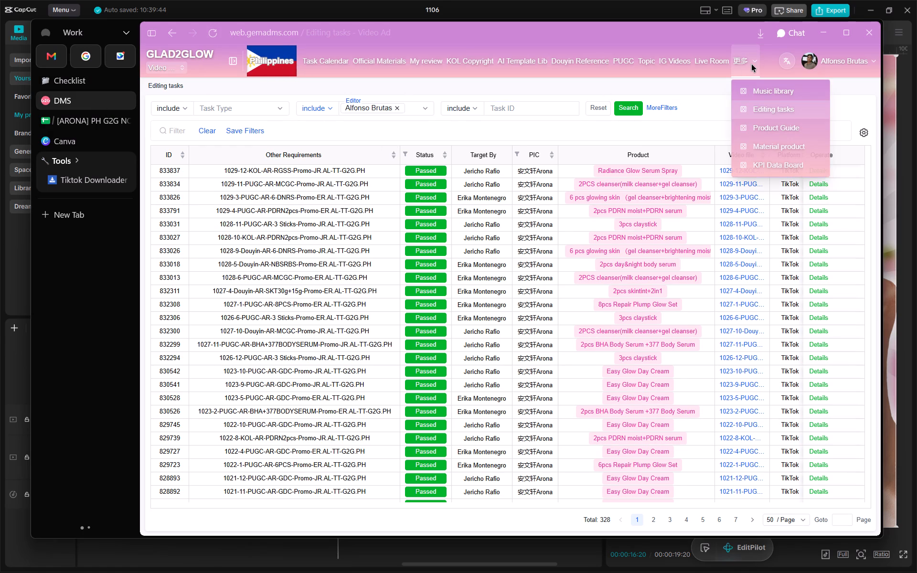
{"action": "left_click", "coordinate": [773, 169]}
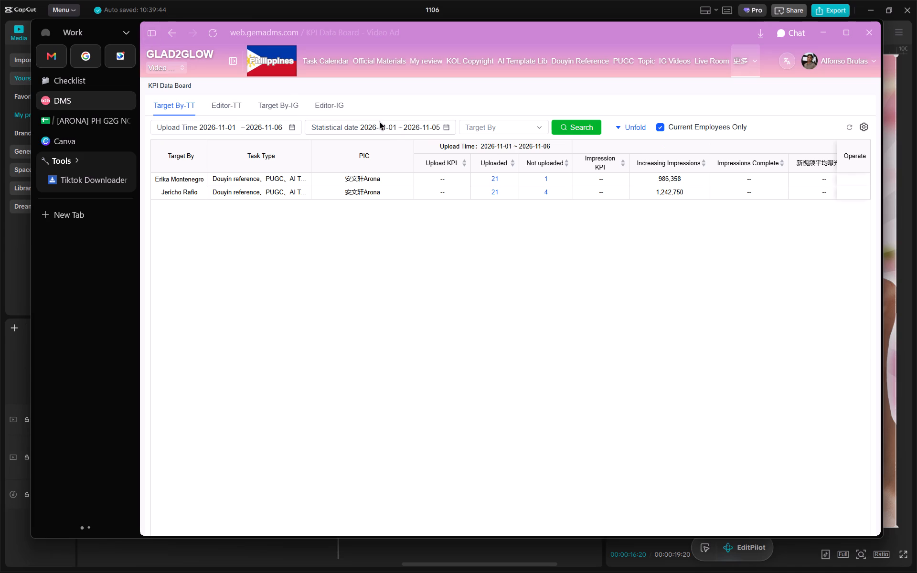
{"action": "left_click", "coordinate": [226, 110]}
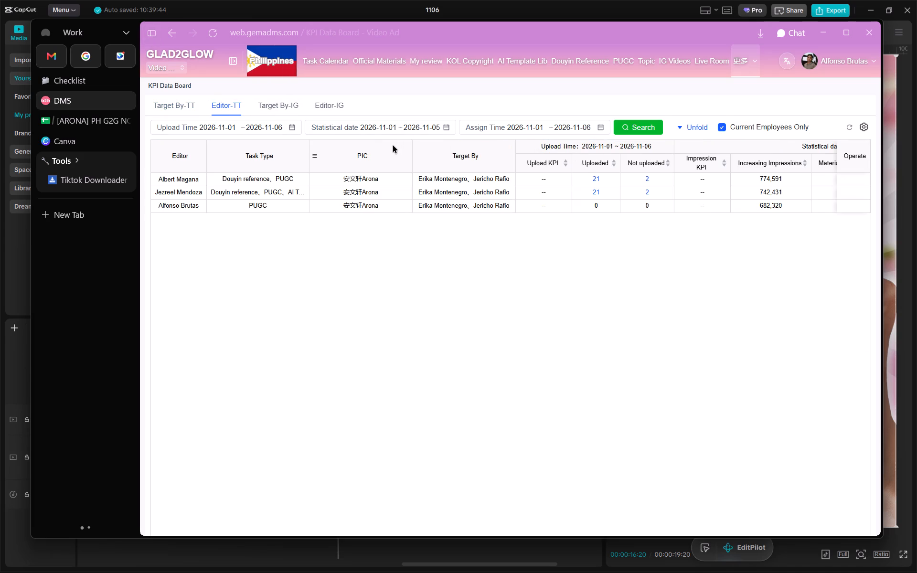
Set the statistical date, assign time and upload time ranges to 2026-10-01 through 2026-10-31.
{"action": "left_click", "coordinate": [445, 127]}
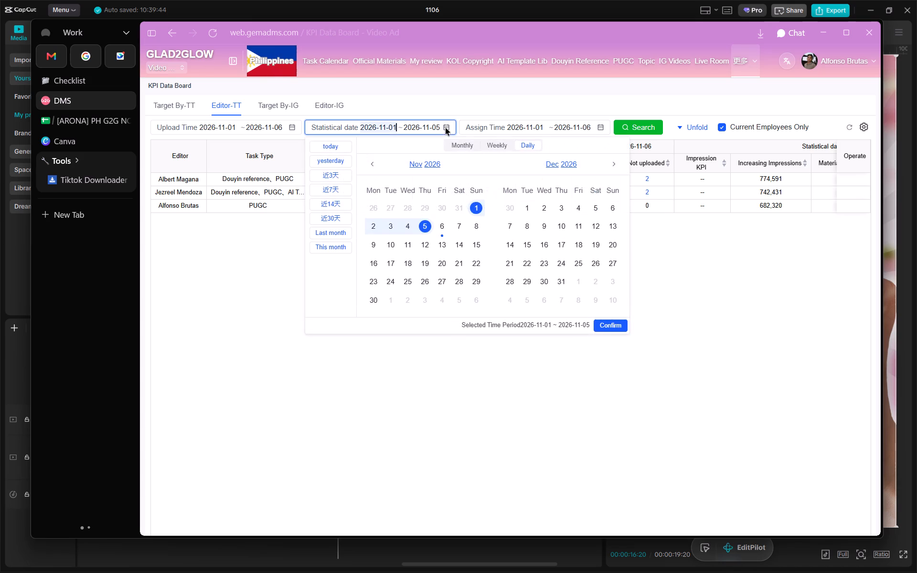
{"action": "left_click", "coordinate": [369, 162]}
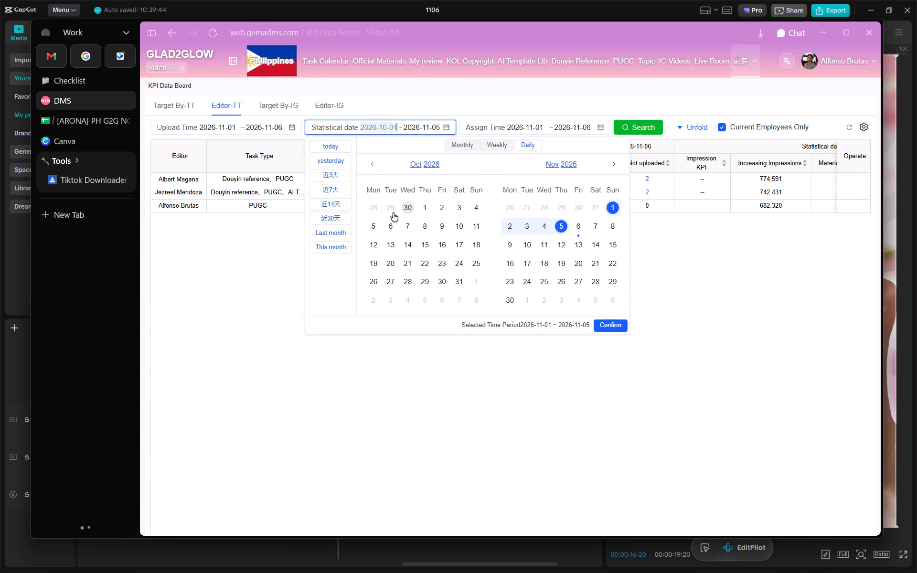
{"action": "left_click", "coordinate": [426, 207]}
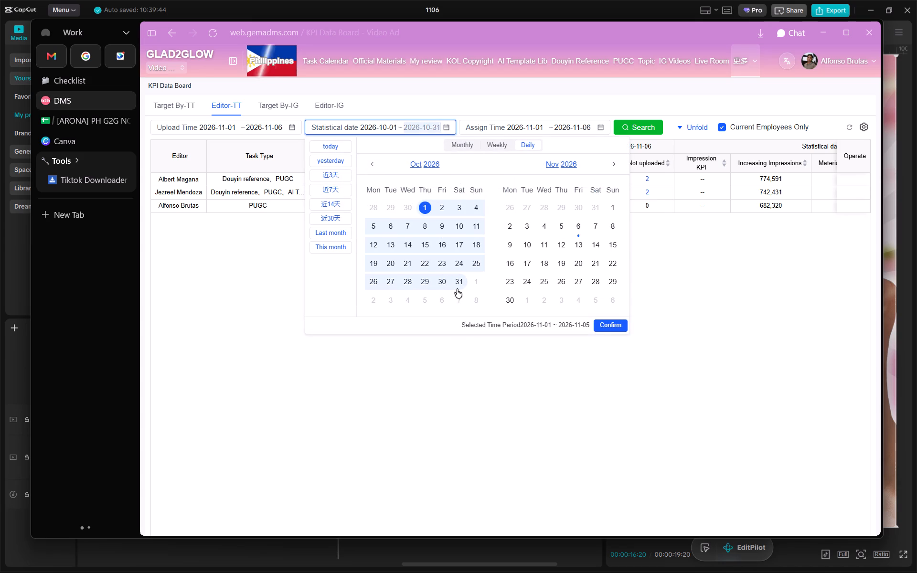
{"action": "left_click", "coordinate": [457, 289]}
{"action": "left_click", "coordinate": [598, 323]}
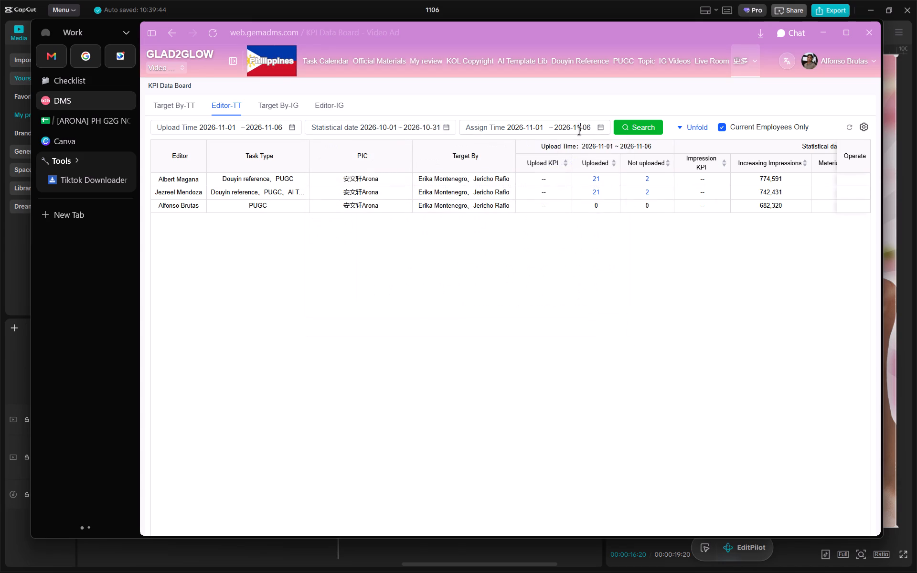
{"action": "left_click", "coordinate": [579, 131]}
{"action": "left_click", "coordinate": [524, 166]}
{"action": "left_click", "coordinate": [578, 205]}
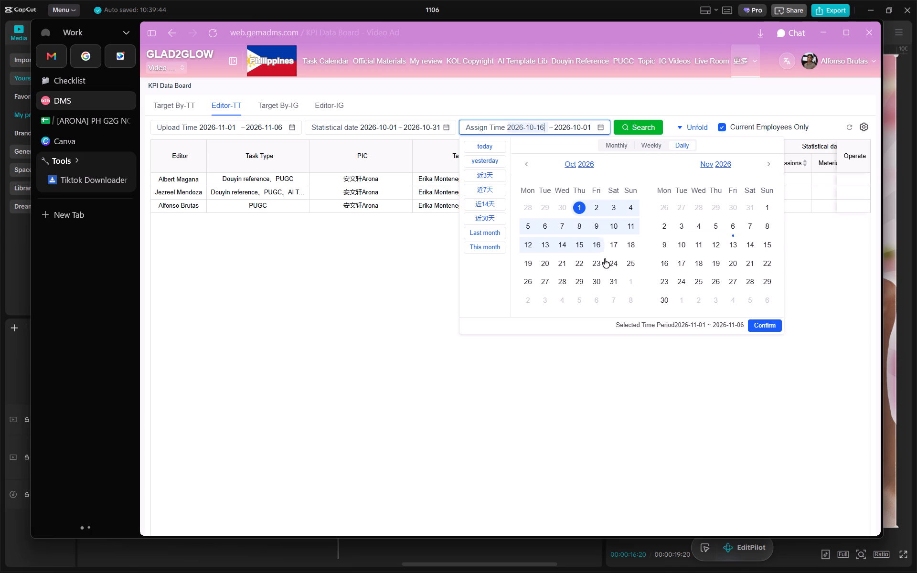
{"action": "left_click", "coordinate": [613, 281]}
{"action": "left_click", "coordinate": [766, 329]}
{"action": "left_click", "coordinate": [259, 130]}
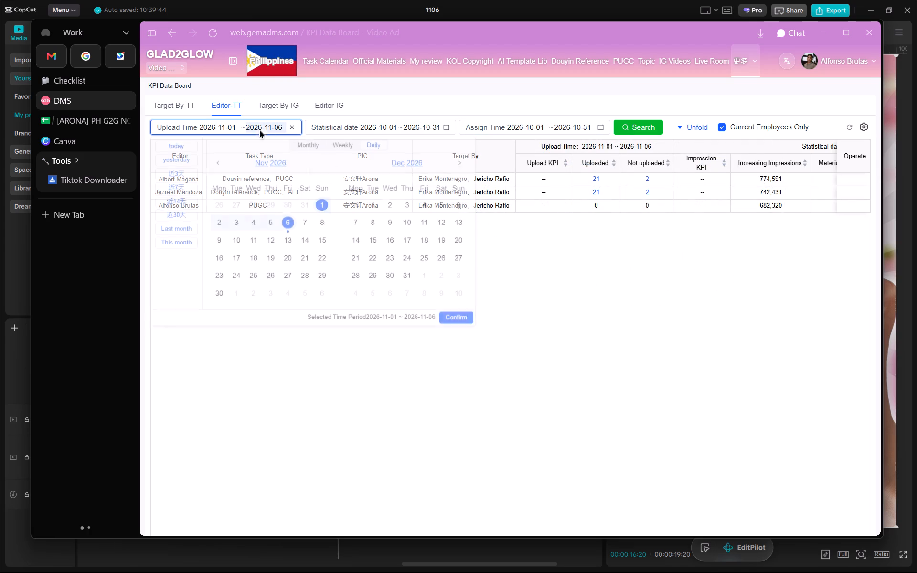
{"action": "left_click", "coordinate": [217, 161]}
{"action": "left_click", "coordinate": [270, 205]}
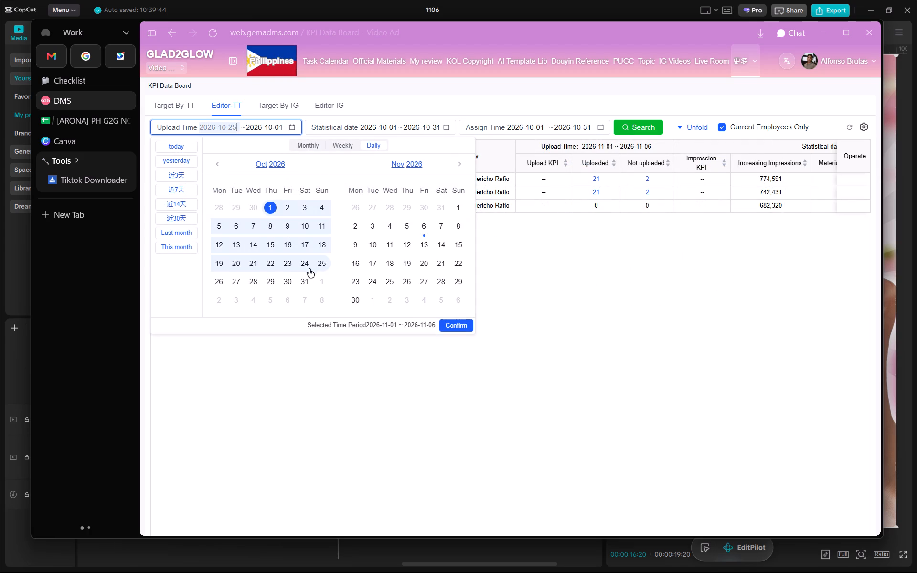
{"action": "left_click", "coordinate": [301, 283]}
{"action": "left_click", "coordinate": [463, 330]}
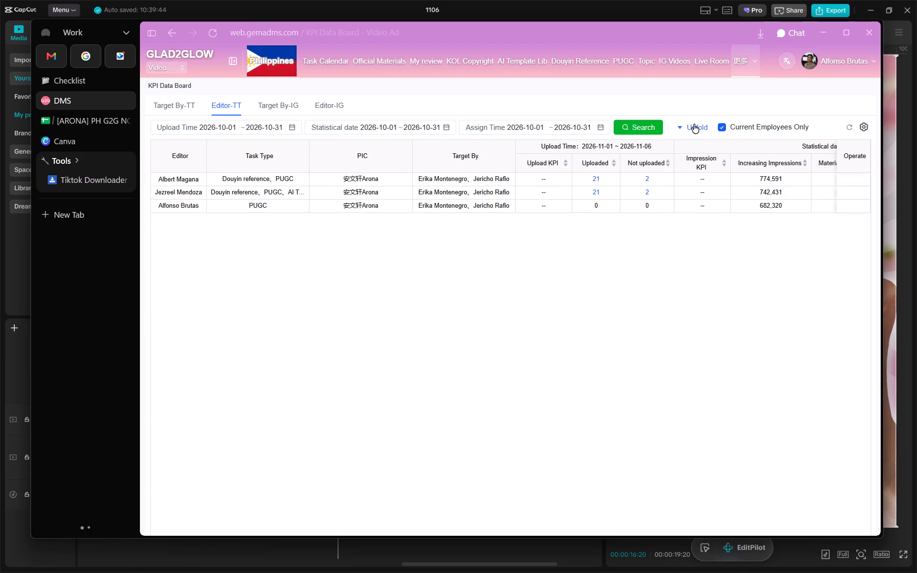
Filter the KPI data by the signed-in editor and run the search.
{"action": "left_click", "coordinate": [693, 124]}
{"action": "left_click", "coordinate": [674, 128]}
{"action": "type", "text": "alfo"}
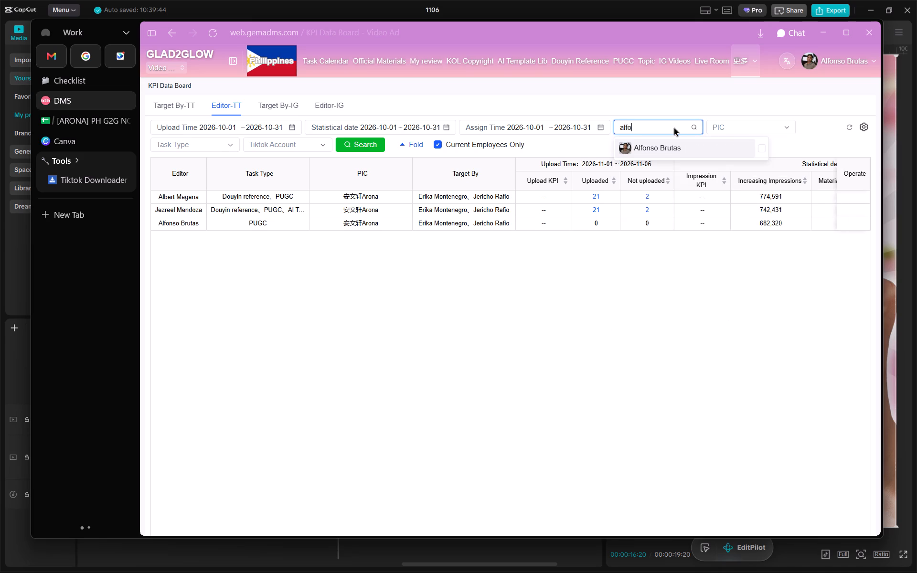
{"action": "key", "text": "Return"}
{"action": "left_click", "coordinate": [360, 155]}
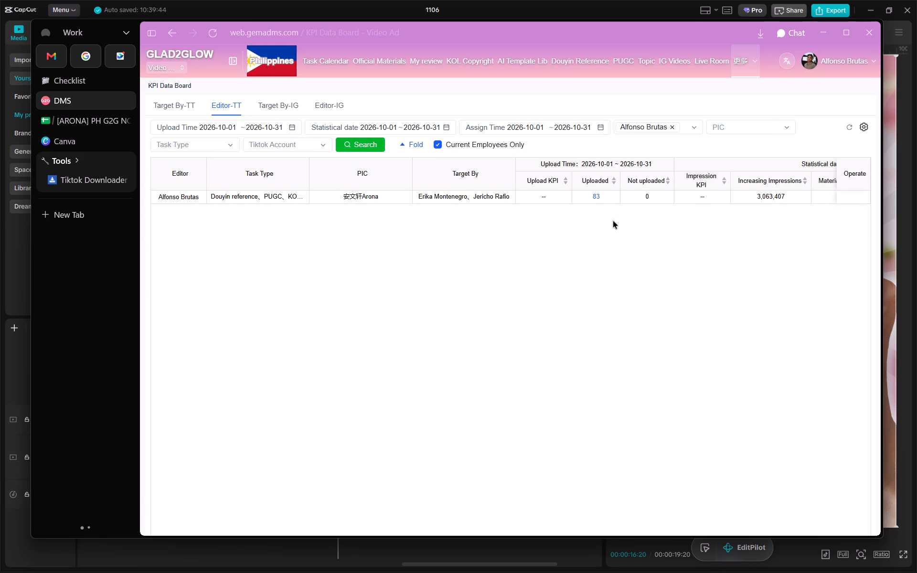
Examine the editor's October KPI figures across the row, especially the first review rejection rate.
{"action": "scroll", "coordinate": [736, 200], "scroll_direction": "left", "scroll_amount": 16}
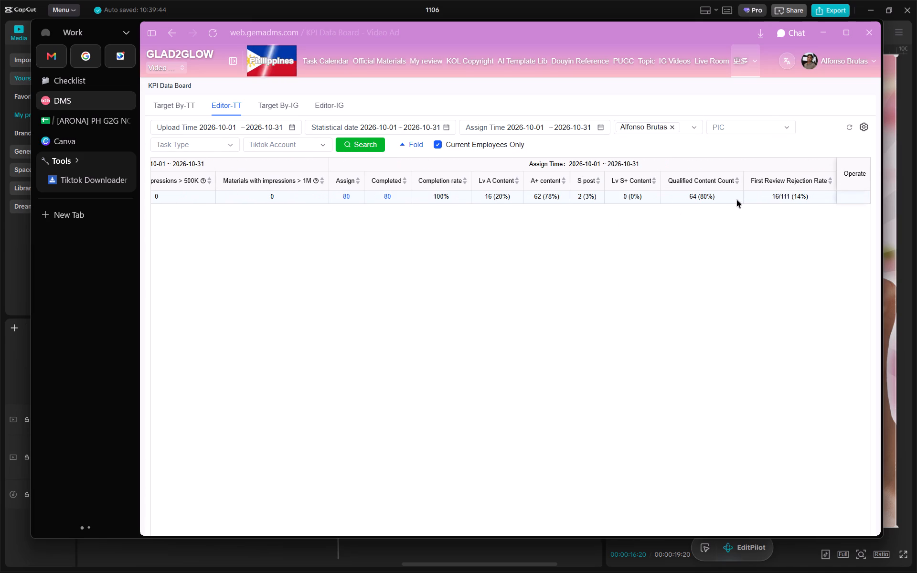
{"action": "scroll", "coordinate": [736, 200], "scroll_direction": "right", "scroll_amount": 2}
{"action": "scroll", "coordinate": [736, 200], "scroll_direction": "left", "scroll_amount": 2}
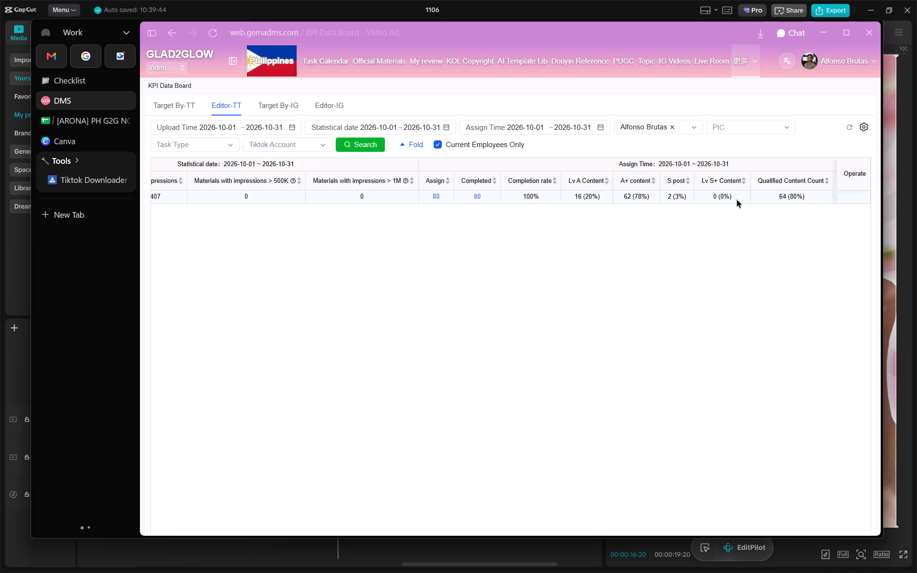
{"action": "scroll", "coordinate": [736, 200], "scroll_direction": "left", "scroll_amount": 1}
{"action": "double_click", "coordinate": [795, 196]}
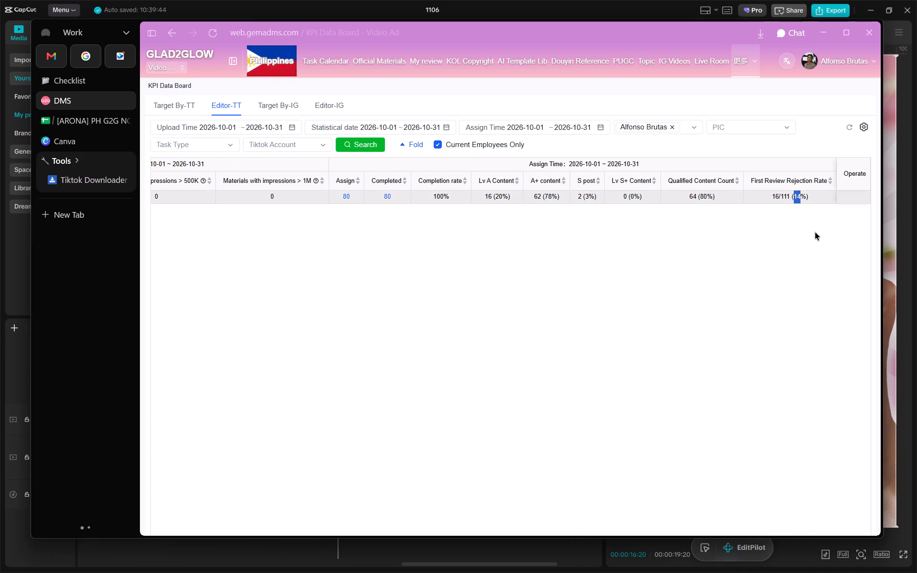
{"action": "left_click", "coordinate": [815, 232]}
{"action": "double_click", "coordinate": [797, 197]}
{"action": "left_click", "coordinate": [797, 197]}
{"action": "double_click", "coordinate": [797, 197]}
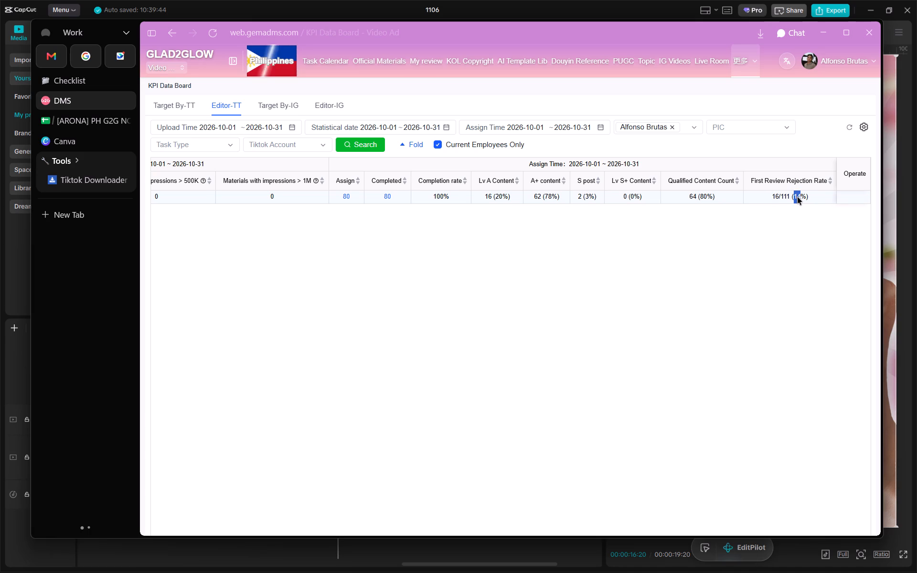
{"action": "left_click", "coordinate": [797, 197]}
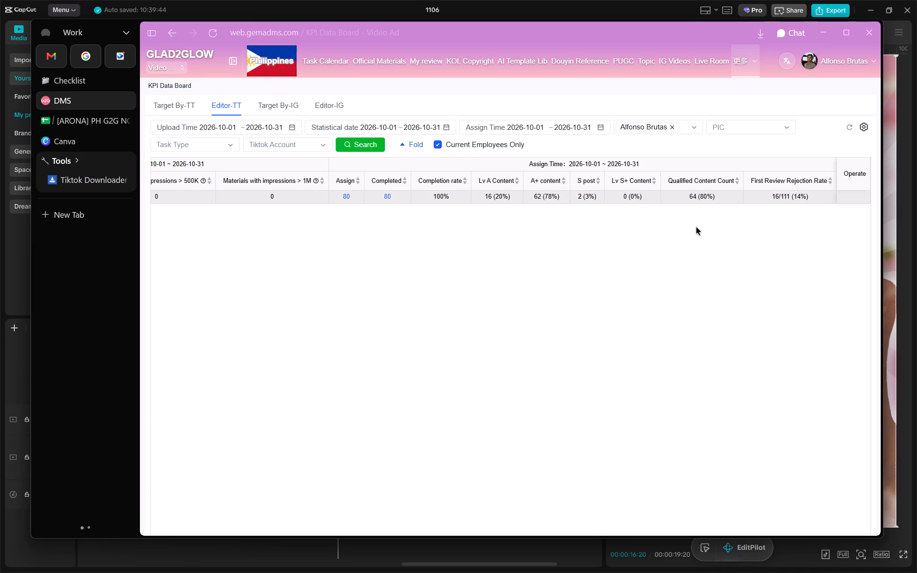
{"action": "scroll", "coordinate": [696, 227], "scroll_direction": "right", "scroll_amount": 9}
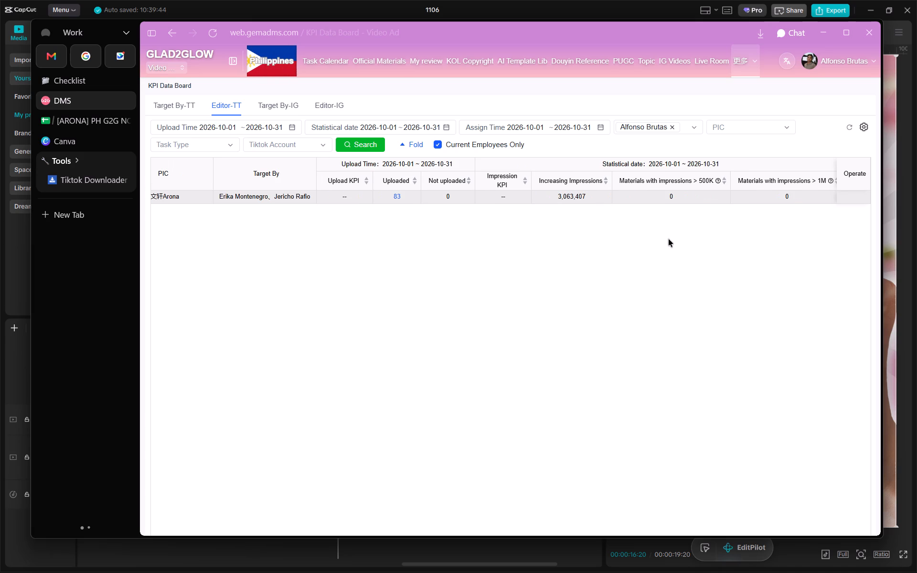
{"action": "scroll", "coordinate": [666, 239], "scroll_direction": "left", "scroll_amount": 12}
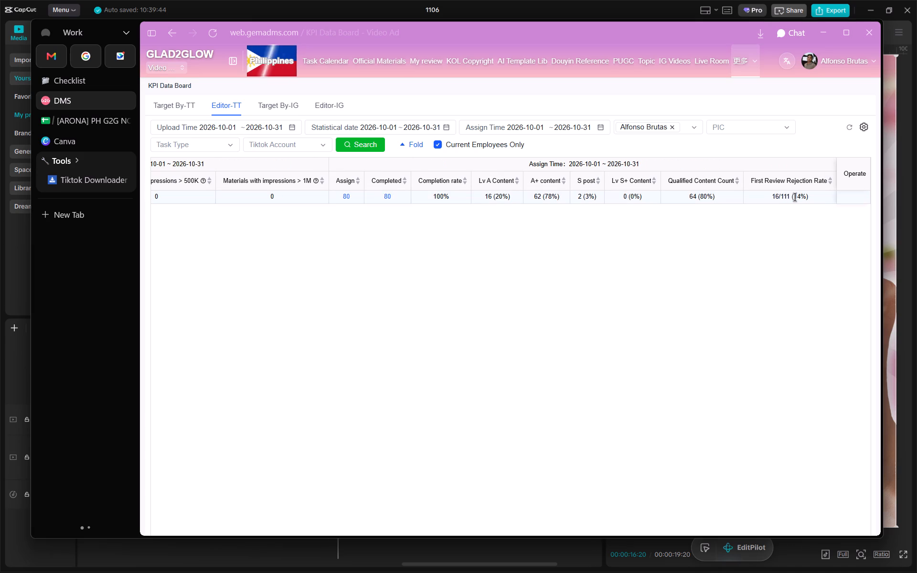
{"action": "double_click", "coordinate": [795, 197]}
{"action": "left_click", "coordinate": [686, 244]}
Check the editor's October S post and Lv S+ Content figures.
{"action": "left_click_drag", "start_coordinate": [575, 199], "coordinate": [581, 197]}
{"action": "left_click", "coordinate": [581, 197]}
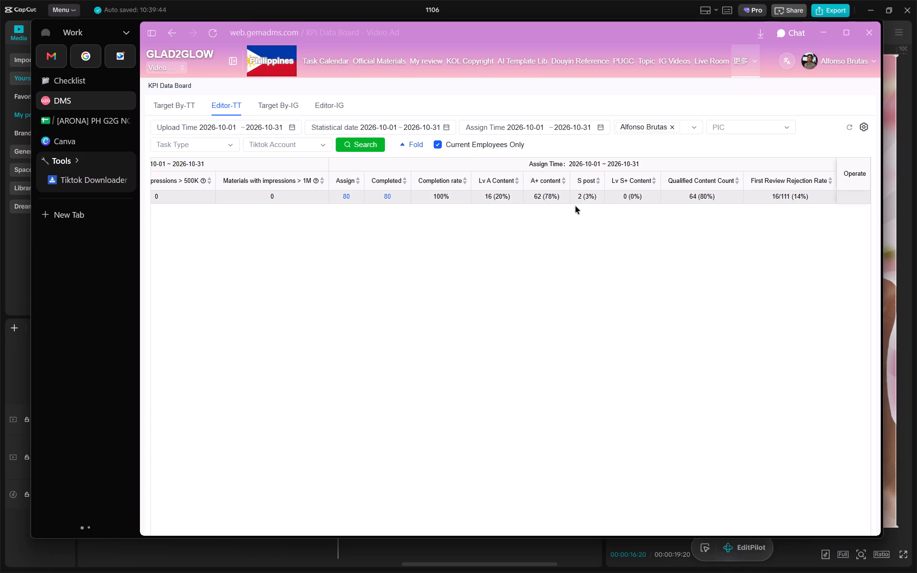
{"action": "left_click", "coordinate": [577, 196]}
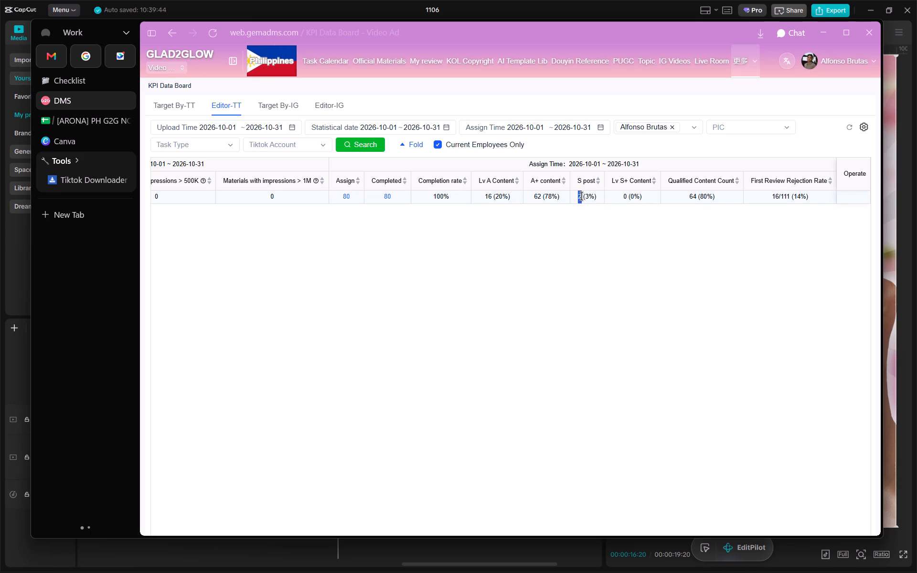
{"action": "left_click", "coordinate": [581, 196]}
{"action": "left_click", "coordinate": [624, 195]}
{"action": "left_click", "coordinate": [626, 195]}
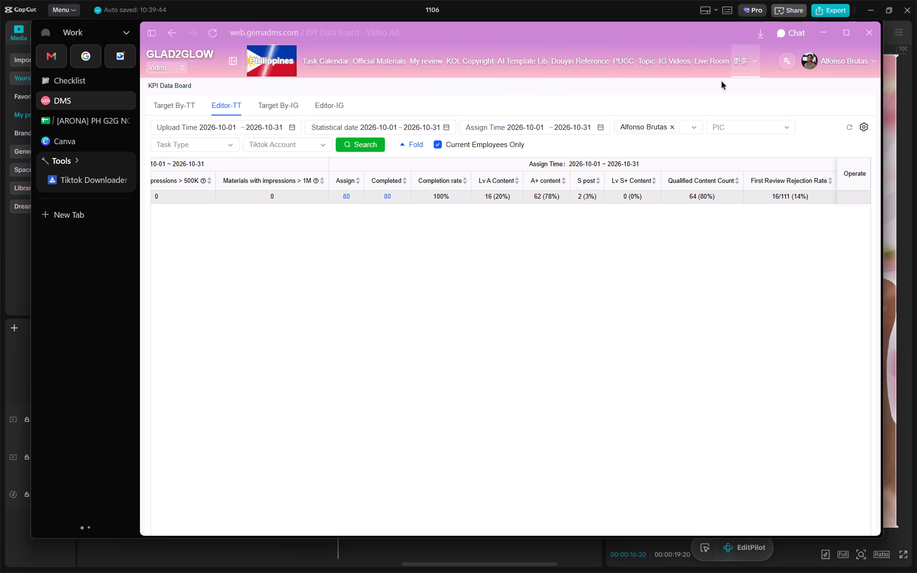
Open the Editing tasks page in DMS.
{"action": "left_click", "coordinate": [744, 62]}
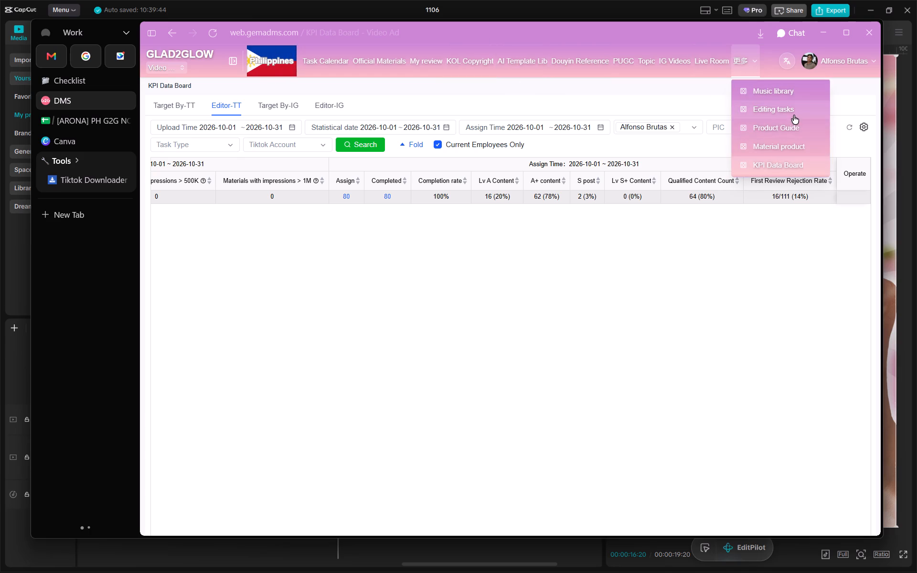
{"action": "left_click", "coordinate": [789, 109]}
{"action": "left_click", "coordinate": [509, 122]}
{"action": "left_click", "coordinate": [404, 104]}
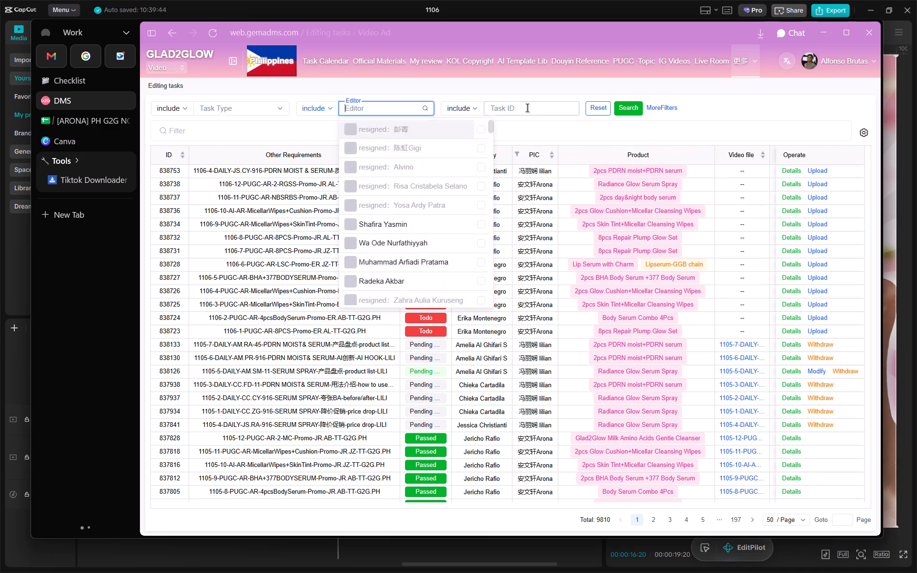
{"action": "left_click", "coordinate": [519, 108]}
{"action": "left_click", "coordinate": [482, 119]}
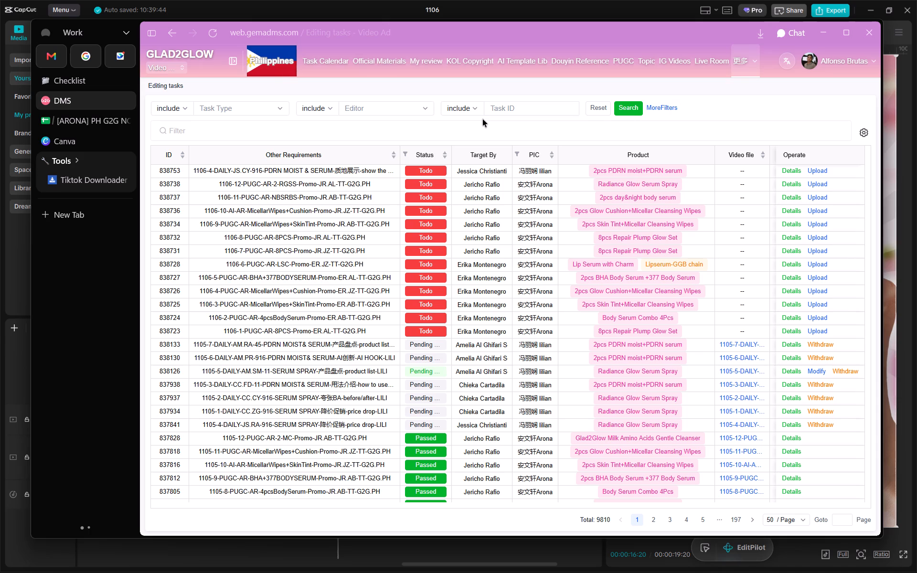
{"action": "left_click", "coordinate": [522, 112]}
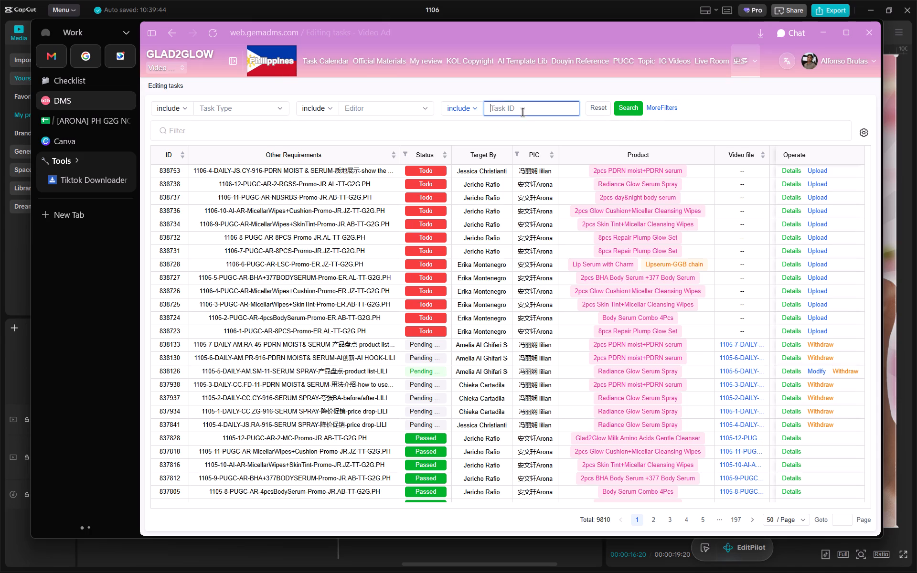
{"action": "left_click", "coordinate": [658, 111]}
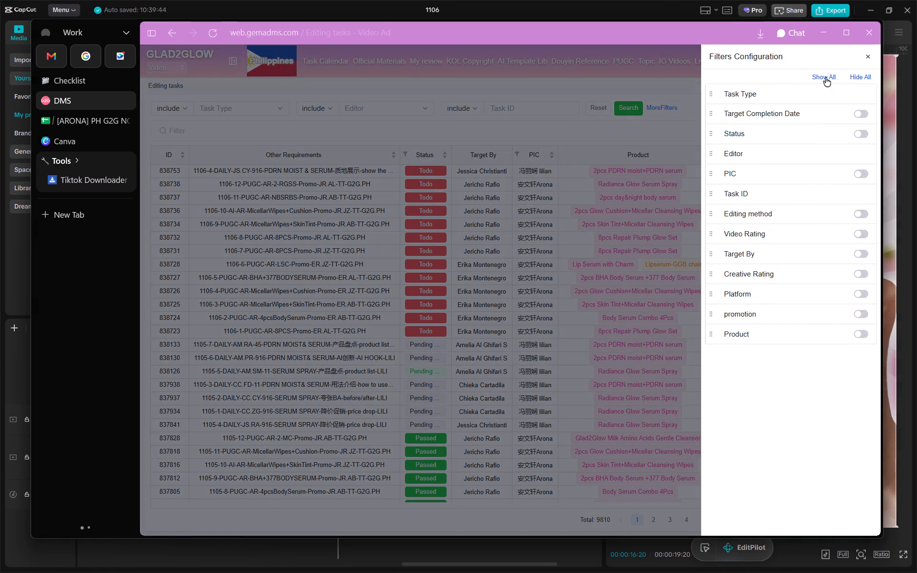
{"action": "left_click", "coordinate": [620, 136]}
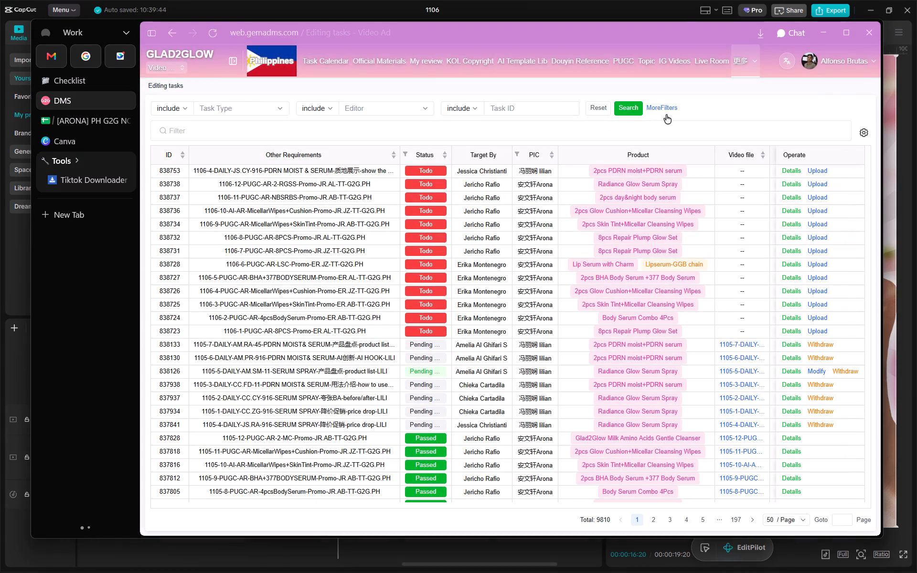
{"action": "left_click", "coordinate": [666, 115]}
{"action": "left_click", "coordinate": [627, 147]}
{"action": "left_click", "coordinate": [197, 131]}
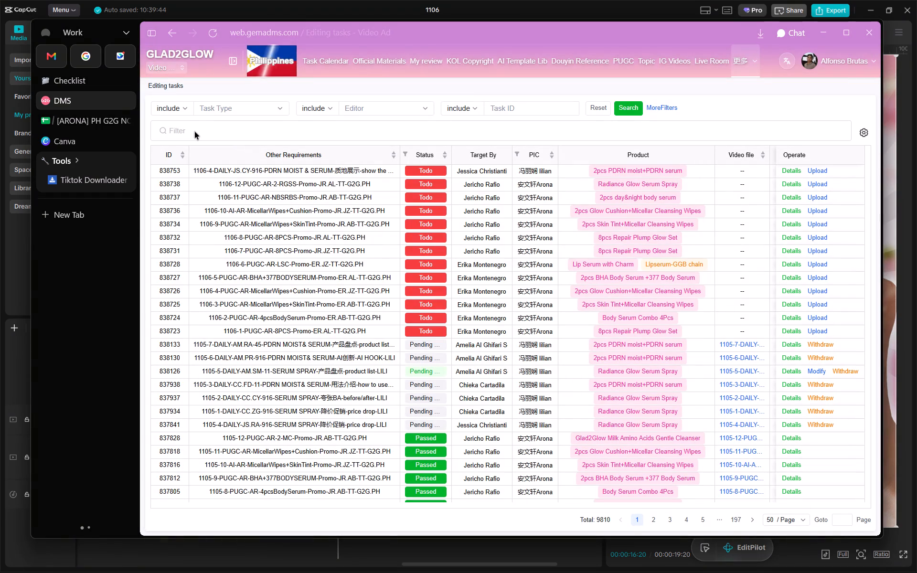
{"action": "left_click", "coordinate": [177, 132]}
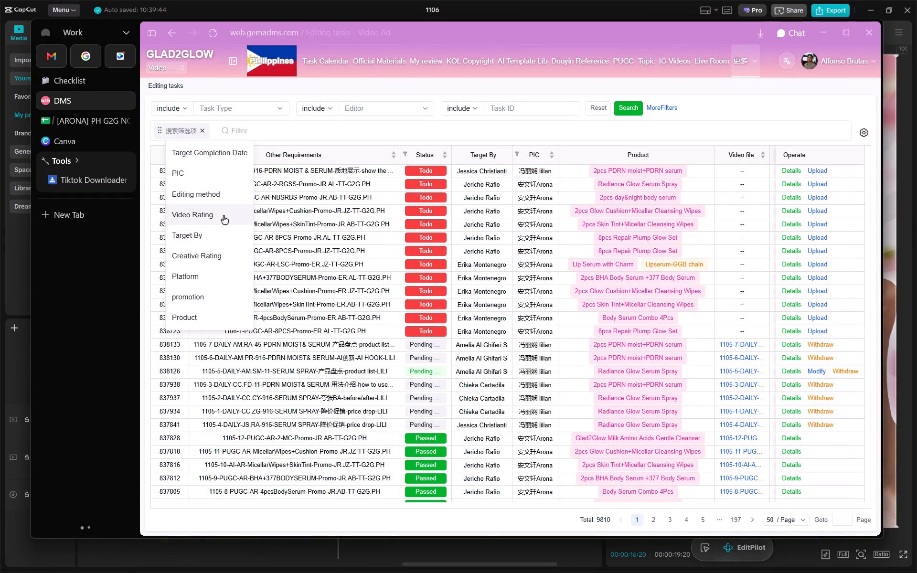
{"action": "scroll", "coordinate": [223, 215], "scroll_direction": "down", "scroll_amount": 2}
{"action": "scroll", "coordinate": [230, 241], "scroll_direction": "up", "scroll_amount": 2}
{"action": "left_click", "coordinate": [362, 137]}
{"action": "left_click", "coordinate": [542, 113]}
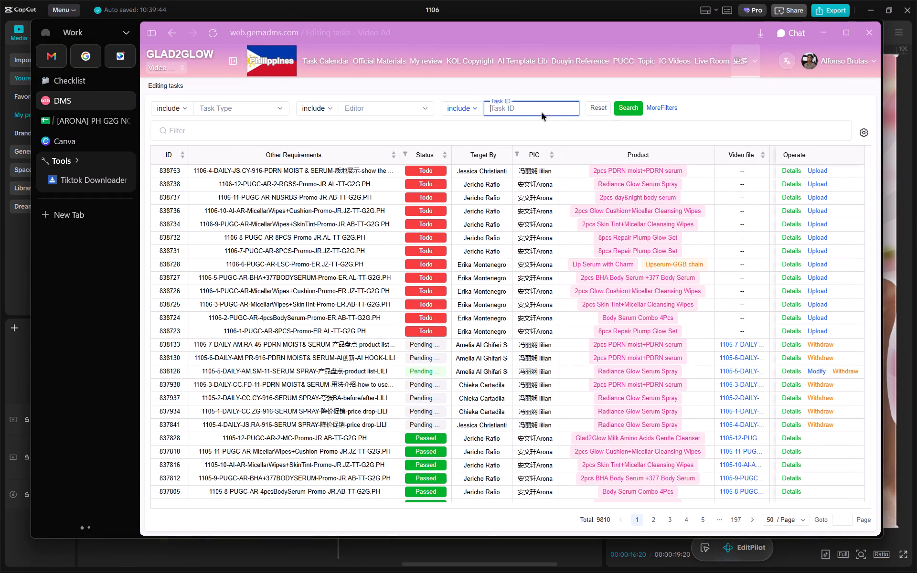
Filter the editing tasks by the signed-in editor and run the search.
{"action": "left_click", "coordinate": [384, 98]}
{"action": "left_click", "coordinate": [389, 106]}
{"action": "type", "text": "alfo"}
{"action": "key", "text": "Return"}
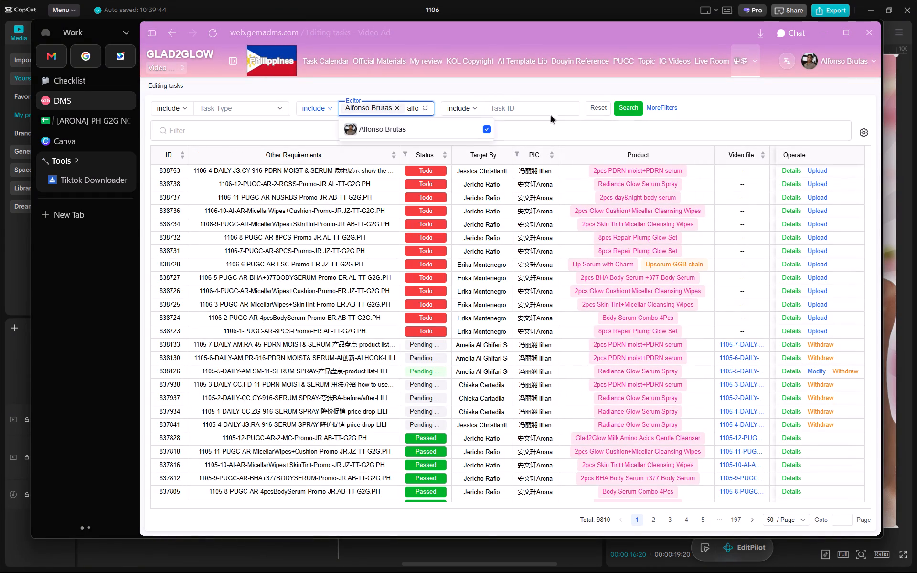
{"action": "left_click", "coordinate": [624, 107]}
Switch back to CapCut and trim the end of the CTA V2 clip at about 00:00:18:20.
{"action": "left_click", "coordinate": [18, 273]}
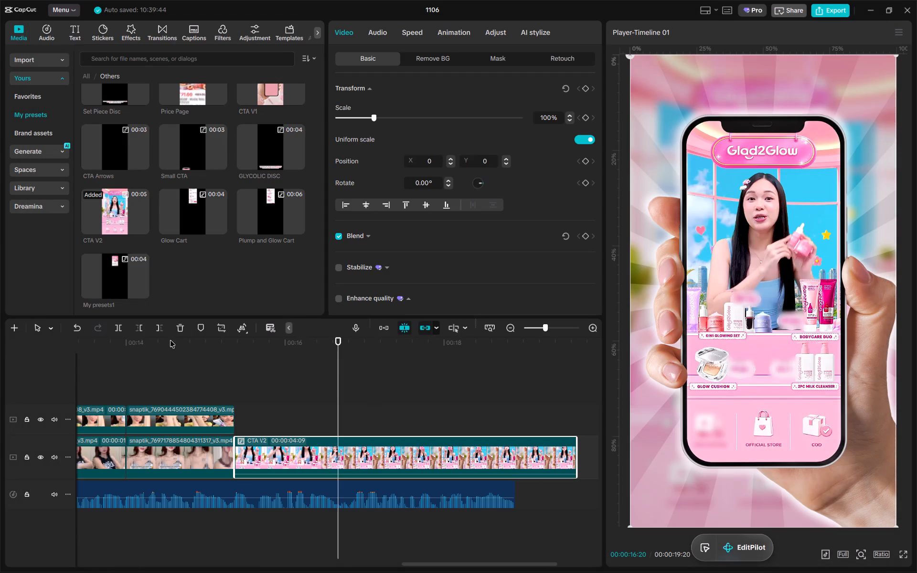
{"action": "left_click_drag", "start_coordinate": [261, 350], "coordinate": [0, 417]}
{"action": "key", "text": "space"}
{"action": "scroll", "coordinate": [379, 430], "scroll_direction": "down", "scroll_amount": 14, "text": "alt"}
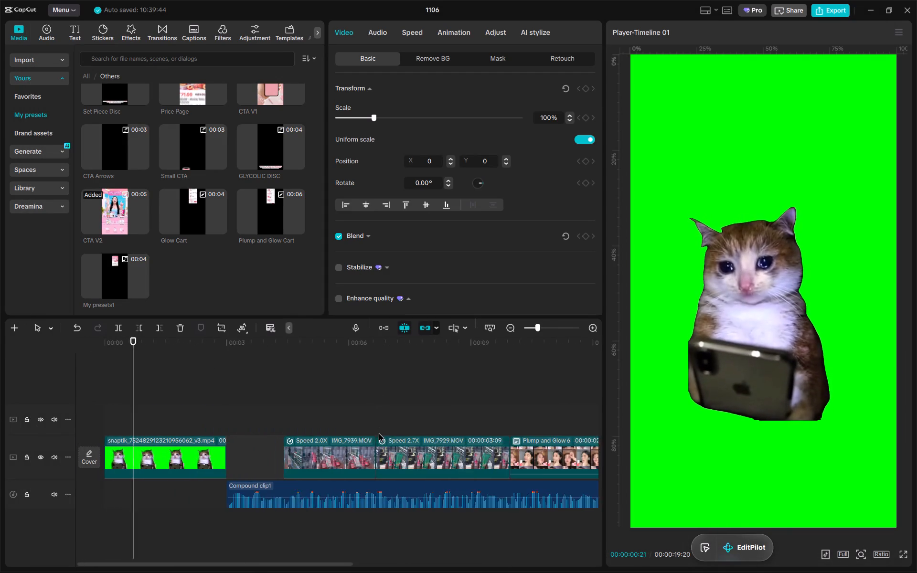
{"action": "scroll", "coordinate": [379, 434], "scroll_direction": "down", "scroll_amount": 16, "text": "alt"}
{"action": "key", "text": "space"}
{"action": "left_click_drag", "start_coordinate": [382, 344], "coordinate": [401, 342]}
{"action": "key", "text": "w"}
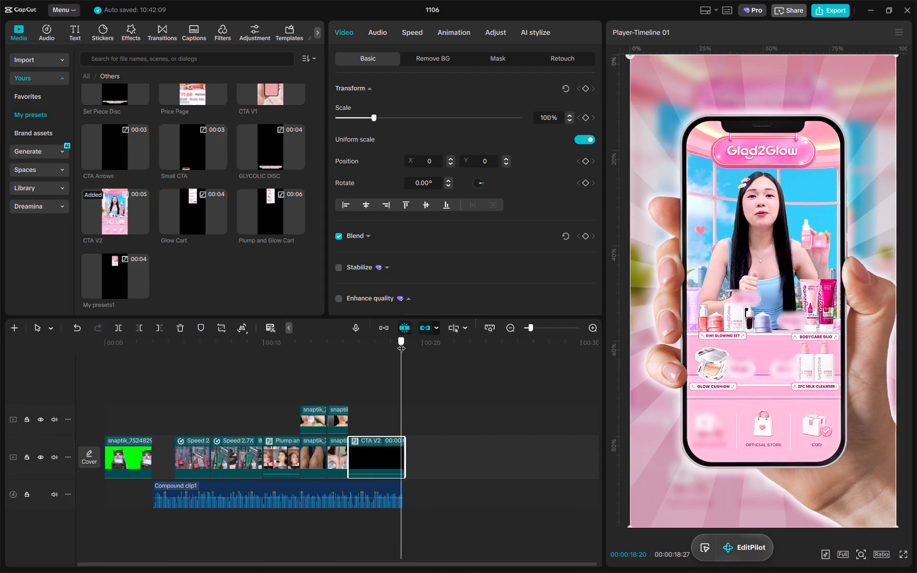
{"action": "key", "text": "w"}
Play back the ending and extend the CTA V2 clip to about 00:00:03:16, matching the end of the audio.
{"action": "left_click_drag", "start_coordinate": [401, 342], "coordinate": [343, 355]}
{"action": "key", "text": "space"}
{"action": "scroll", "coordinate": [431, 397], "scroll_direction": "up", "scroll_amount": 11, "text": "alt"}
{"action": "key", "text": "space"}
{"action": "key", "text": "space"}
{"action": "scroll", "coordinate": [546, 427], "scroll_direction": "up", "scroll_amount": 4, "text": "alt"}
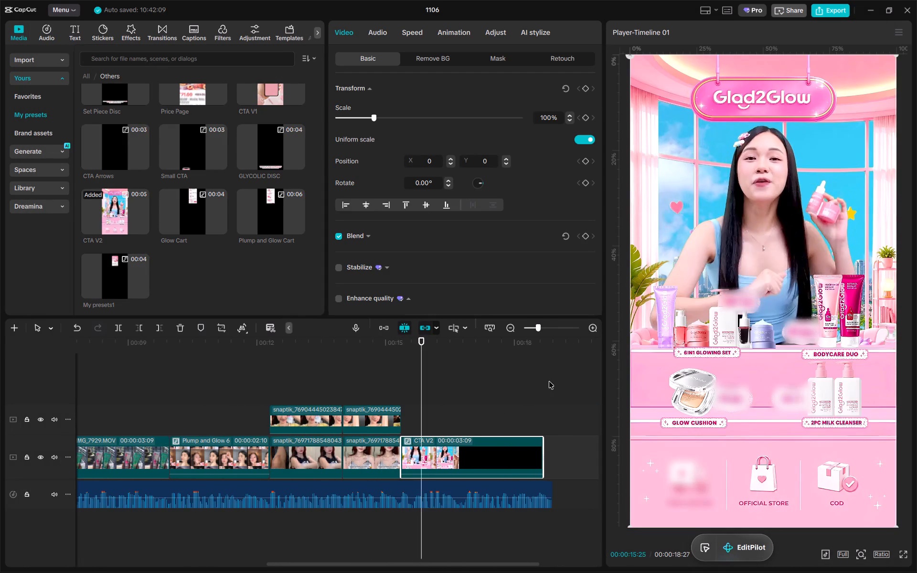
{"action": "key", "text": "space"}
{"action": "left_click_drag", "start_coordinate": [536, 350], "coordinate": [550, 349]}
{"action": "left_click_drag", "start_coordinate": [543, 445], "coordinate": [550, 449]}
Review the edit from the opening green-screen cat clip through the product footage.
{"action": "left_click_drag", "start_coordinate": [519, 346], "coordinate": [164, 351]}
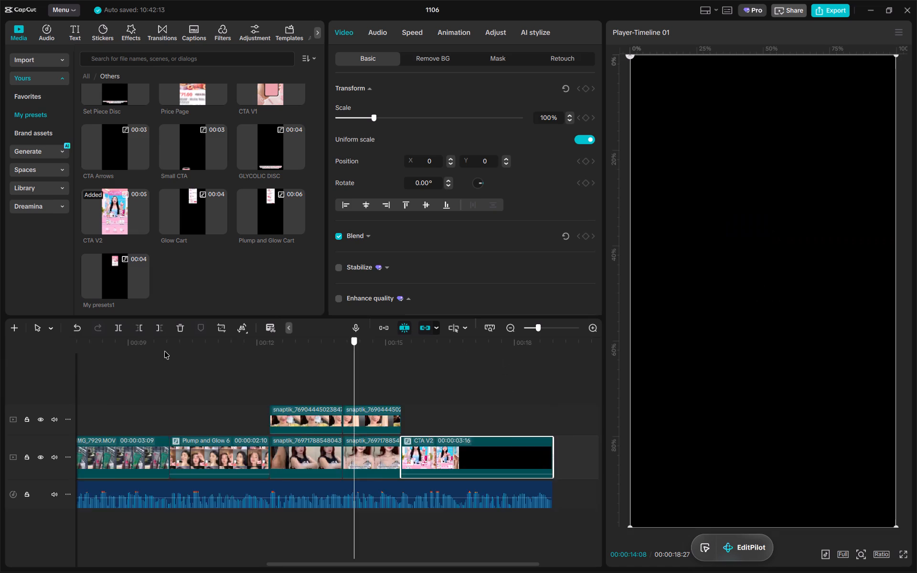
{"action": "left_click_drag", "start_coordinate": [164, 351], "coordinate": [0, 362]}
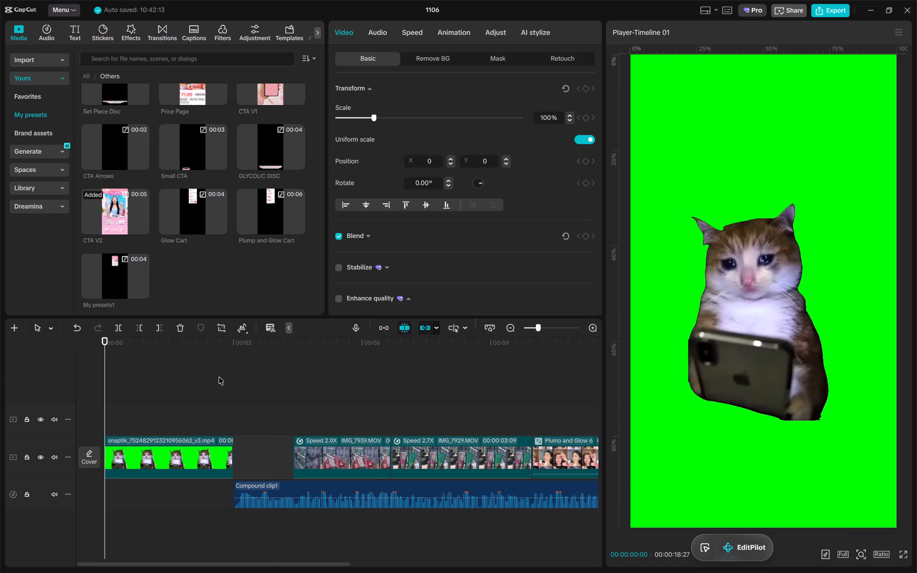
{"action": "left_click_drag", "start_coordinate": [224, 338], "coordinate": [285, 336]}
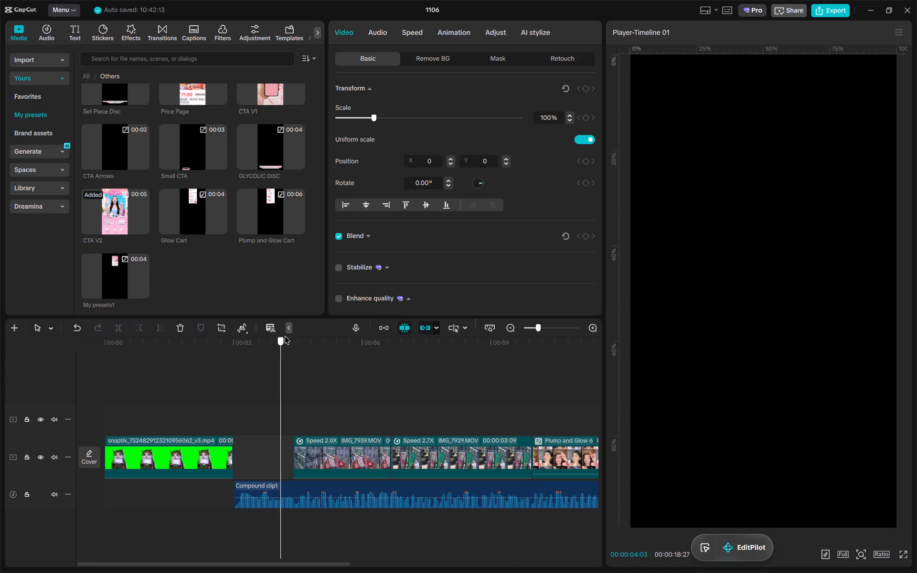
{"action": "left_click_drag", "start_coordinate": [285, 336], "coordinate": [496, 359]}
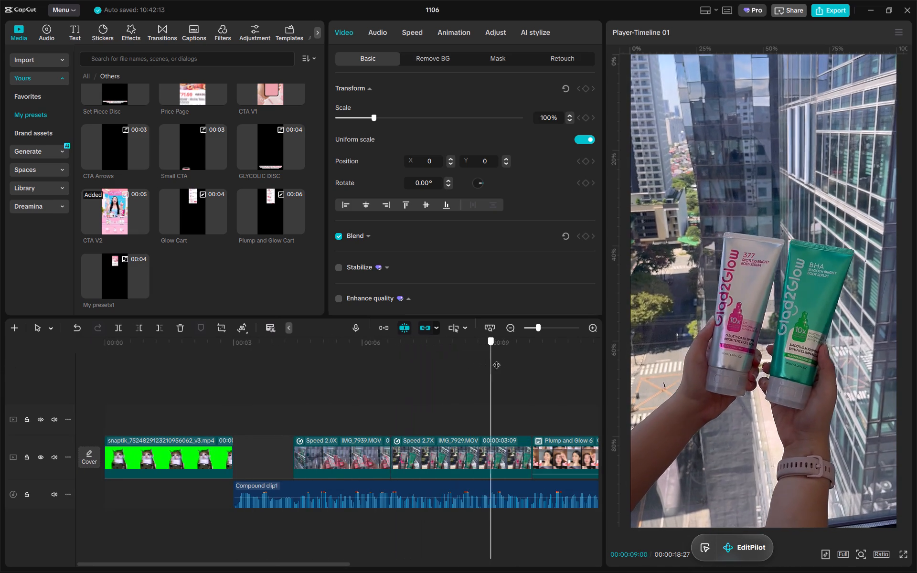
{"action": "left_click_drag", "start_coordinate": [496, 359], "coordinate": [502, 400]}
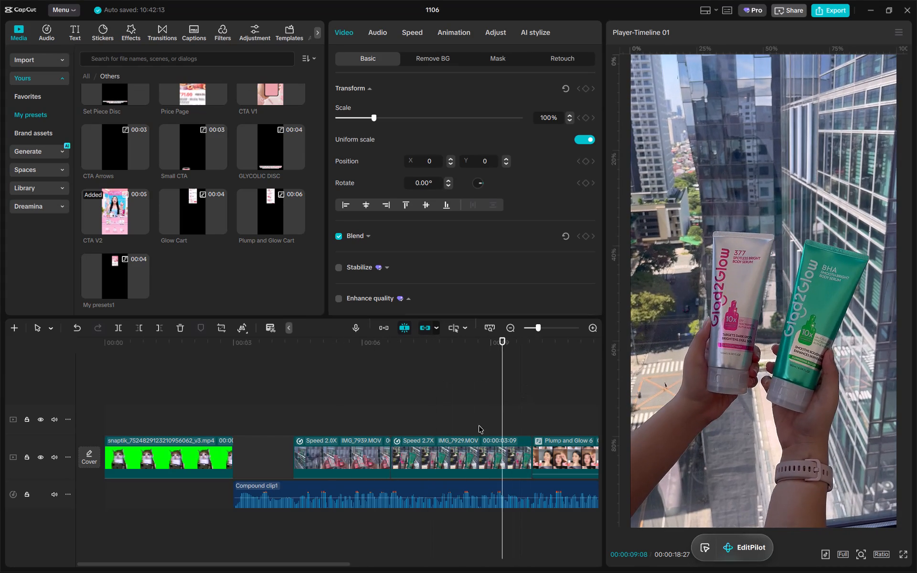
{"action": "scroll", "coordinate": [470, 459], "scroll_direction": "down", "scroll_amount": 11, "text": "alt"}
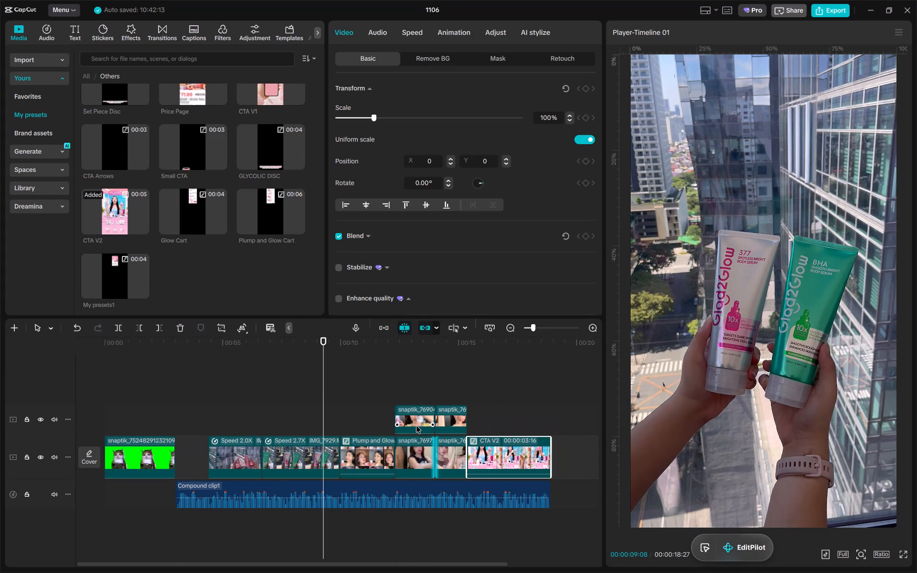
{"action": "key", "text": "space"}
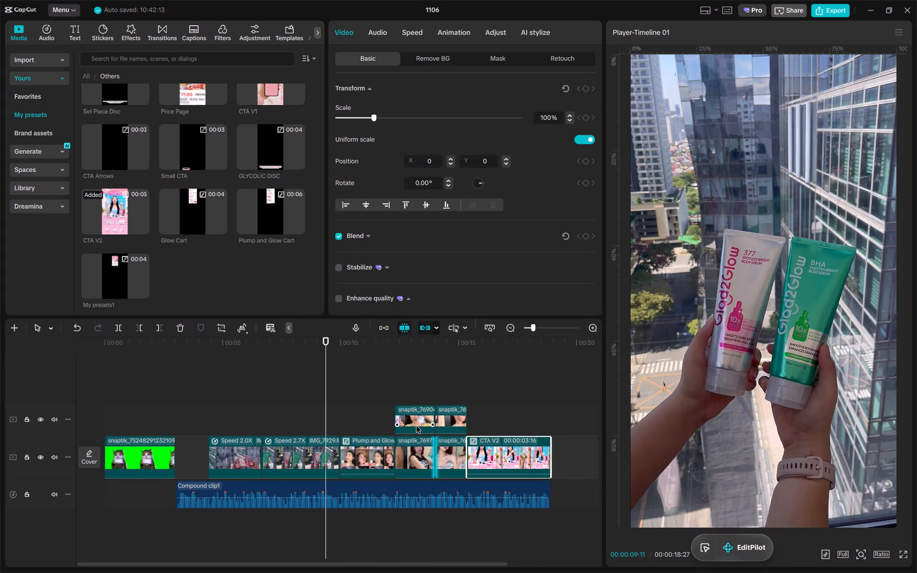
{"action": "scroll", "coordinate": [416, 425], "scroll_direction": "up", "scroll_amount": 9, "text": "alt"}
{"action": "key", "text": "space"}
Set the IMG_7939.MOV clip's Brilliance adjustment to 21.
{"action": "left_click", "coordinate": [196, 354]}
{"action": "left_click", "coordinate": [182, 434]}
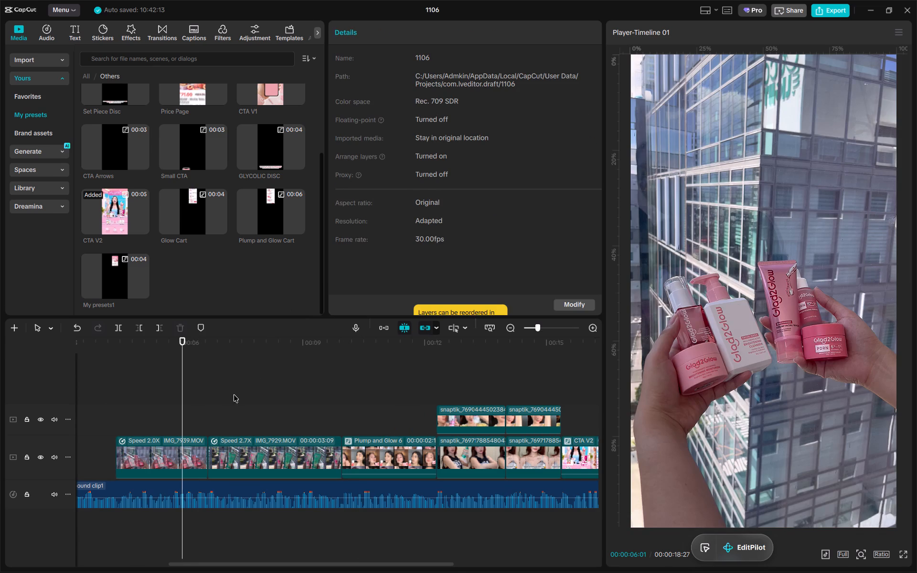
{"action": "left_click", "coordinate": [192, 448]}
{"action": "left_click", "coordinate": [498, 36]}
{"action": "scroll", "coordinate": [451, 190], "scroll_direction": "down", "scroll_amount": 9}
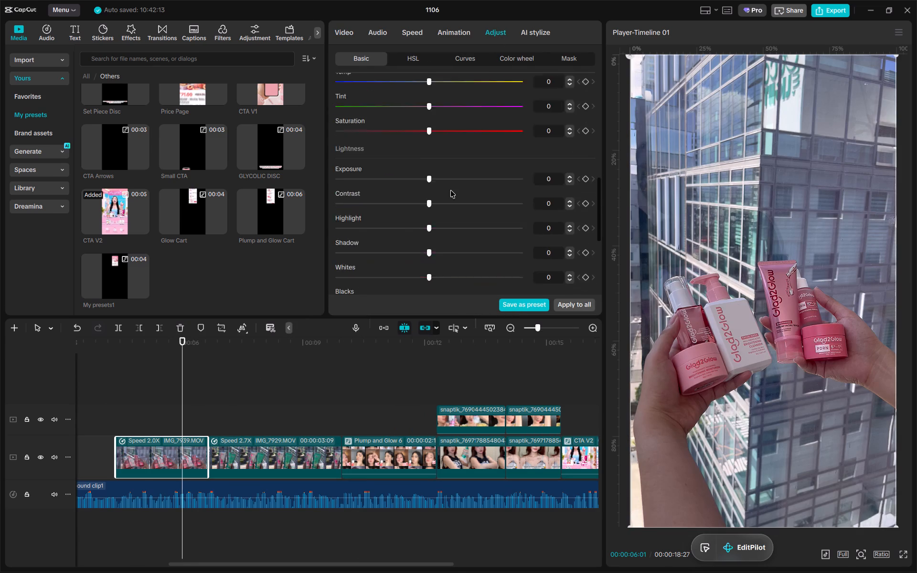
{"action": "scroll", "coordinate": [450, 190], "scroll_direction": "down", "scroll_amount": 4}
{"action": "scroll", "coordinate": [448, 201], "scroll_direction": "up", "scroll_amount": 1}
{"action": "left_click_drag", "start_coordinate": [433, 192], "coordinate": [465, 194]}
Set the IMG_7939.MOV clip's Contrast to 9, Highlight to 33 and Shadow to 7.
{"action": "scroll", "coordinate": [504, 244], "scroll_direction": "up", "scroll_amount": 1}
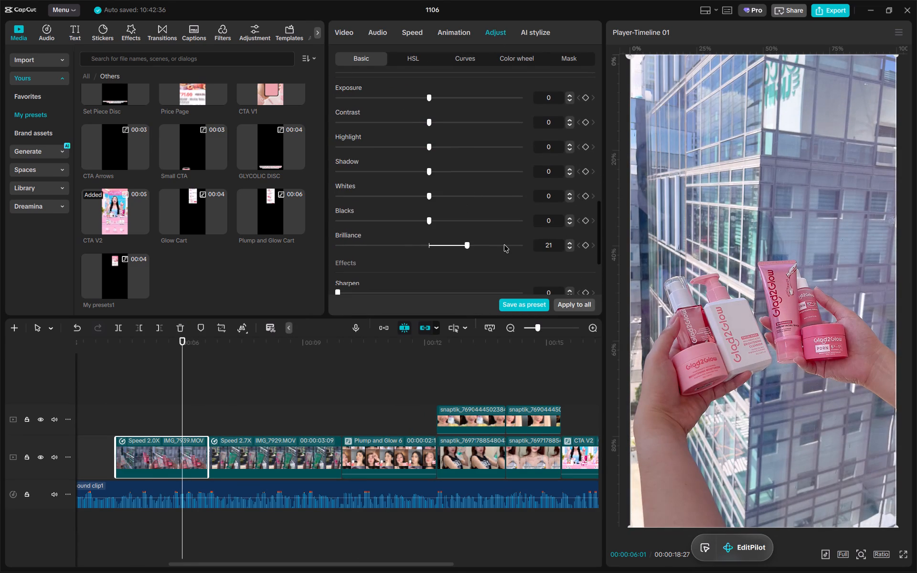
{"action": "scroll", "coordinate": [505, 246], "scroll_direction": "up", "scroll_amount": 1}
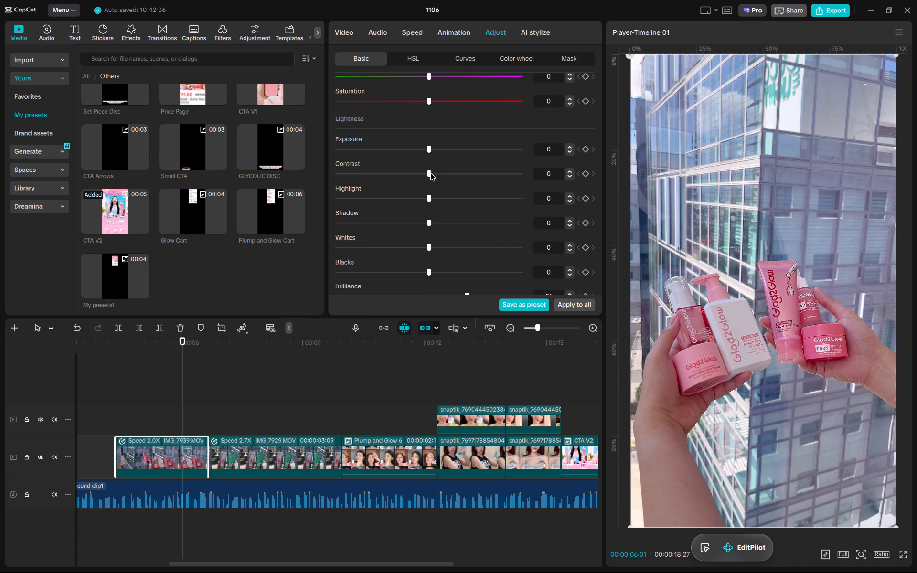
{"action": "left_click_drag", "start_coordinate": [432, 167], "coordinate": [440, 176]}
{"action": "left_click_drag", "start_coordinate": [429, 182], "coordinate": [438, 187]}
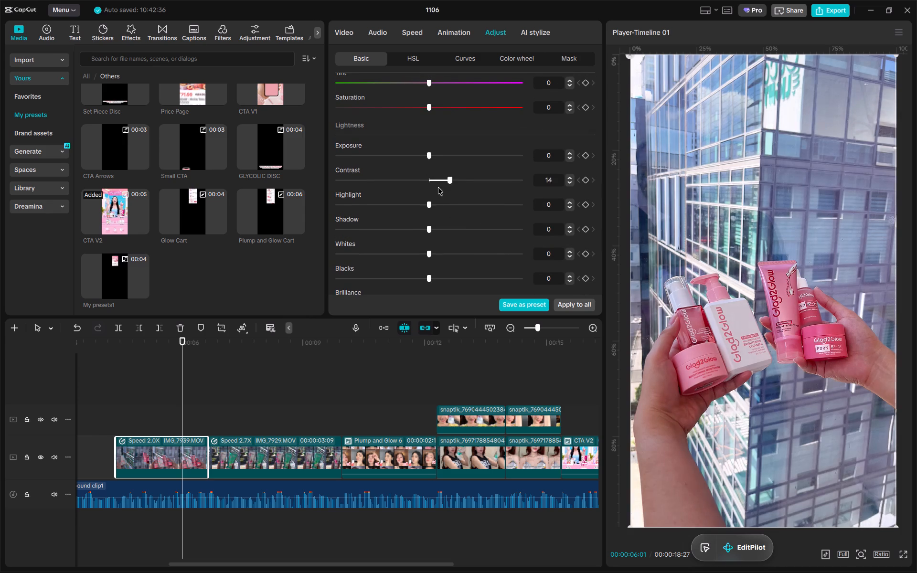
{"action": "left_click_drag", "start_coordinate": [438, 187], "coordinate": [443, 190]}
{"action": "left_click_drag", "start_coordinate": [429, 206], "coordinate": [455, 210]}
{"action": "left_click_drag", "start_coordinate": [455, 210], "coordinate": [487, 210]}
{"action": "left_click_drag", "start_coordinate": [429, 229], "coordinate": [440, 233]}
{"action": "scroll", "coordinate": [440, 233], "scroll_direction": "down", "scroll_amount": 1}
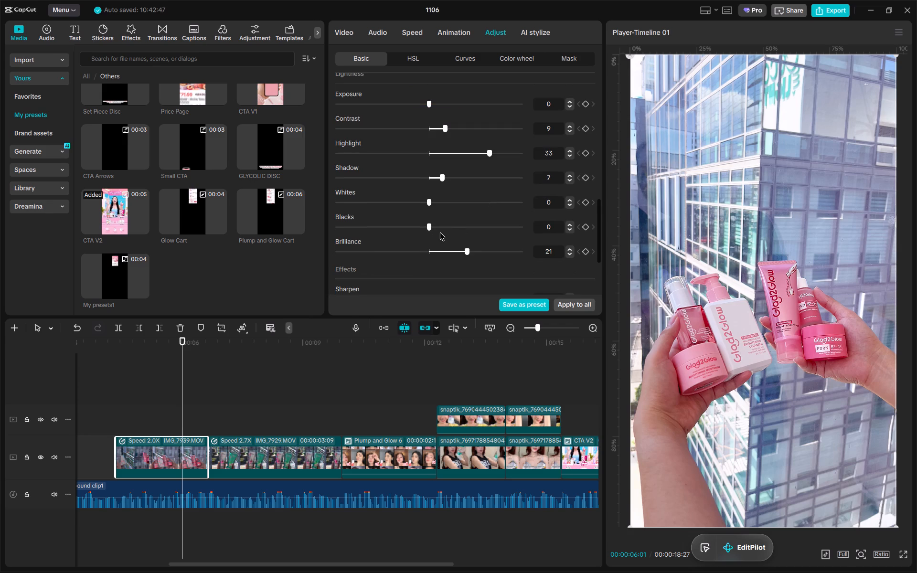
Copy IMG_7939.MOV's attributes and paste only the Adjustment onto IMG_7929.MOV, excluding video, audio and speed, and check the result.
{"action": "key", "text": "ctrl+alt+c"}
{"action": "left_click", "coordinate": [300, 449]}
{"action": "left_click", "coordinate": [316, 348]}
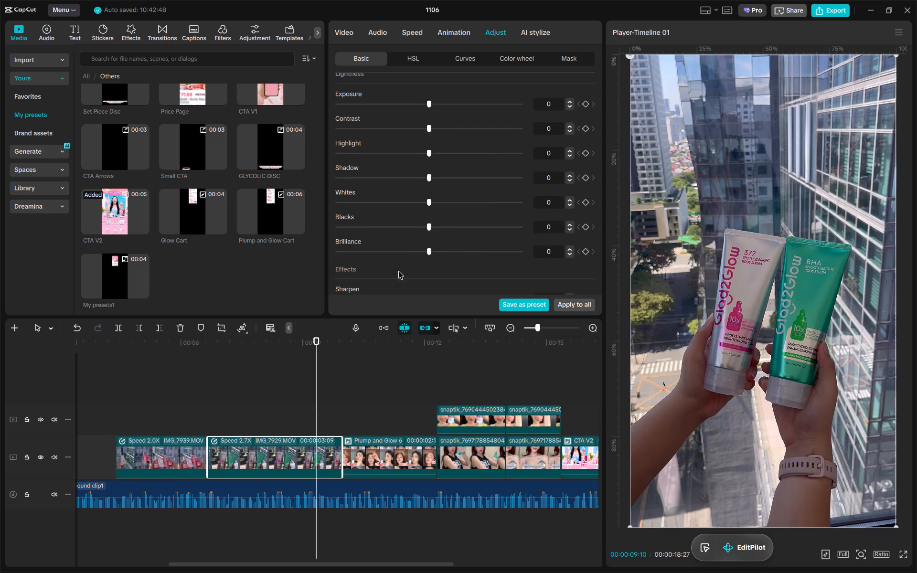
{"action": "key", "text": "ctrl+alt+v"}
{"action": "left_click", "coordinate": [272, 153]}
{"action": "left_click", "coordinate": [274, 226]}
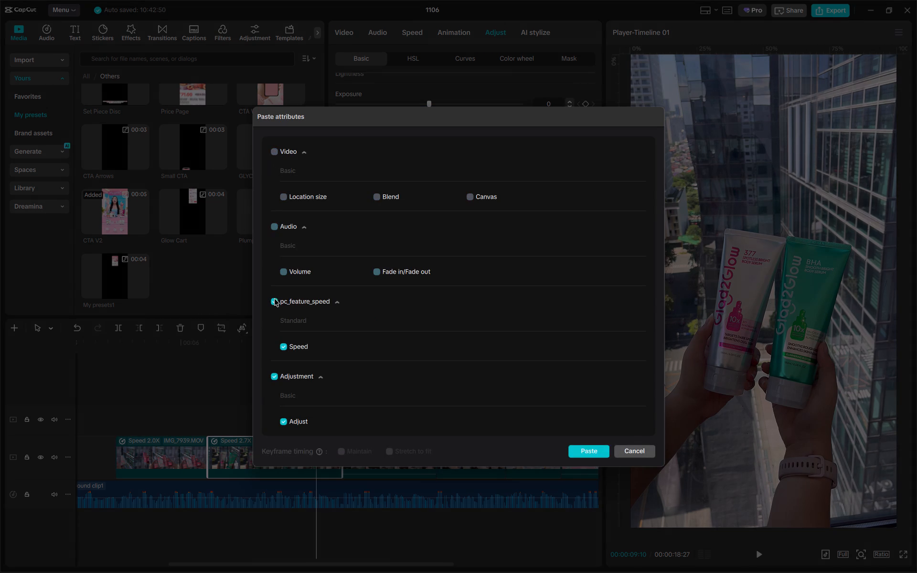
{"action": "left_click", "coordinate": [274, 298]}
{"action": "left_click", "coordinate": [576, 452]}
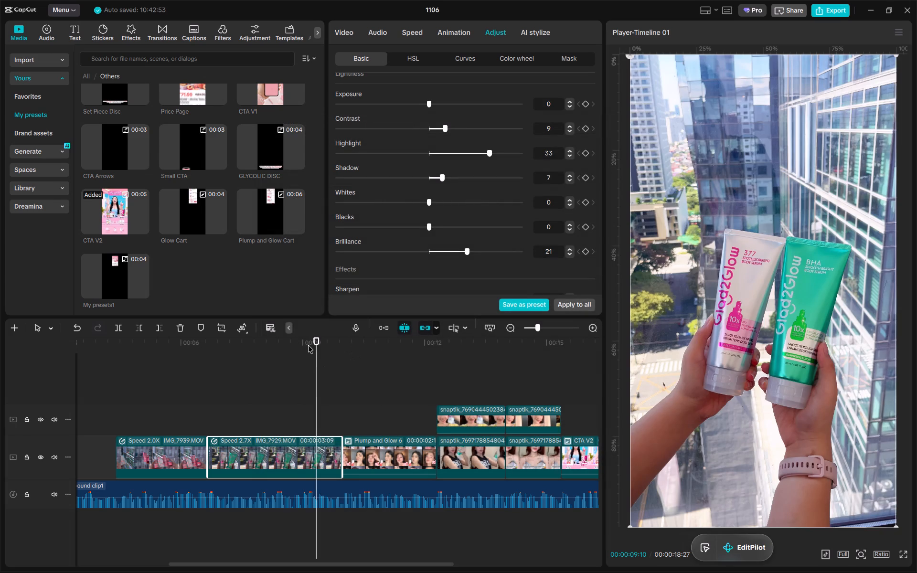
{"action": "left_click_drag", "start_coordinate": [297, 348], "coordinate": [318, 350]}
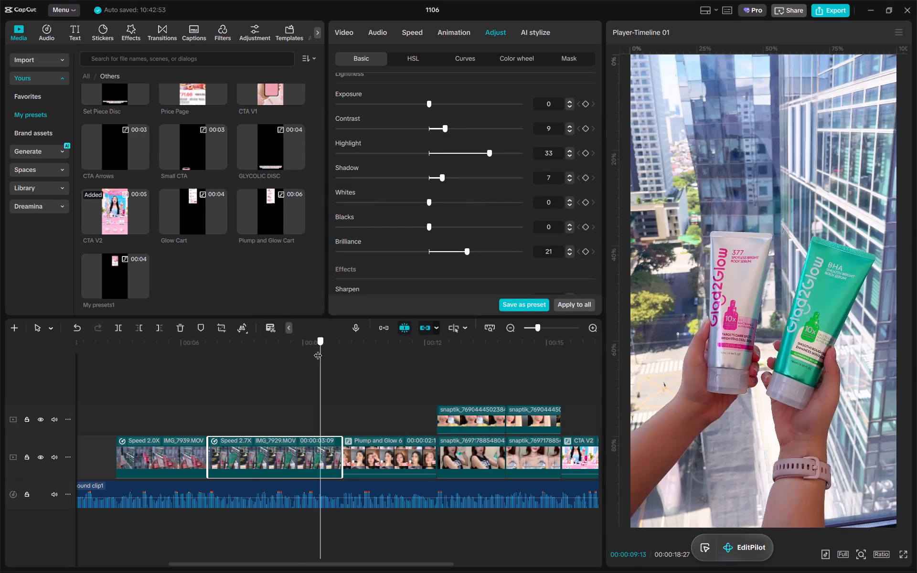
{"action": "left_click_drag", "start_coordinate": [318, 350], "coordinate": [331, 342]}
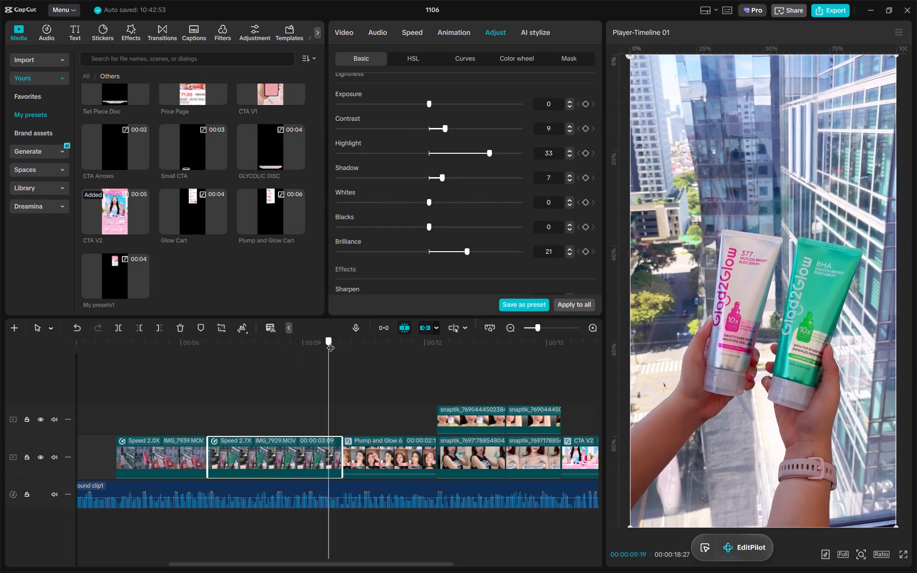
{"action": "left_click_drag", "start_coordinate": [331, 342], "coordinate": [364, 338]}
Switch to the browser, search Canva for alfonso and open the August 2026 monthly report presentation.
{"action": "left_click", "coordinate": [381, 559]}
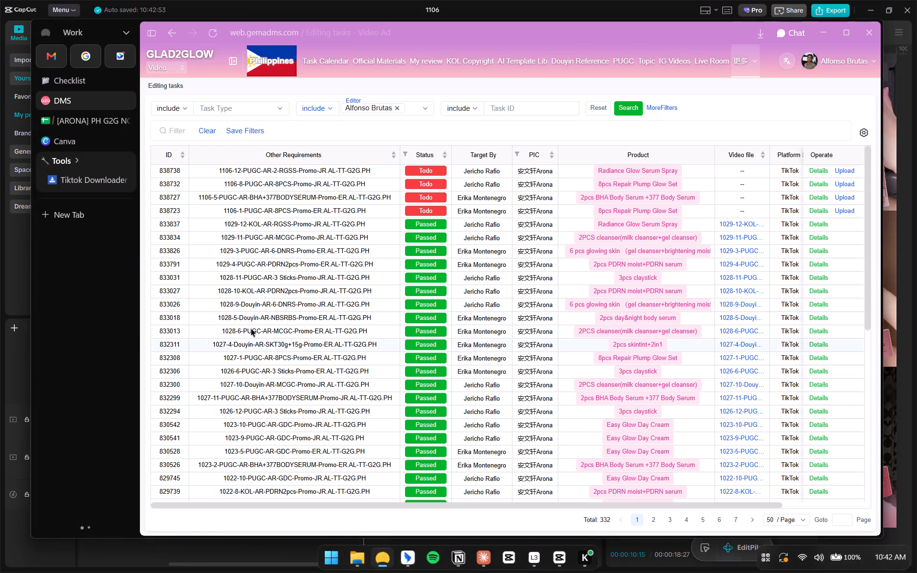
{"action": "left_click", "coordinate": [73, 142]}
{"action": "scroll", "coordinate": [642, 283], "scroll_direction": "down", "scroll_amount": 1}
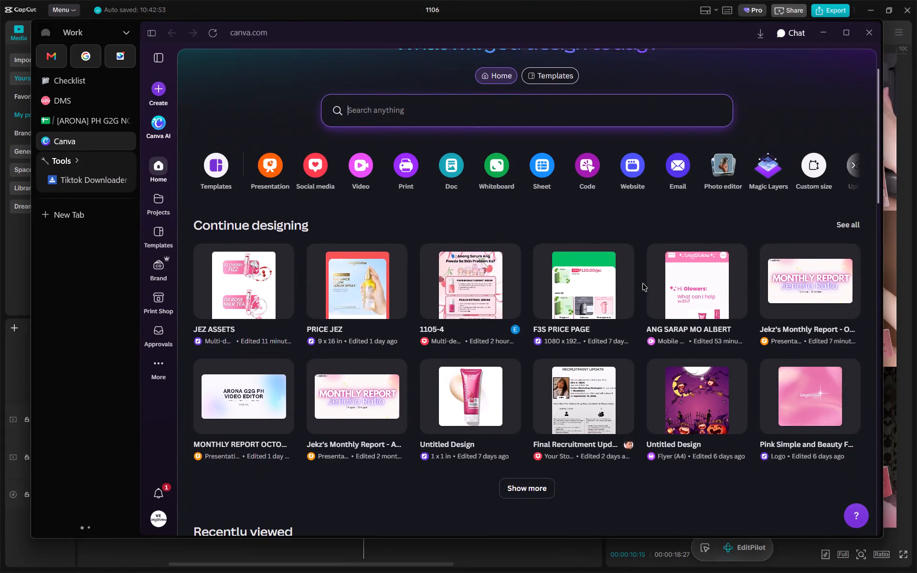
{"action": "scroll", "coordinate": [731, 338], "scroll_direction": "down", "scroll_amount": 1}
{"action": "left_click", "coordinate": [528, 425]}
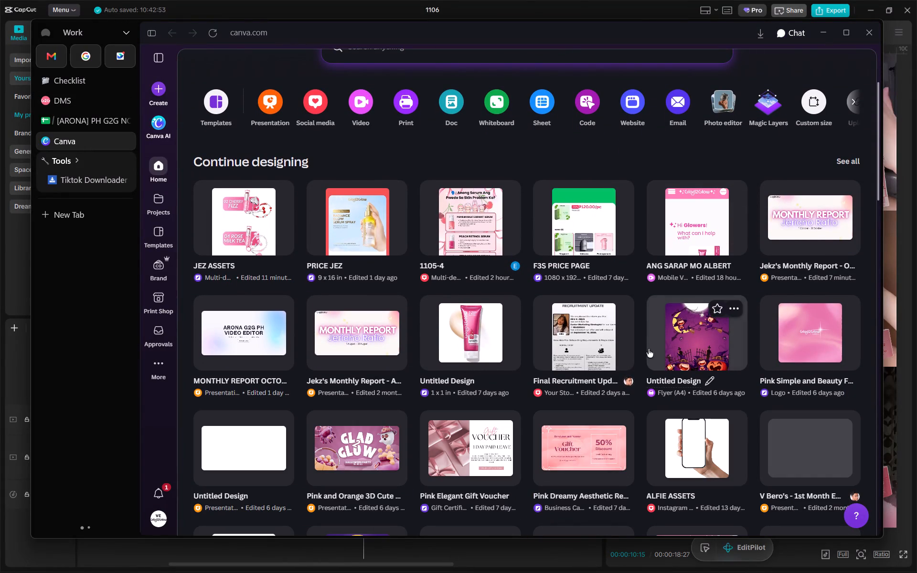
{"action": "scroll", "coordinate": [482, 187], "scroll_direction": "up", "scroll_amount": 2}
{"action": "left_click", "coordinate": [423, 155]}
{"action": "type", "text": "alfonso"}
{"action": "key", "text": "Return"}
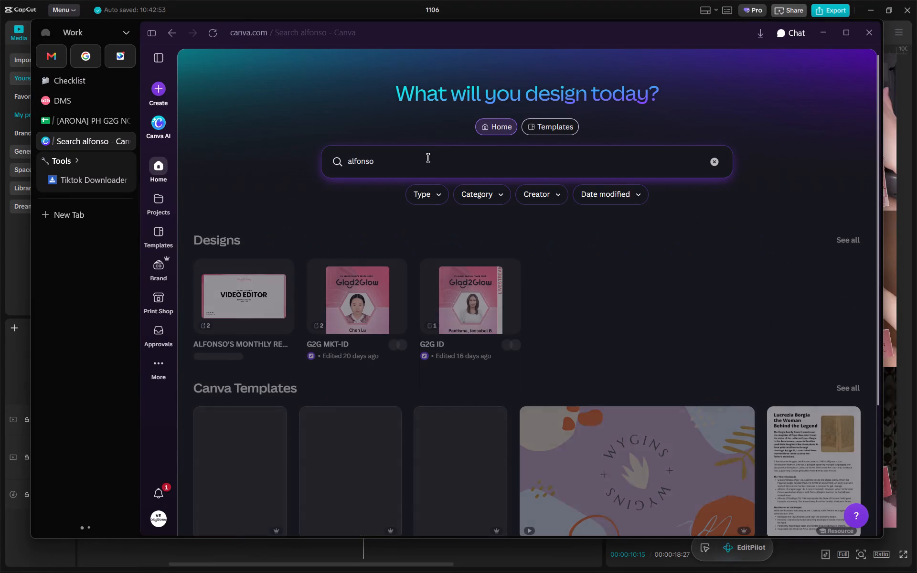
{"action": "left_click", "coordinate": [241, 318]}
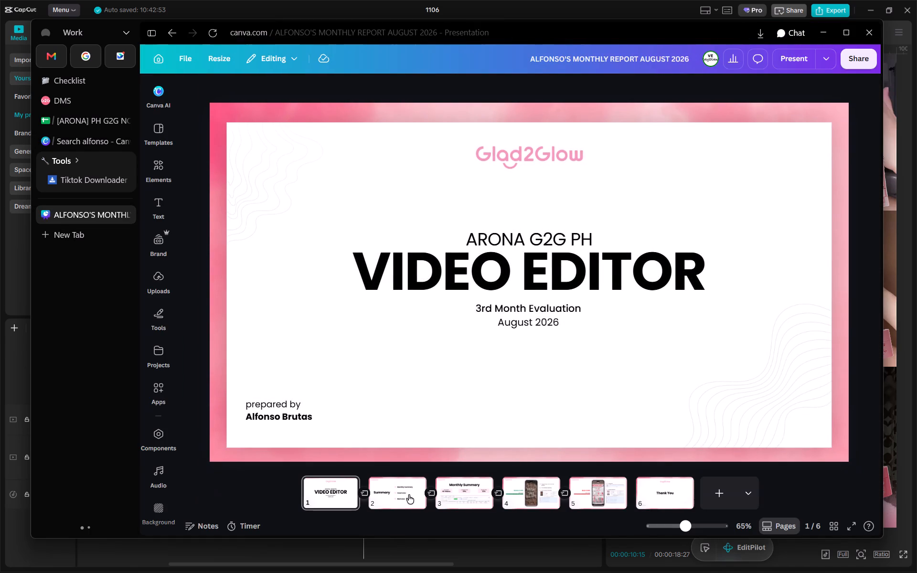
Examine the August 2026 report's Summary, Monthly Summary, Good Case, Bad Case and closing pages.
{"action": "left_click", "coordinate": [408, 495]}
{"action": "left_click", "coordinate": [466, 497]}
{"action": "left_click", "coordinate": [533, 499]}
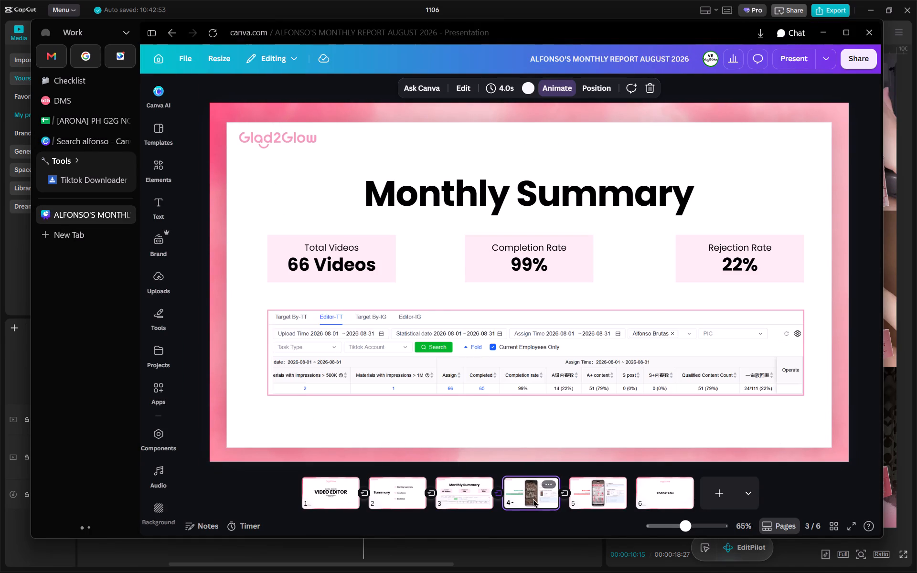
{"action": "left_click", "coordinate": [599, 502]}
{"action": "left_click", "coordinate": [651, 495]}
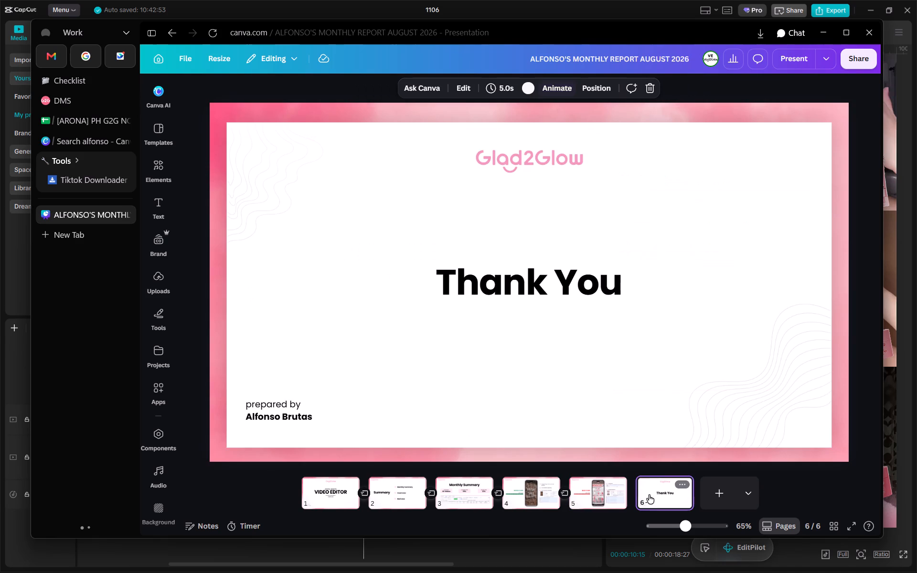
{"action": "left_click", "coordinate": [346, 510]}
{"action": "left_click", "coordinate": [398, 506]}
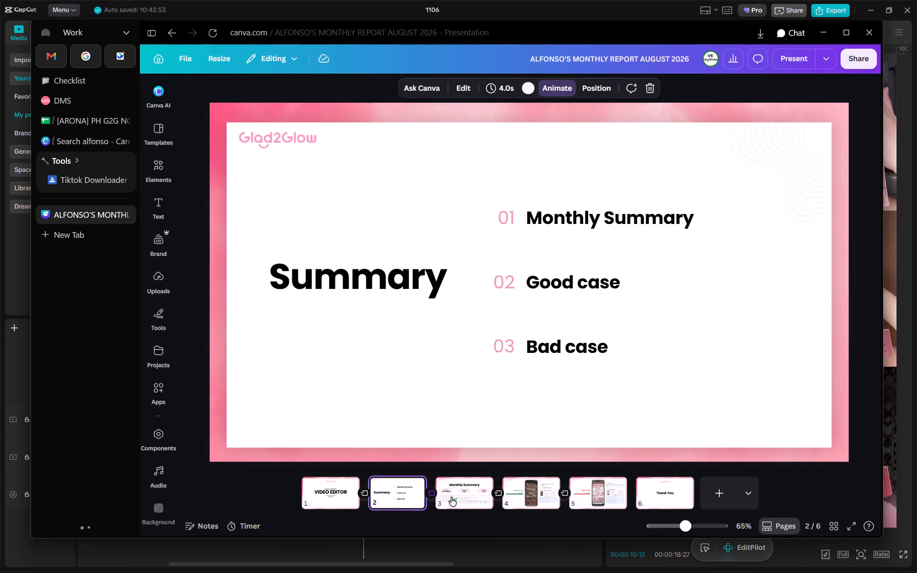
{"action": "left_click", "coordinate": [451, 497]}
{"action": "left_click", "coordinate": [505, 489]}
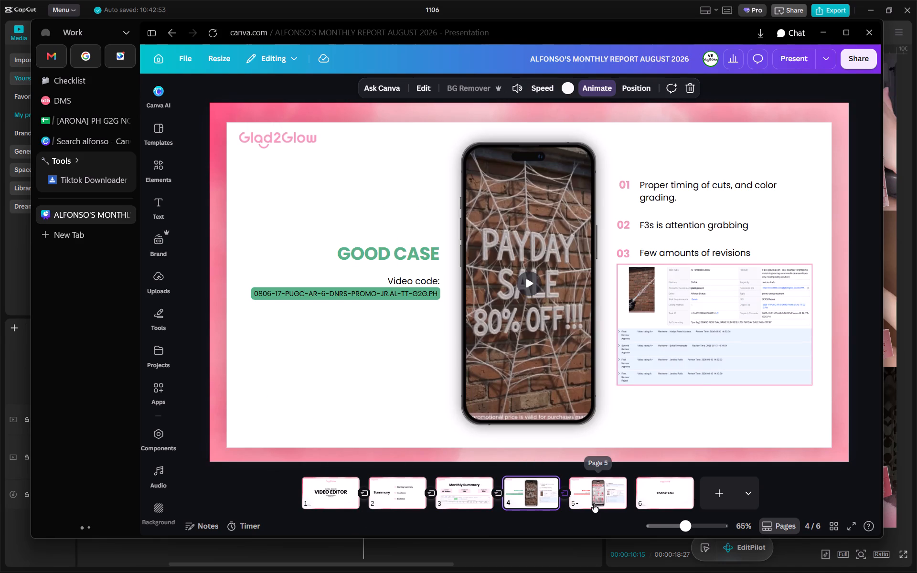
{"action": "left_click", "coordinate": [596, 501]}
{"action": "left_click", "coordinate": [649, 490]}
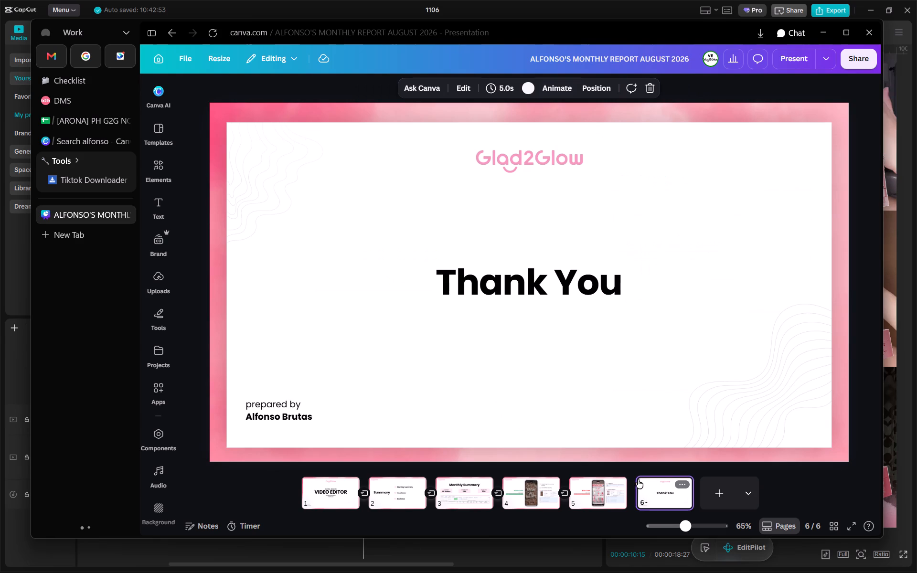
Go through the August report's pages again, comparing the cover, summary and case pages and ending on Monthly Summary.
{"action": "left_click", "coordinate": [328, 486]}
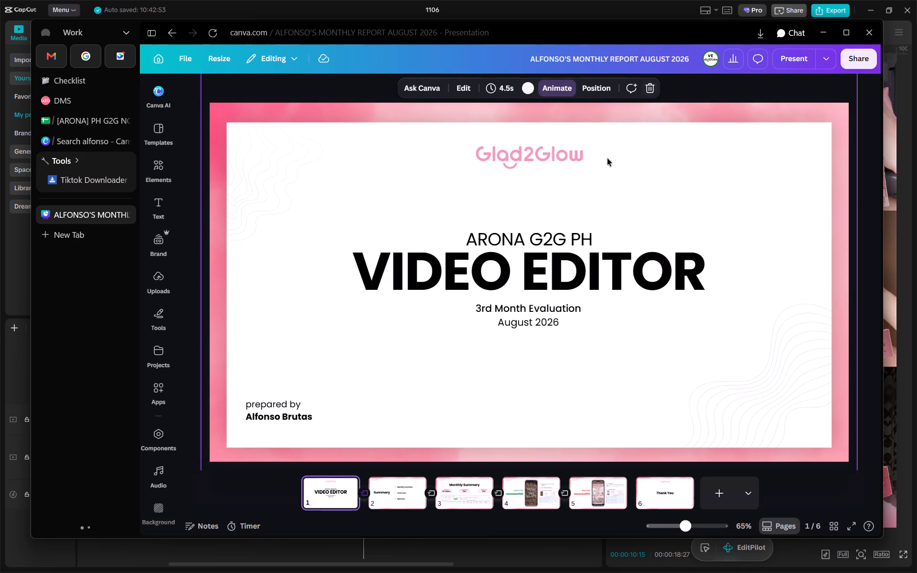
{"action": "left_click", "coordinate": [410, 501]}
{"action": "left_click", "coordinate": [315, 503]}
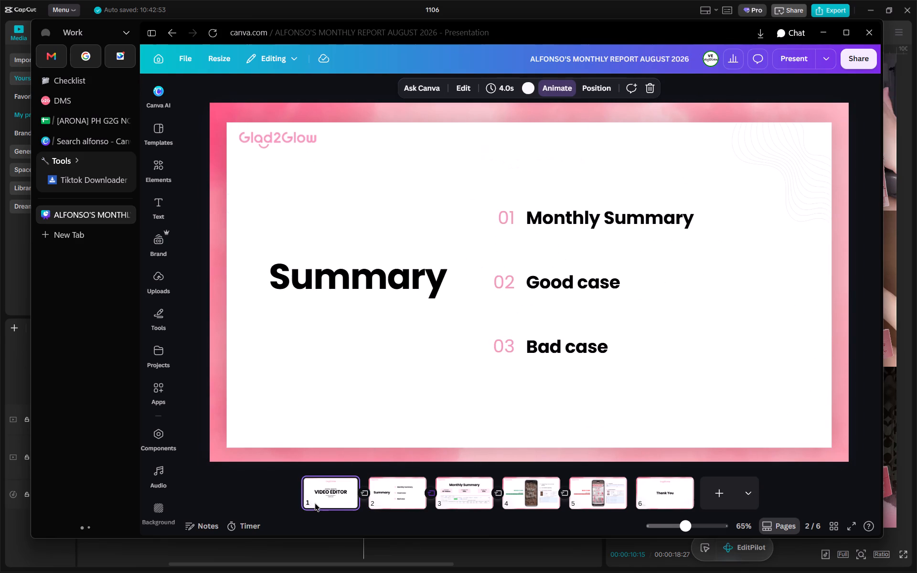
{"action": "left_click", "coordinate": [455, 505]}
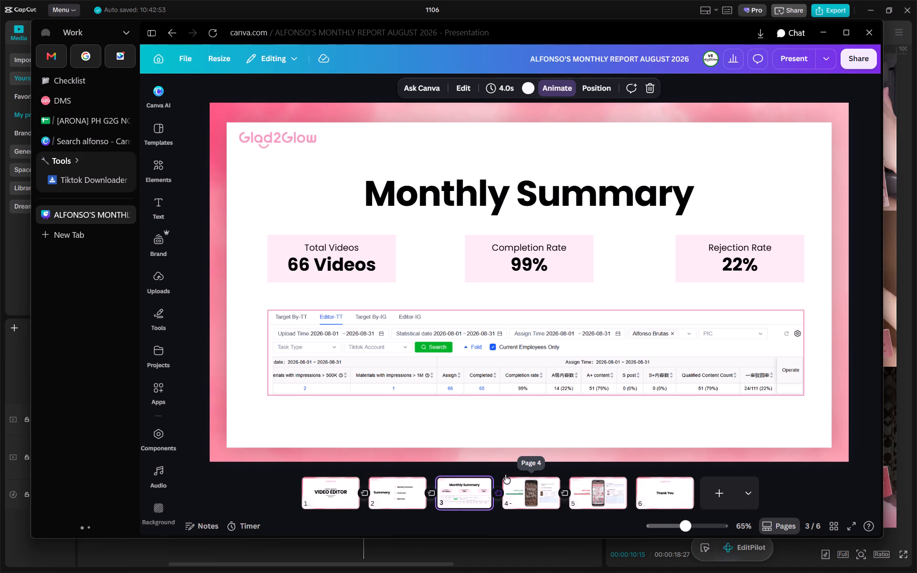
{"action": "left_click", "coordinate": [526, 505]}
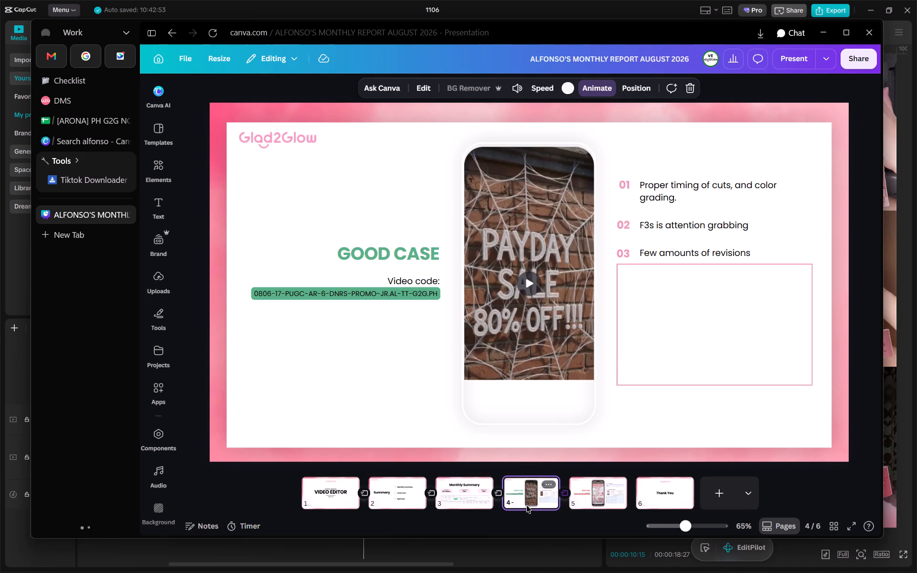
{"action": "left_click", "coordinate": [593, 496]}
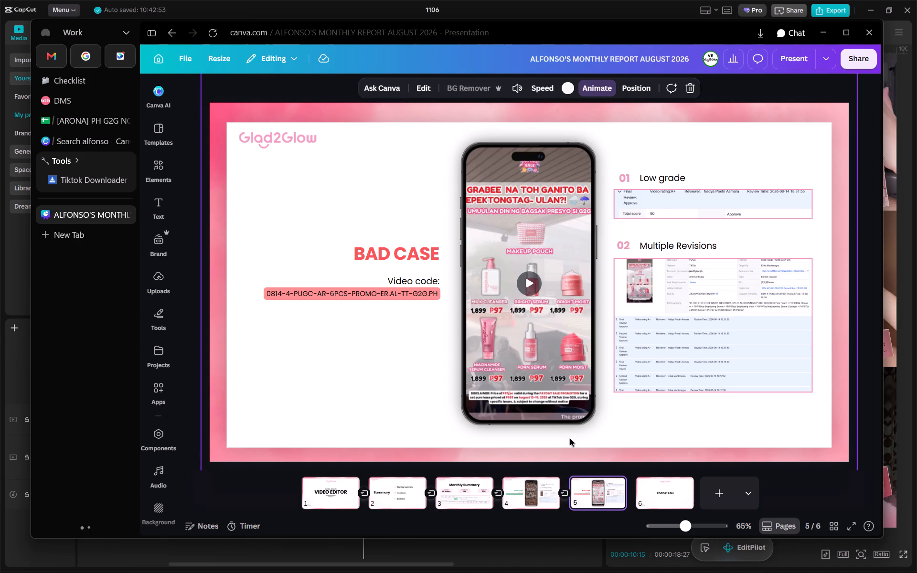
{"action": "left_click", "coordinate": [646, 488]}
{"action": "left_click", "coordinate": [384, 500]}
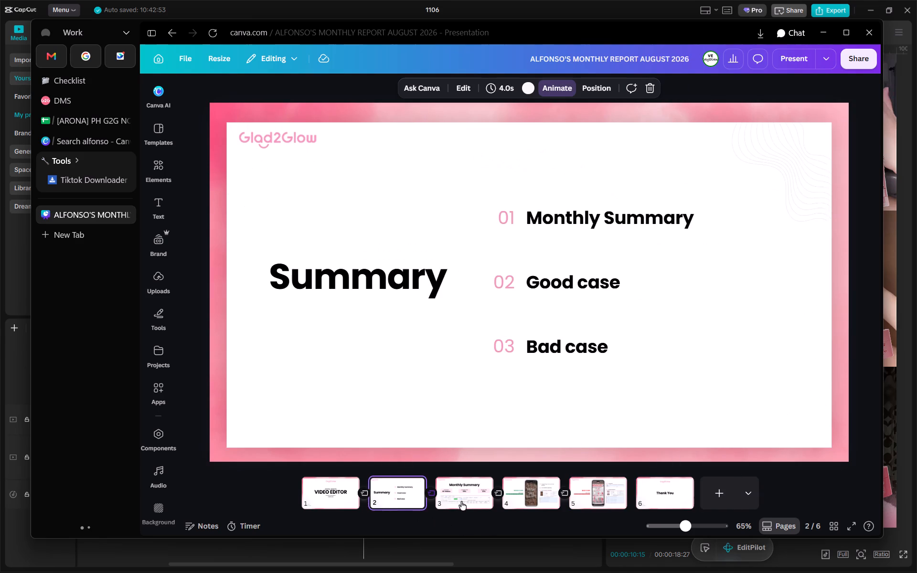
{"action": "left_click", "coordinate": [461, 501]}
{"action": "left_click", "coordinate": [541, 503]}
{"action": "left_click", "coordinate": [401, 509]}
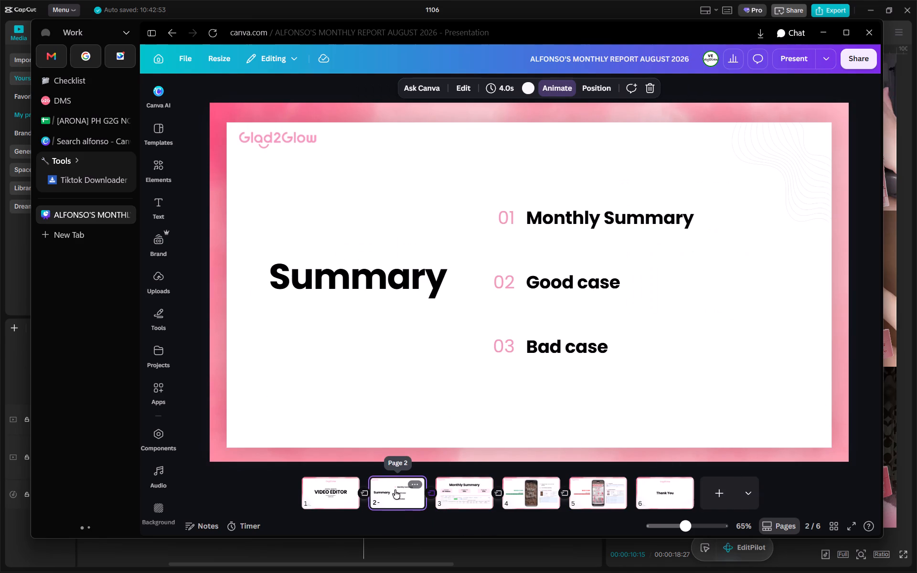
{"action": "left_click", "coordinate": [477, 488]}
{"action": "left_click", "coordinate": [536, 491]}
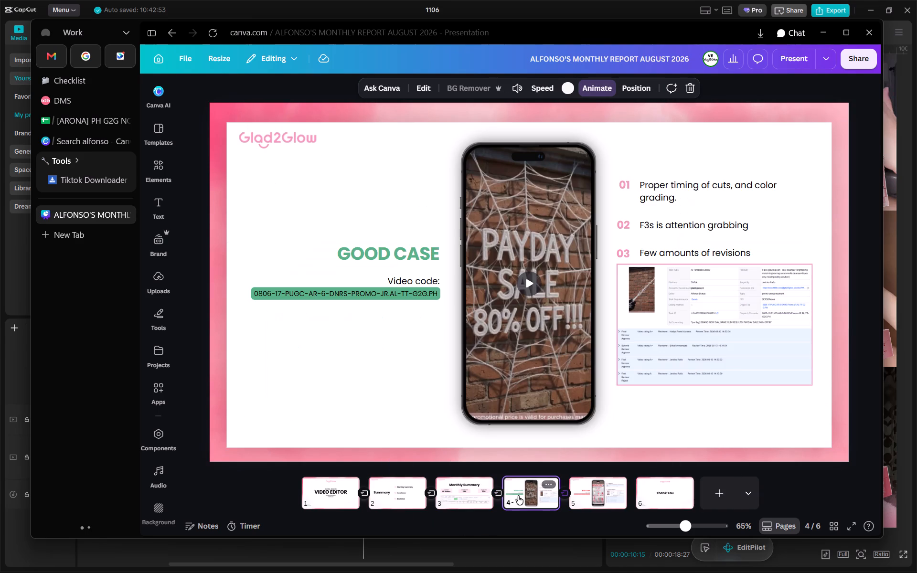
{"action": "left_click", "coordinate": [447, 493]}
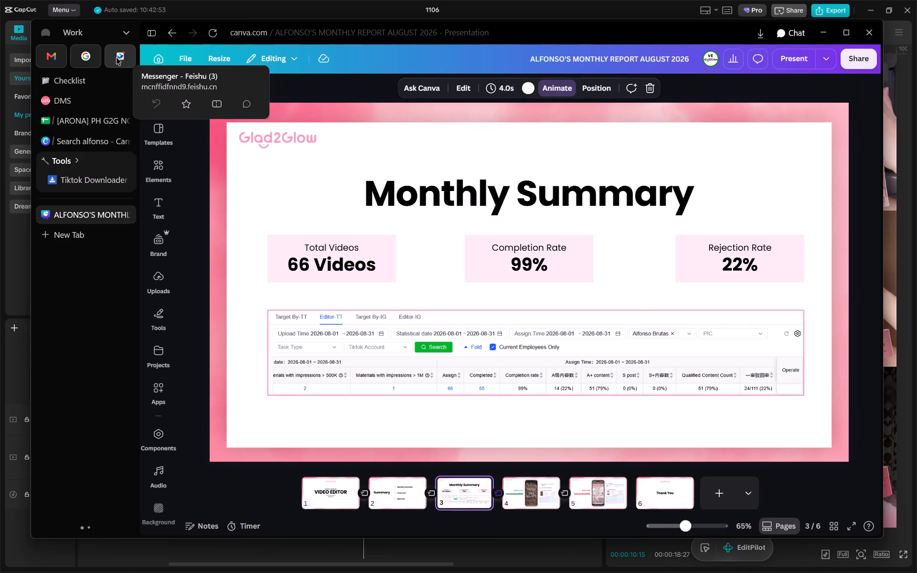
Check the November script sheet and DMS editing tasks, and return to the August report's Monthly Summary page.
{"action": "left_click", "coordinate": [96, 106]}
{"action": "left_click", "coordinate": [58, 120]}
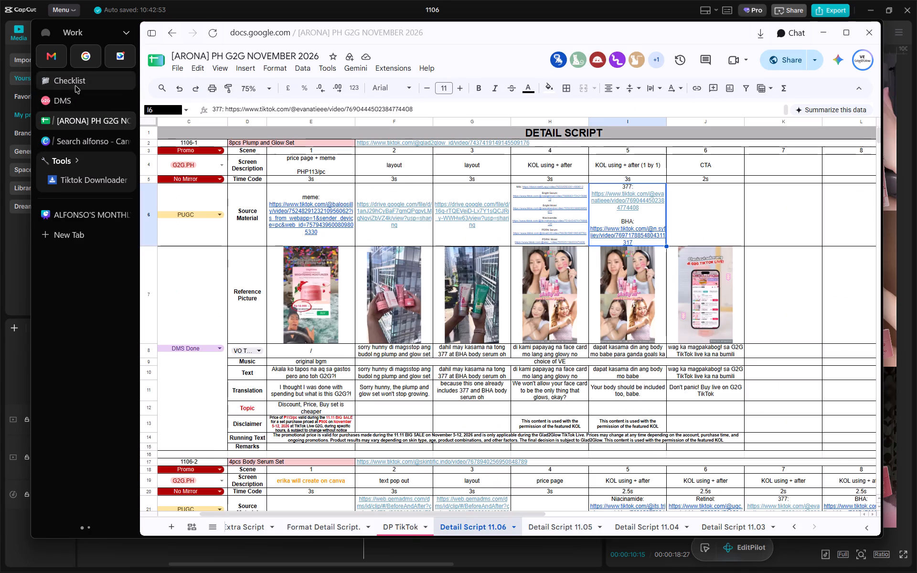
{"action": "left_click", "coordinate": [85, 141]}
{"action": "left_click", "coordinate": [93, 106]}
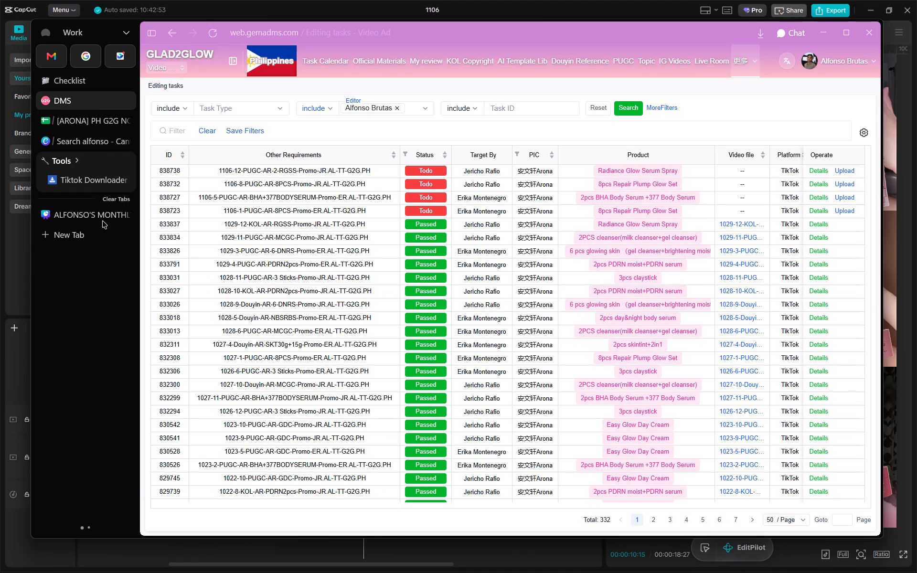
{"action": "left_click", "coordinate": [102, 220]}
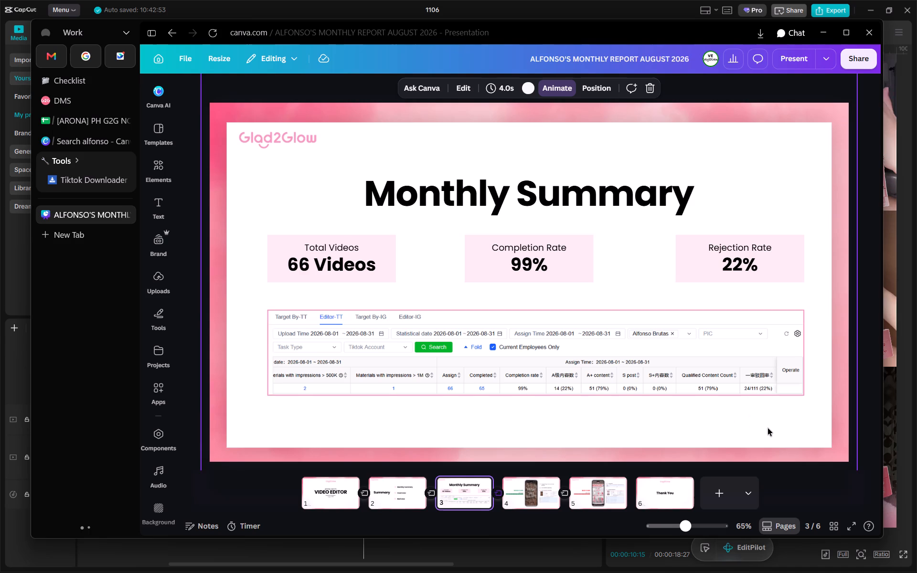
Return to CapCut and examine the gap after the green-screen cat clip where Compound clip1 starts, at 00:00:03:00.
{"action": "left_click", "coordinate": [564, 560]}
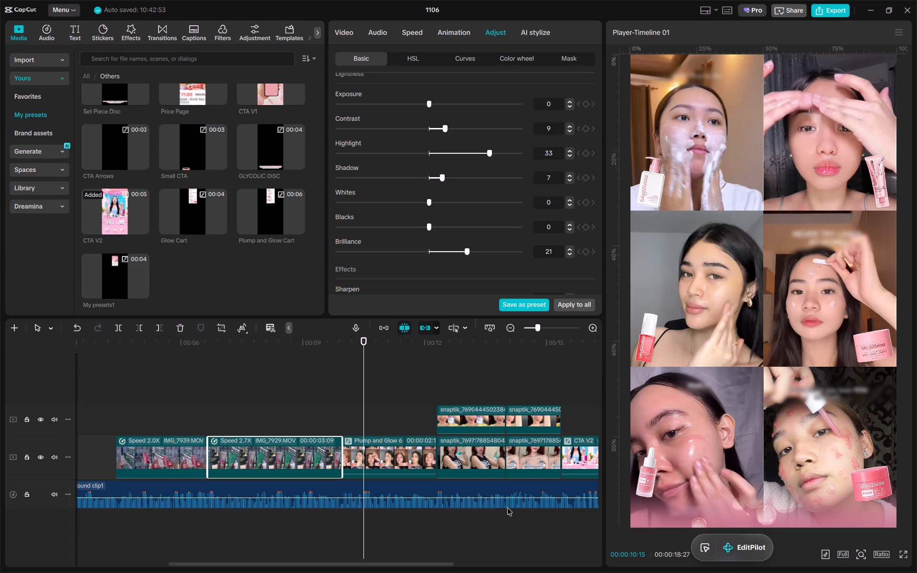
{"action": "left_click_drag", "start_coordinate": [386, 349], "coordinate": [0, 371]}
{"action": "key", "text": "space"}
{"action": "key", "text": "space"}
{"action": "left_click_drag", "start_coordinate": [207, 347], "coordinate": [226, 346]}
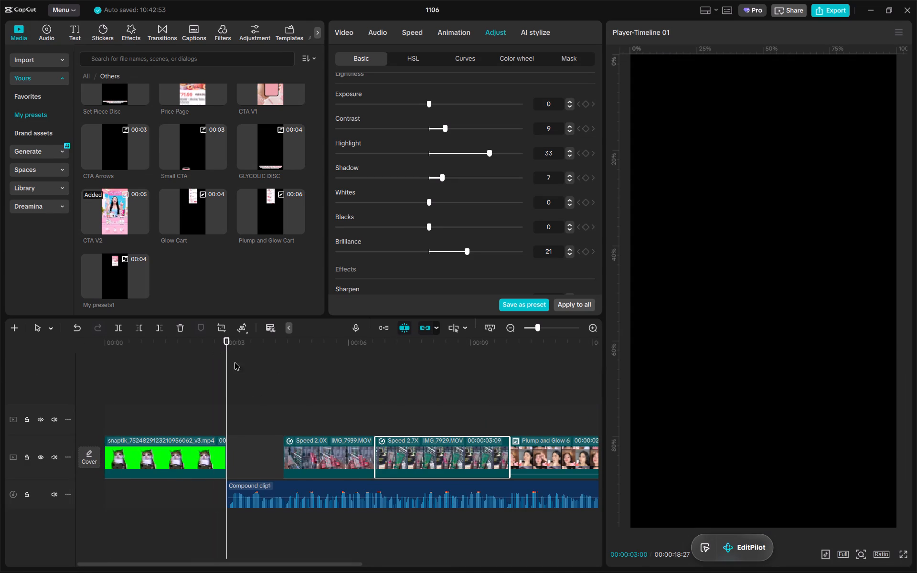
{"action": "scroll", "coordinate": [258, 375], "scroll_direction": "up", "scroll_amount": 19, "text": "alt"}
{"action": "left_click", "coordinate": [279, 493]}
{"action": "scroll", "coordinate": [297, 438], "scroll_direction": "up", "scroll_amount": 9, "text": "alt"}
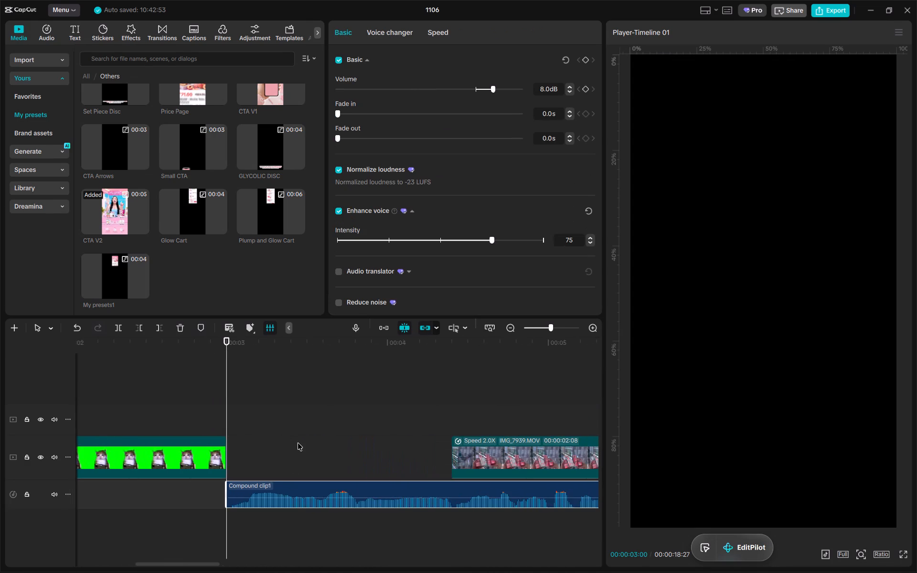
{"action": "key", "text": "space"}
{"action": "key", "text": "space"}
{"action": "left_click", "coordinate": [225, 346]}
{"action": "scroll", "coordinate": [352, 397], "scroll_direction": "down", "scroll_amount": 4, "text": "alt"}
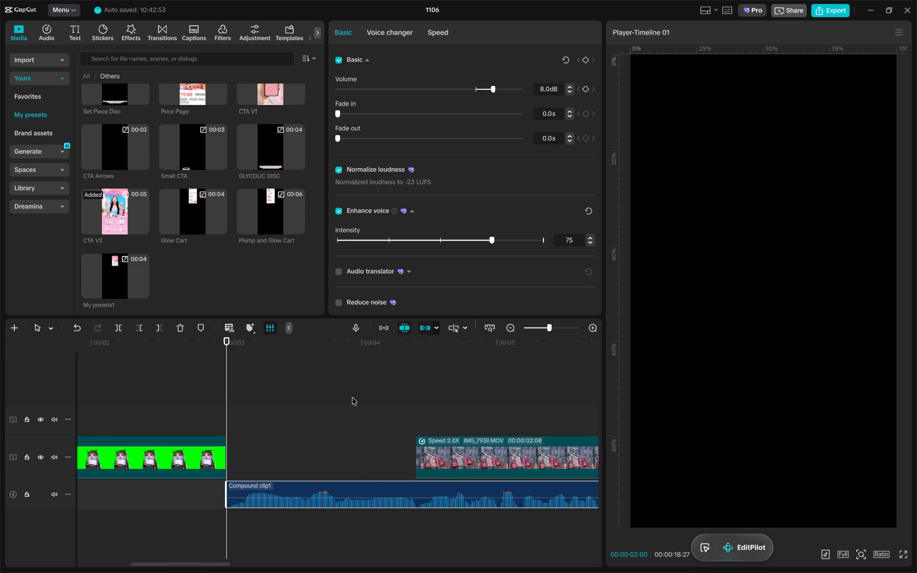
{"action": "scroll", "coordinate": [352, 397], "scroll_direction": "down", "scroll_amount": 8, "text": "alt"}
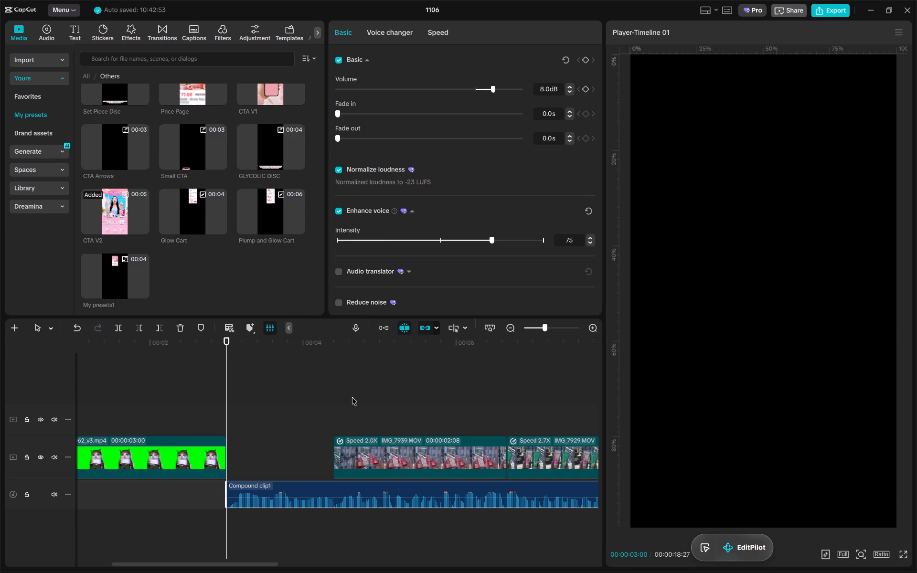
Play the edit from 00:00:03:00 through the product footage and before-and-after clips into the CTA V2 clip.
{"action": "key", "text": "space"}
{"action": "scroll", "coordinate": [325, 407], "scroll_direction": "down", "scroll_amount": 6, "text": "alt"}
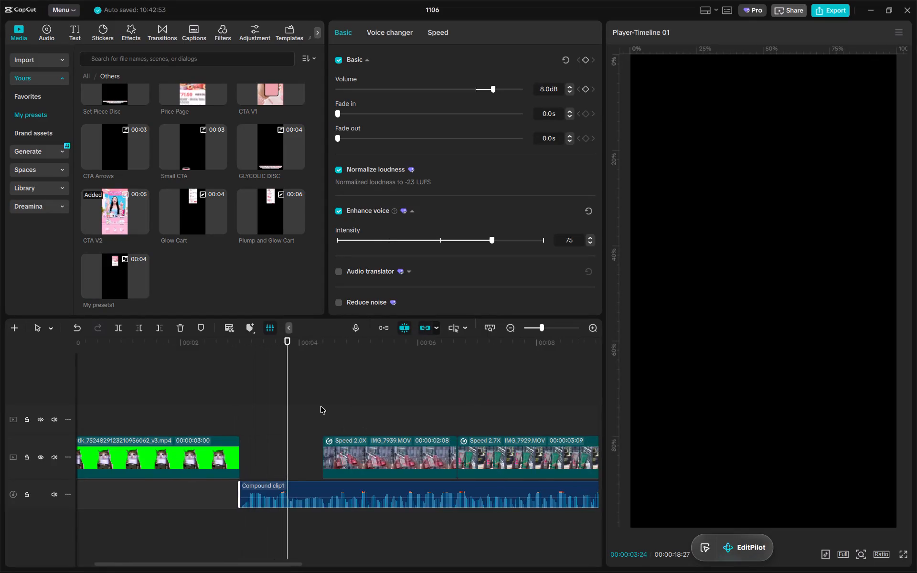
{"action": "scroll", "coordinate": [320, 386], "scroll_direction": "down", "scroll_amount": 14, "text": "alt"}
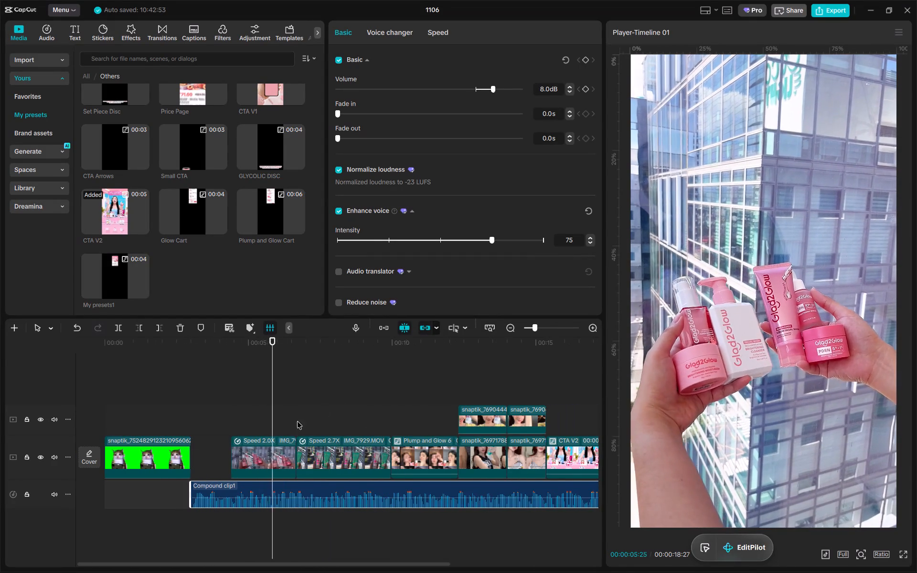
{"action": "scroll", "coordinate": [288, 423], "scroll_direction": "up", "scroll_amount": 9, "text": "alt"}
{"action": "scroll", "coordinate": [345, 407], "scroll_direction": "right", "scroll_amount": 3}
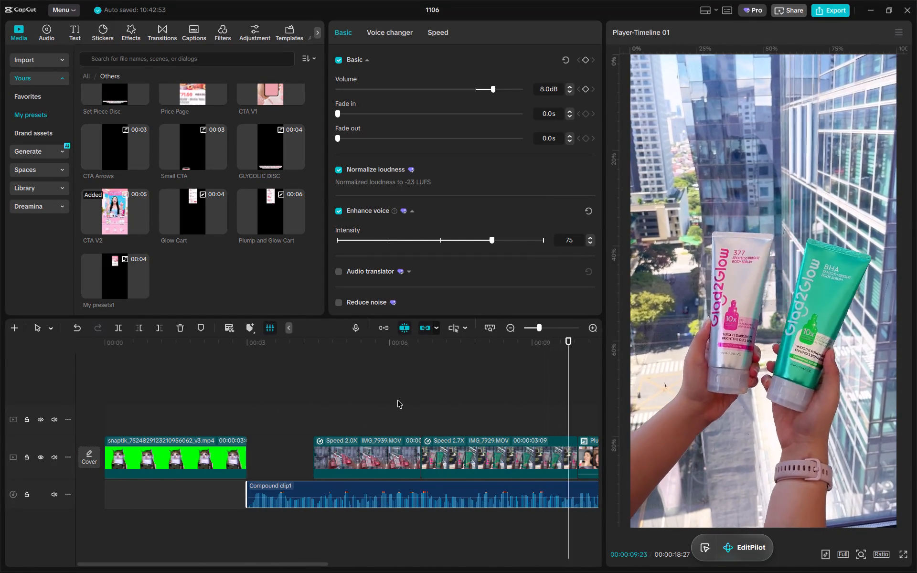
{"action": "scroll", "coordinate": [397, 400], "scroll_direction": "right", "scroll_amount": 2}
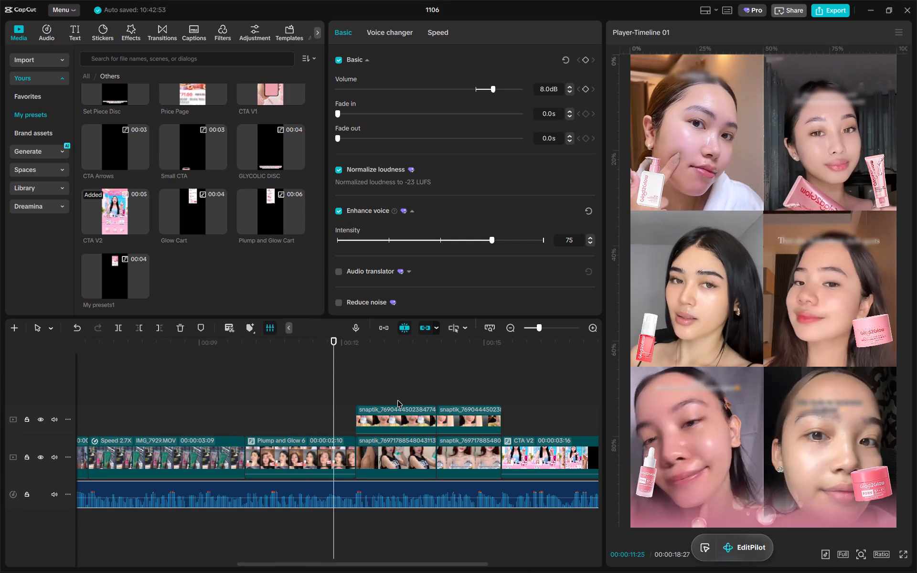
{"action": "scroll", "coordinate": [398, 406], "scroll_direction": "up", "scroll_amount": 4, "text": "alt"}
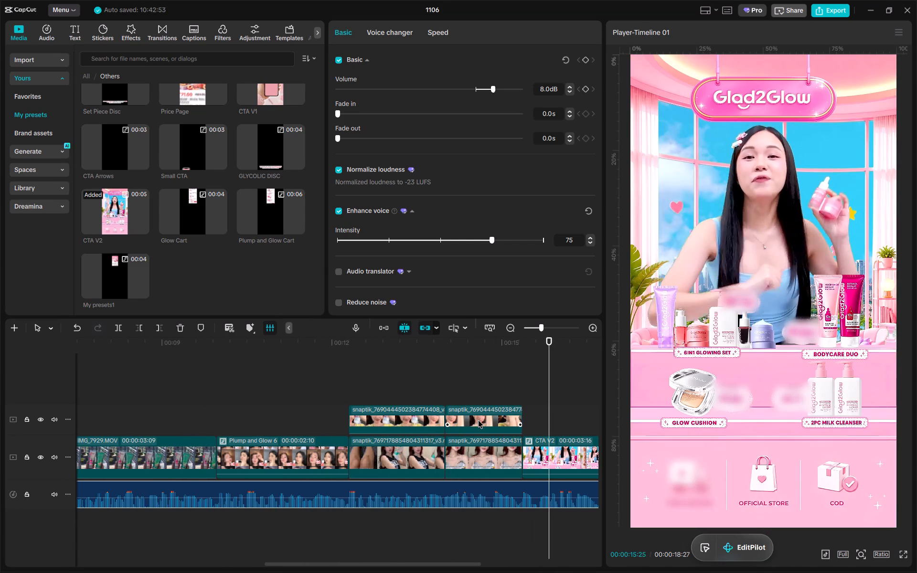
{"action": "scroll", "coordinate": [483, 423], "scroll_direction": "down", "scroll_amount": 16, "text": "alt"}
{"action": "key", "text": "space"}
Add a freeze frame at the start of the IMG_7939.MOV clip, at 00:00:04:12.
{"action": "left_click_drag", "start_coordinate": [402, 341], "coordinate": [0, 355]}
{"action": "scroll", "coordinate": [161, 389], "scroll_direction": "up", "scroll_amount": 5, "text": "alt"}
{"action": "left_click", "coordinate": [233, 344]}
{"action": "left_click", "coordinate": [264, 430]}
{"action": "left_click", "coordinate": [265, 457]}
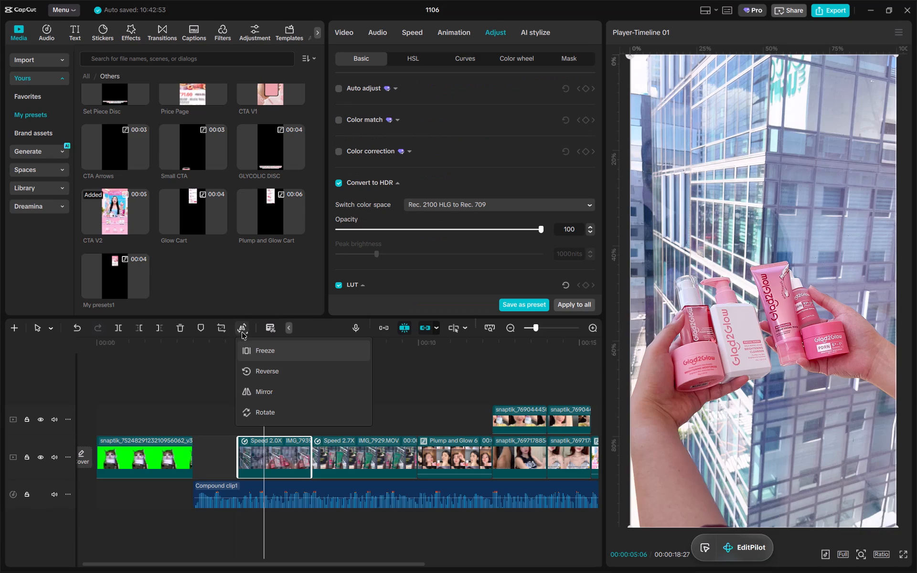
{"action": "left_click_drag", "start_coordinate": [233, 348], "coordinate": [239, 351]}
{"action": "left_click", "coordinate": [258, 358]}
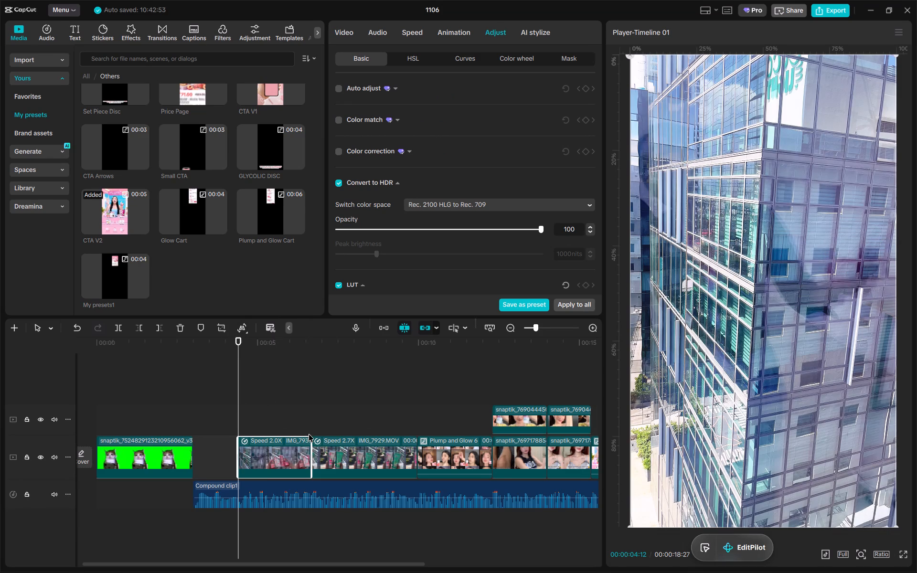
Move the freeze frame and all clips after it earlier so they start at 00:00:03:00, right after the green-screen cat clip.
{"action": "scroll", "coordinate": [319, 430], "scroll_direction": "down", "scroll_amount": 12, "text": "alt"}
{"action": "left_click_drag", "start_coordinate": [199, 374], "coordinate": [551, 461]}
{"action": "left_click_drag", "start_coordinate": [217, 453], "coordinate": [201, 452]}
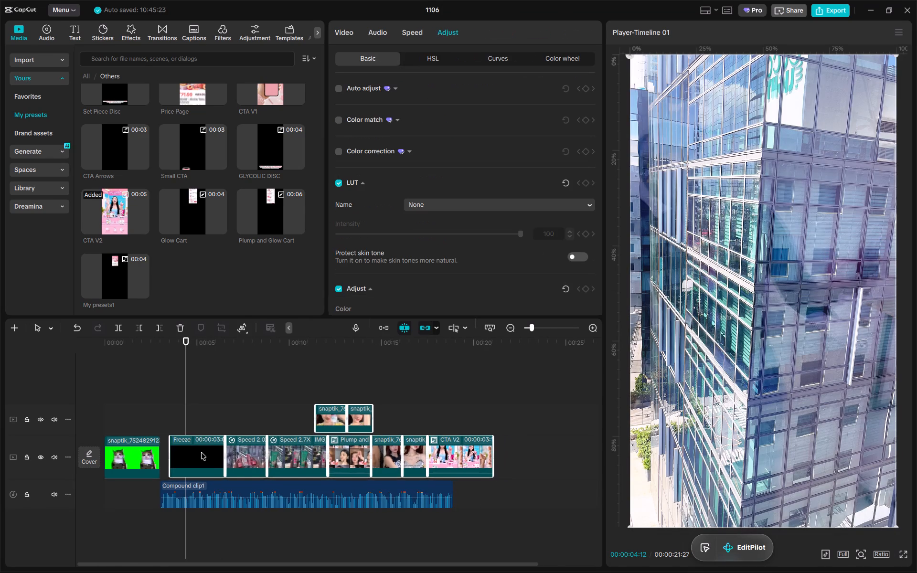
{"action": "left_click_drag", "start_coordinate": [201, 452], "coordinate": [190, 453]}
Play the freeze frame and trim its end at 00:00:04:13, for a duration of 00:00:01:13.
{"action": "left_click", "coordinate": [160, 342]}
{"action": "key", "text": "space"}
{"action": "scroll", "coordinate": [171, 377], "scroll_direction": "up", "scroll_amount": 20, "text": "alt"}
{"action": "scroll", "coordinate": [171, 377], "scroll_direction": "up", "scroll_amount": 6, "text": "alt"}
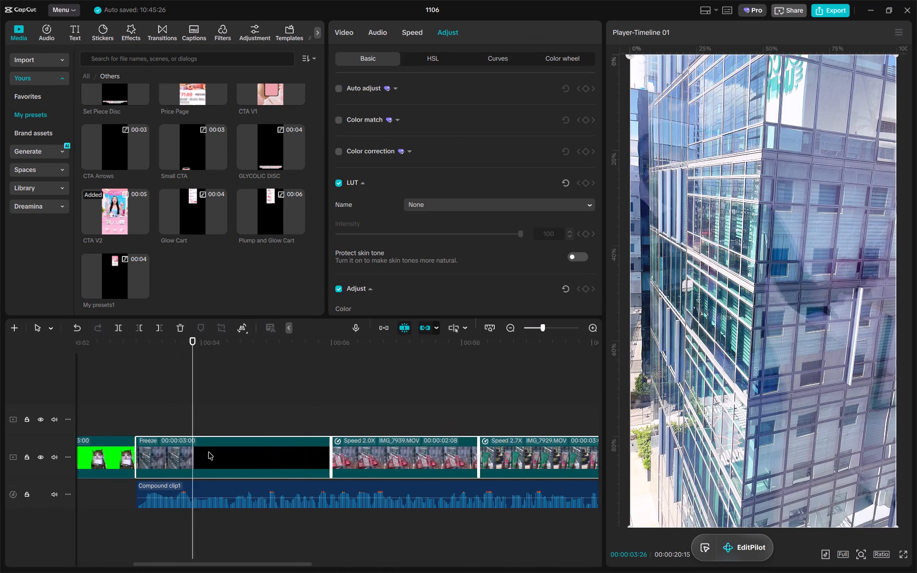
{"action": "left_click", "coordinate": [238, 458]}
{"action": "key", "text": "space"}
{"action": "left_click_drag", "start_coordinate": [227, 354], "coordinate": [234, 351]}
{"action": "left_click", "coordinate": [234, 351]}
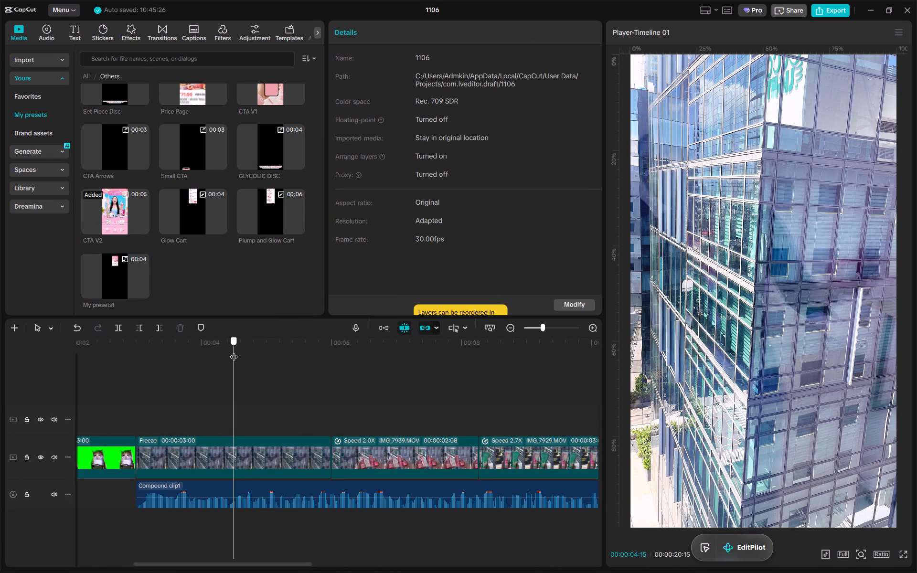
{"action": "left_click", "coordinate": [258, 459]}
{"action": "key", "text": "w"}
{"action": "scroll", "coordinate": [290, 435], "scroll_direction": "down", "scroll_amount": 7, "text": "alt"}
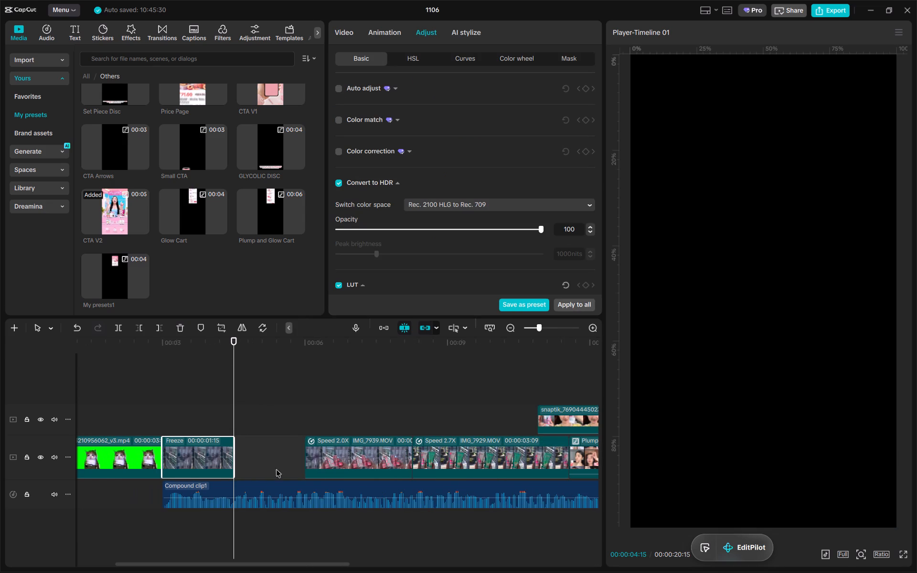
{"action": "scroll", "coordinate": [235, 444], "scroll_direction": "up", "scroll_amount": 20, "text": "alt"}
{"action": "left_click", "coordinate": [224, 351]}
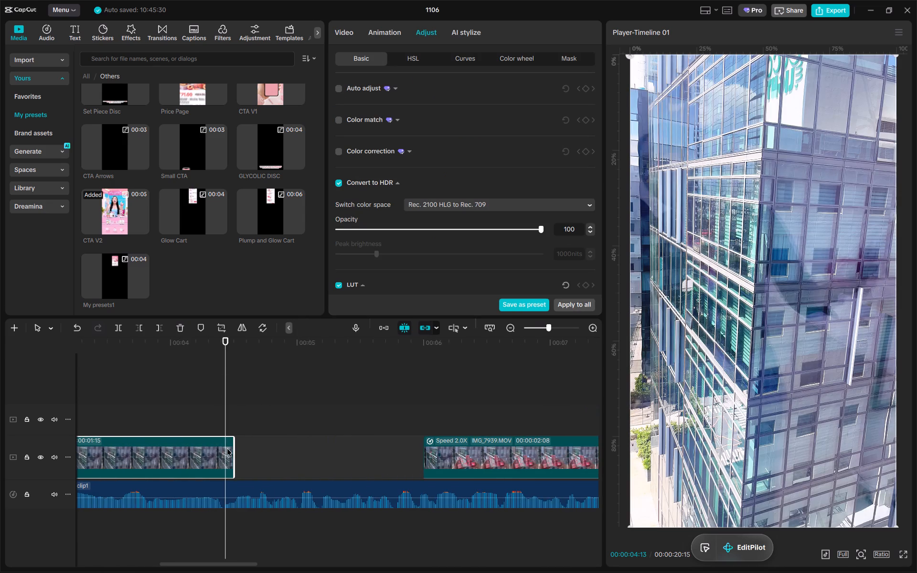
{"action": "key", "text": "w"}
Close the gap after the freeze frame by moving the IMG_7939.MOV clip and all later video clips earlier, leaving Compound clip1 in place.
{"action": "scroll", "coordinate": [294, 478], "scroll_direction": "down", "scroll_amount": 8, "text": "alt"}
{"action": "key", "text": "x"}
{"action": "left_click", "coordinate": [306, 458]}
{"action": "key", "text": "a"}
{"action": "left_click", "coordinate": [311, 495]}
{"action": "left_click_drag", "start_coordinate": [368, 469], "coordinate": [279, 469], "text": "ctrl"}
{"action": "key", "text": "ctrl+z"}
{"action": "key", "text": "x"}
{"action": "left_click", "coordinate": [374, 456]}
{"action": "key", "text": "a"}
{"action": "left_click", "coordinate": [366, 489]}
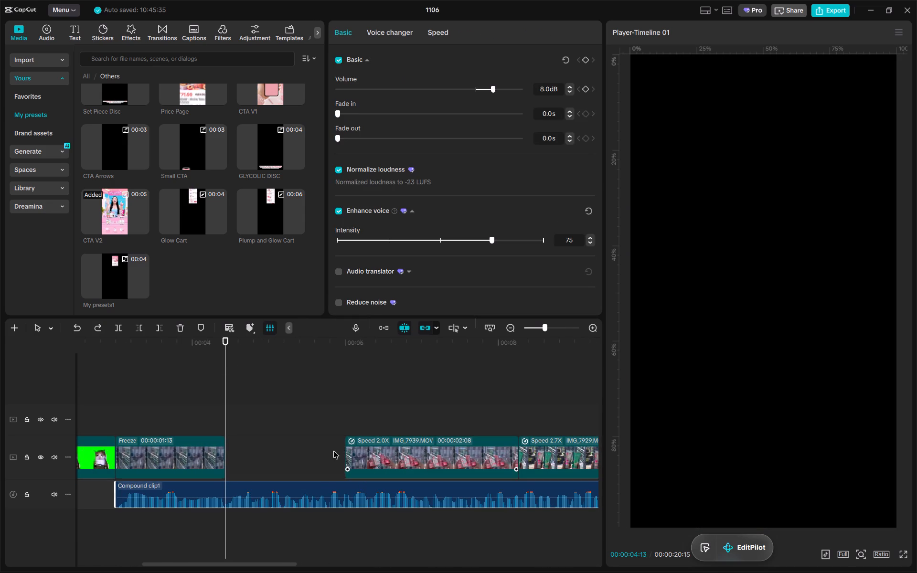
{"action": "key", "text": "x"}
{"action": "left_click", "coordinate": [300, 448]}
{"action": "key", "text": "a"}
{"action": "left_click", "coordinate": [320, 486], "text": "ctrl"}
{"action": "left_click_drag", "start_coordinate": [385, 461], "coordinate": [265, 463]}
Realign the two overlay snaptik clips with the two snaptik clips after Plump and Glow on the main track.
{"action": "key", "text": "space"}
{"action": "scroll", "coordinate": [342, 435], "scroll_direction": "down", "scroll_amount": 15, "text": "alt"}
{"action": "key", "text": "space"}
{"action": "left_click_drag", "start_coordinate": [317, 351], "coordinate": [321, 349]}
{"action": "key", "text": "space"}
{"action": "scroll", "coordinate": [379, 424], "scroll_direction": "down", "scroll_amount": 6, "text": "alt"}
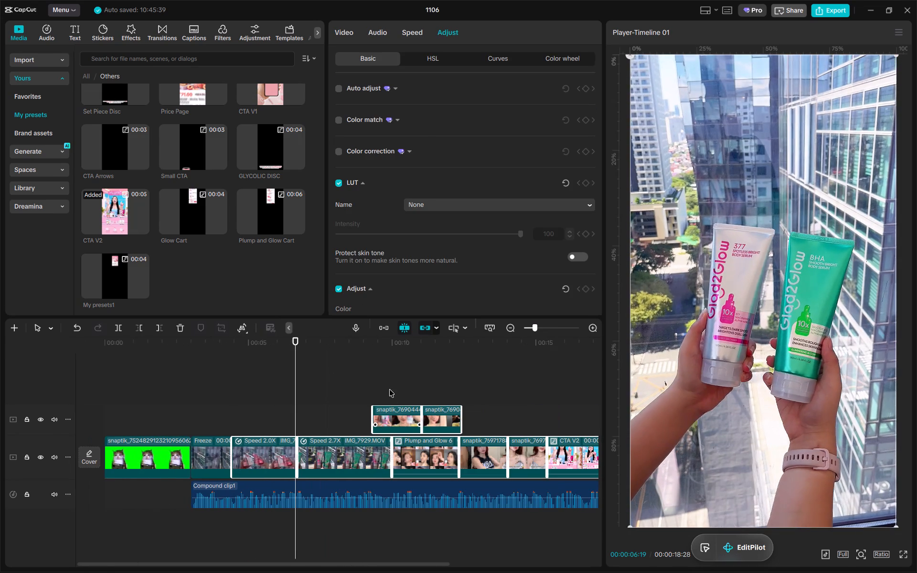
{"action": "left_click_drag", "start_coordinate": [391, 382], "coordinate": [508, 414]}
{"action": "scroll", "coordinate": [493, 413], "scroll_direction": "down", "scroll_amount": 4, "text": "alt"}
{"action": "left_click_drag", "start_coordinate": [331, 422], "coordinate": [397, 419]}
Play the edit through the overlay clips and CTA V2, and replay it from the opening green-screen cat clip.
{"action": "key", "text": "space"}
{"action": "scroll", "coordinate": [392, 388], "scroll_direction": "up", "scroll_amount": 9, "text": "alt"}
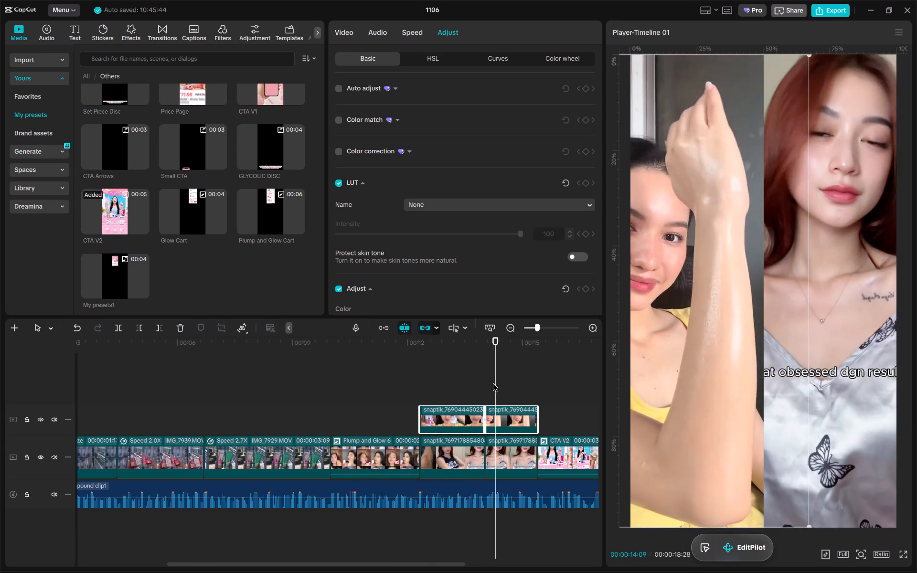
{"action": "scroll", "coordinate": [493, 383], "scroll_direction": "left", "scroll_amount": 1}
{"action": "scroll", "coordinate": [482, 419], "scroll_direction": "down", "scroll_amount": 10, "text": "alt"}
{"action": "key", "text": "space"}
{"action": "left_click", "coordinate": [323, 362]}
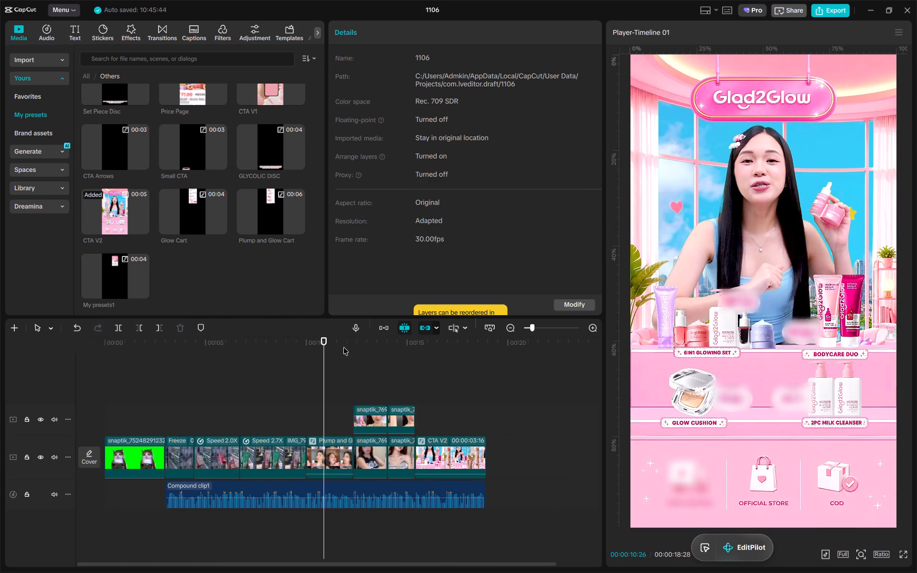
{"action": "left_click_drag", "start_coordinate": [344, 347], "coordinate": [31, 348]}
{"action": "key", "text": "space"}
{"action": "scroll", "coordinate": [203, 382], "scroll_direction": "up", "scroll_amount": 15, "text": "alt"}
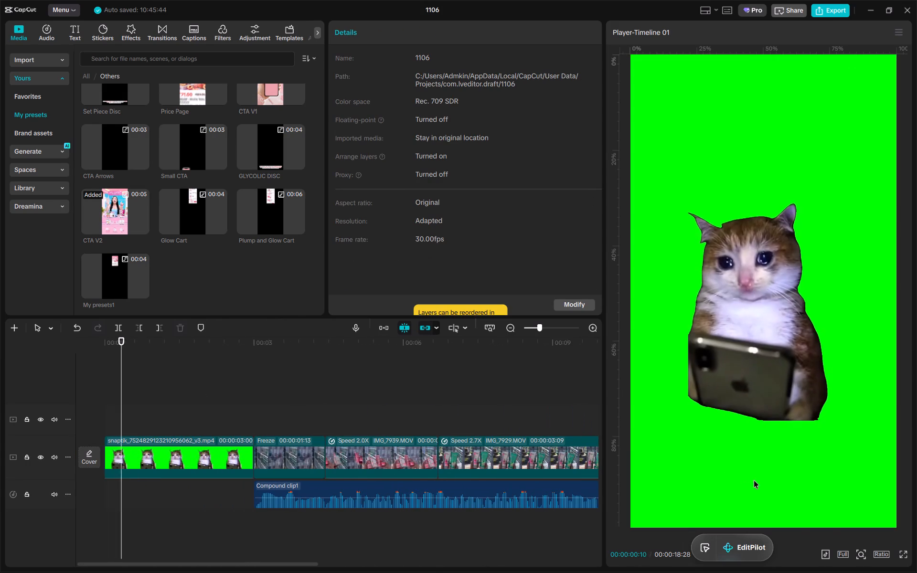
{"action": "key", "text": "space"}
Set the preview's playback quality to High.
{"action": "left_click", "coordinate": [842, 561]}
{"action": "left_click", "coordinate": [841, 550]}
{"action": "left_click", "coordinate": [842, 556]}
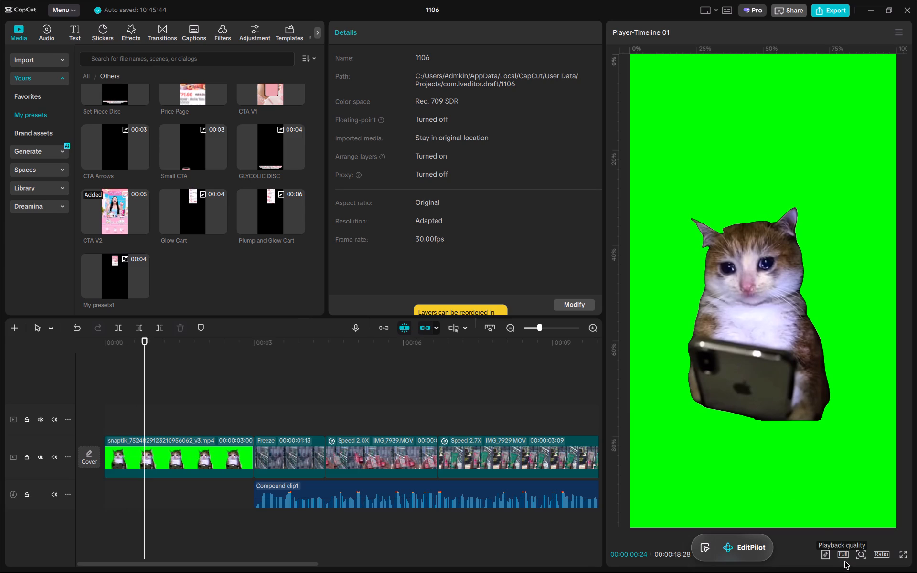
{"action": "left_click", "coordinate": [823, 509]}
Add a default text at 00:00:03:00 and trim it to the length of the freeze frame.
{"action": "scroll", "coordinate": [346, 426], "scroll_direction": "up", "scroll_amount": 5, "text": "alt"}
{"action": "scroll", "coordinate": [338, 419], "scroll_direction": "down", "scroll_amount": 1, "text": "alt"}
{"action": "left_click", "coordinate": [261, 346]}
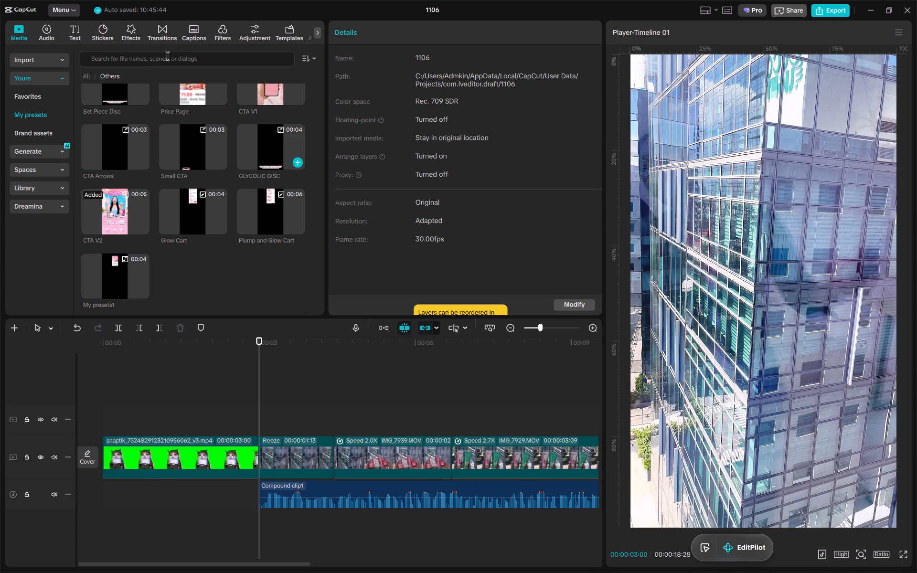
{"action": "left_click", "coordinate": [81, 30]}
{"action": "left_click", "coordinate": [122, 95]}
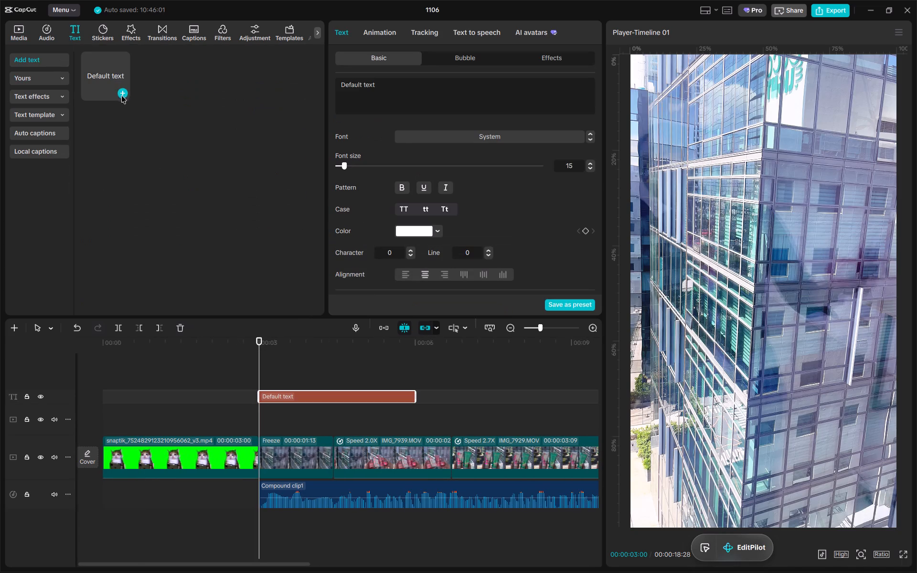
{"action": "left_click_drag", "start_coordinate": [319, 344], "coordinate": [309, 349]}
{"action": "key", "text": "w"}
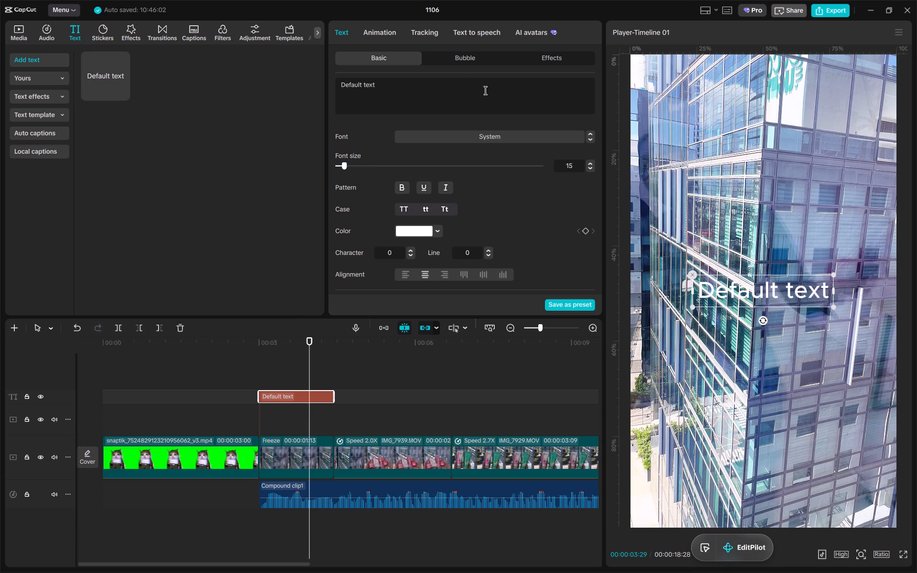
Search the video effects for "blur", add the Blur effect over the freeze frame, and trim it to the same length.
{"action": "left_click", "coordinate": [293, 450]}
{"action": "left_click", "coordinate": [138, 42]}
{"action": "double_click", "coordinate": [144, 62]}
{"action": "type", "text": "blur"}
{"action": "key", "text": "Return"}
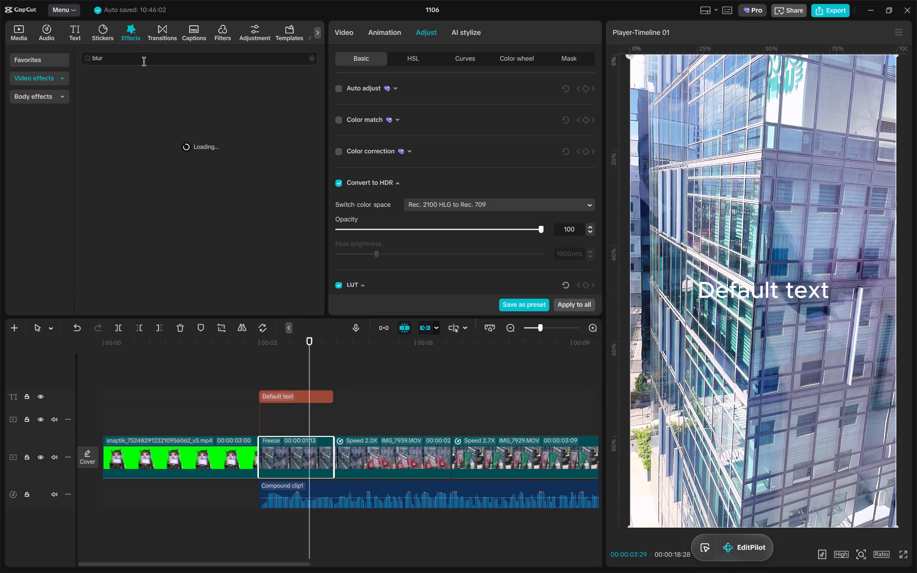
{"action": "left_click_drag", "start_coordinate": [120, 118], "coordinate": [267, 413]}
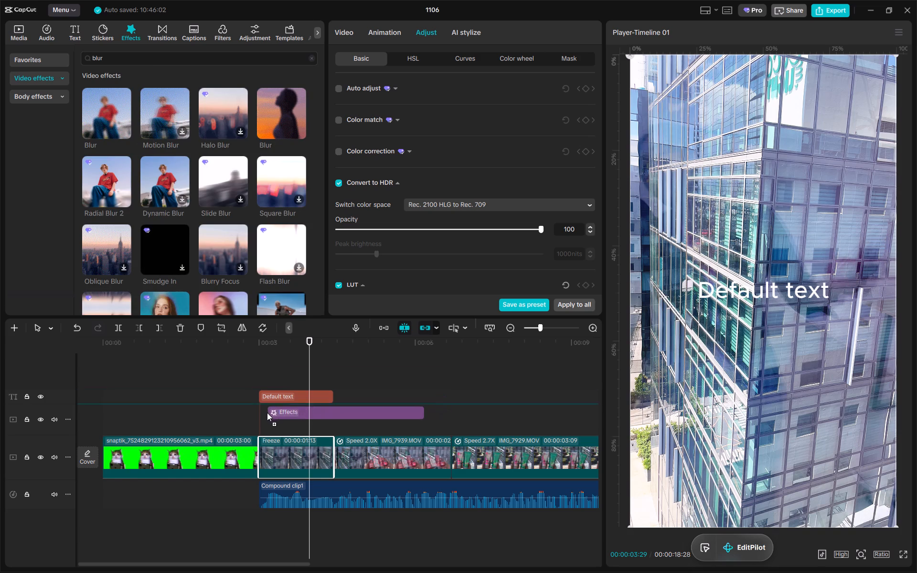
{"action": "left_click_drag", "start_coordinate": [267, 413], "coordinate": [261, 410]}
{"action": "left_click_drag", "start_coordinate": [328, 345], "coordinate": [314, 349]}
{"action": "key", "text": "w"}
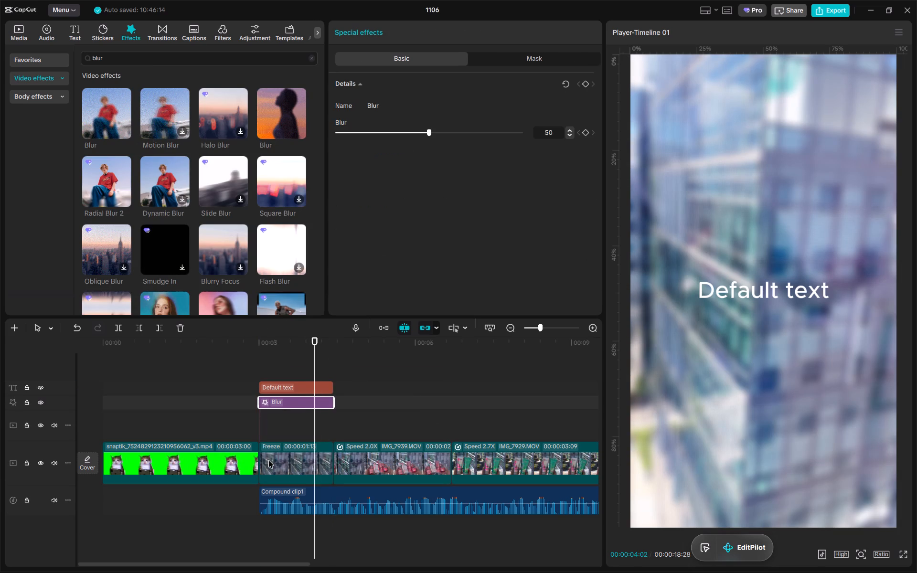
Change the default text over the freeze frame to "Sorry".
{"action": "left_click", "coordinate": [309, 475]}
{"action": "scroll", "coordinate": [315, 393], "scroll_direction": "up", "scroll_amount": 5, "text": "alt"}
{"action": "left_click", "coordinate": [306, 390]}
{"action": "left_click_drag", "start_coordinate": [448, 85], "coordinate": [262, 67]}
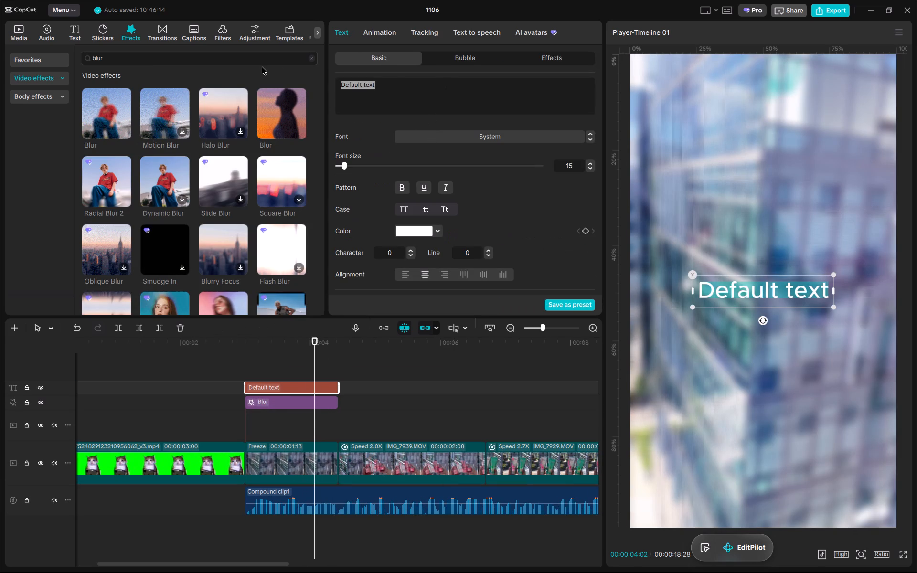
{"action": "key", "text": "s"}
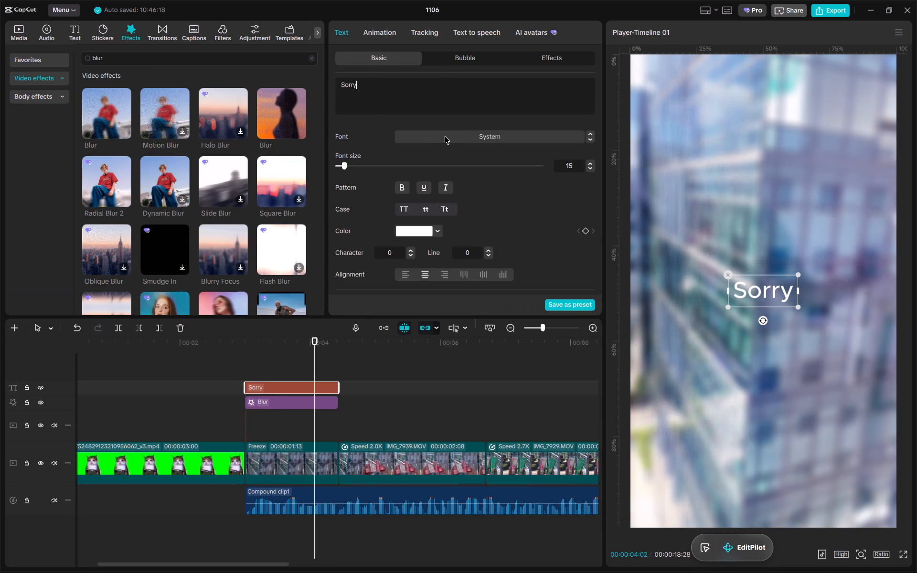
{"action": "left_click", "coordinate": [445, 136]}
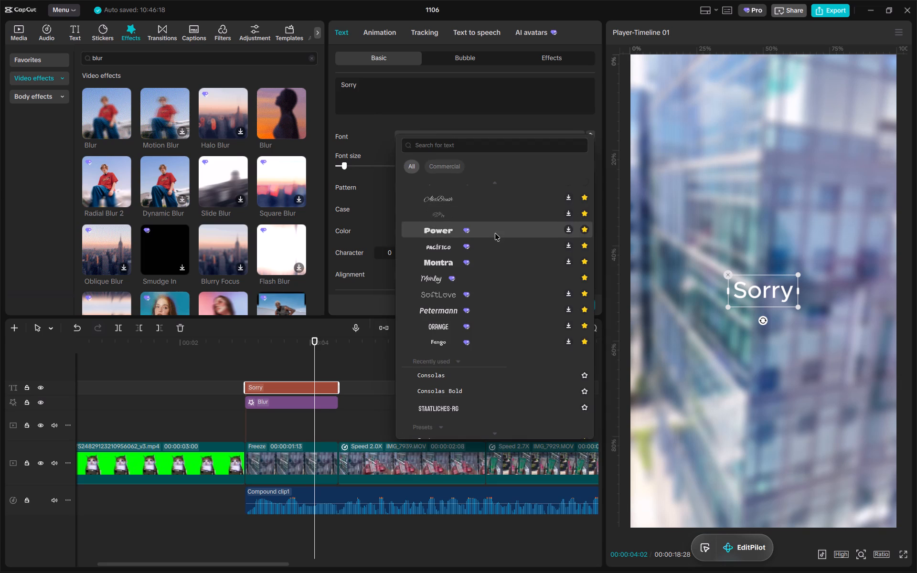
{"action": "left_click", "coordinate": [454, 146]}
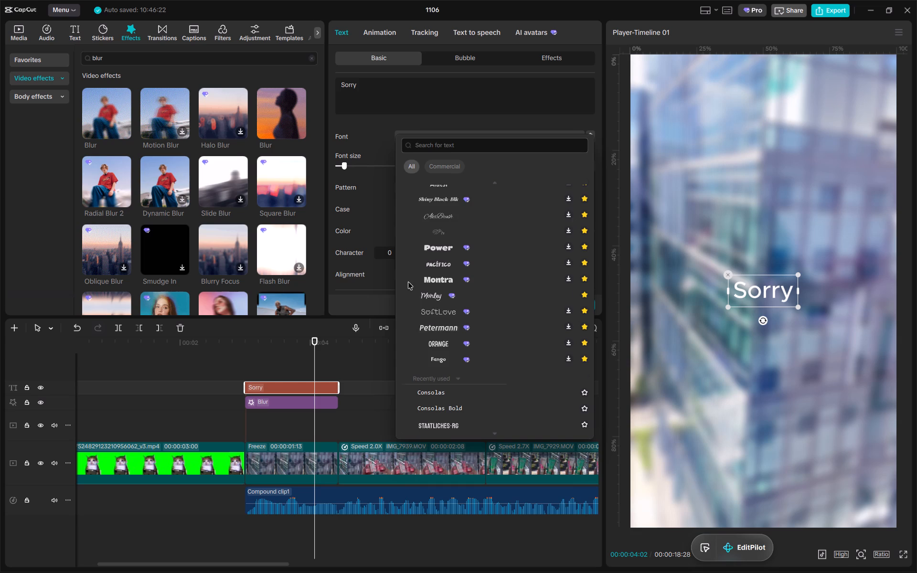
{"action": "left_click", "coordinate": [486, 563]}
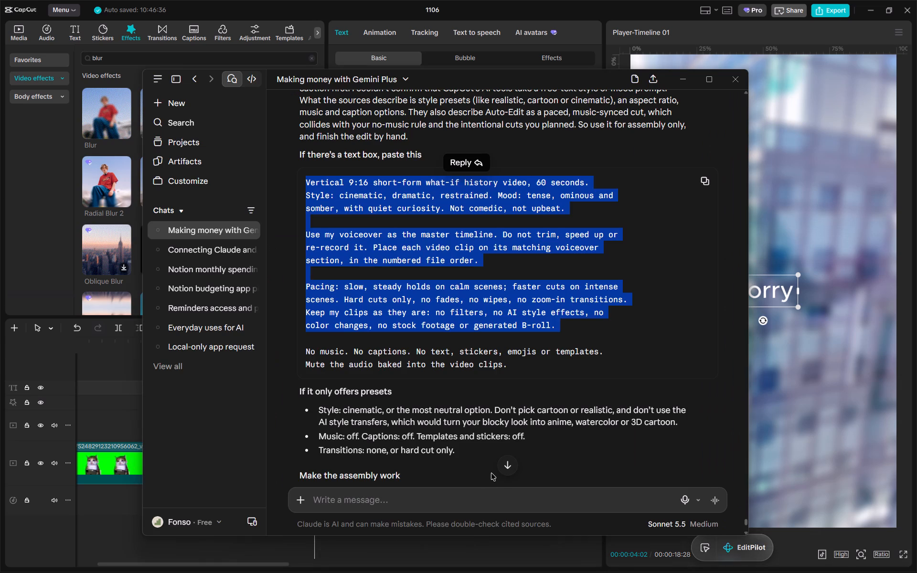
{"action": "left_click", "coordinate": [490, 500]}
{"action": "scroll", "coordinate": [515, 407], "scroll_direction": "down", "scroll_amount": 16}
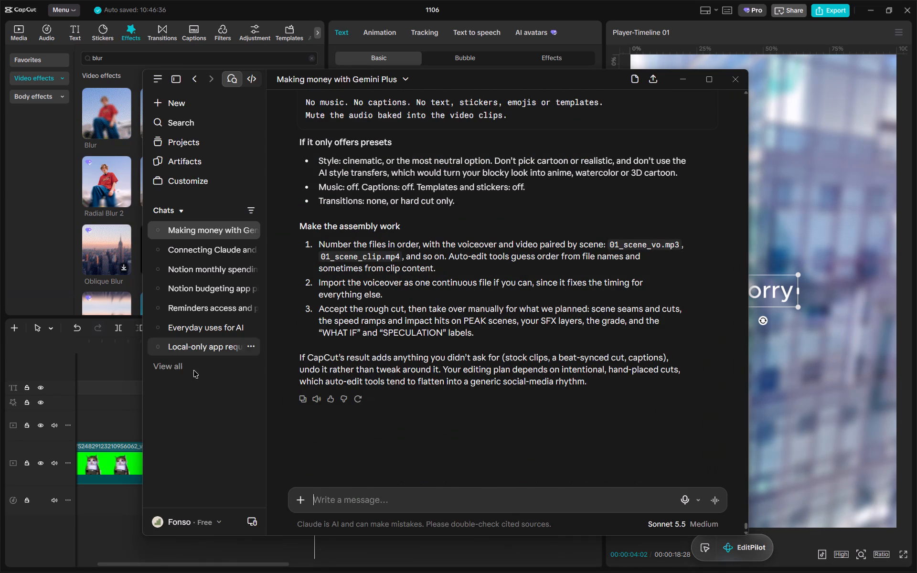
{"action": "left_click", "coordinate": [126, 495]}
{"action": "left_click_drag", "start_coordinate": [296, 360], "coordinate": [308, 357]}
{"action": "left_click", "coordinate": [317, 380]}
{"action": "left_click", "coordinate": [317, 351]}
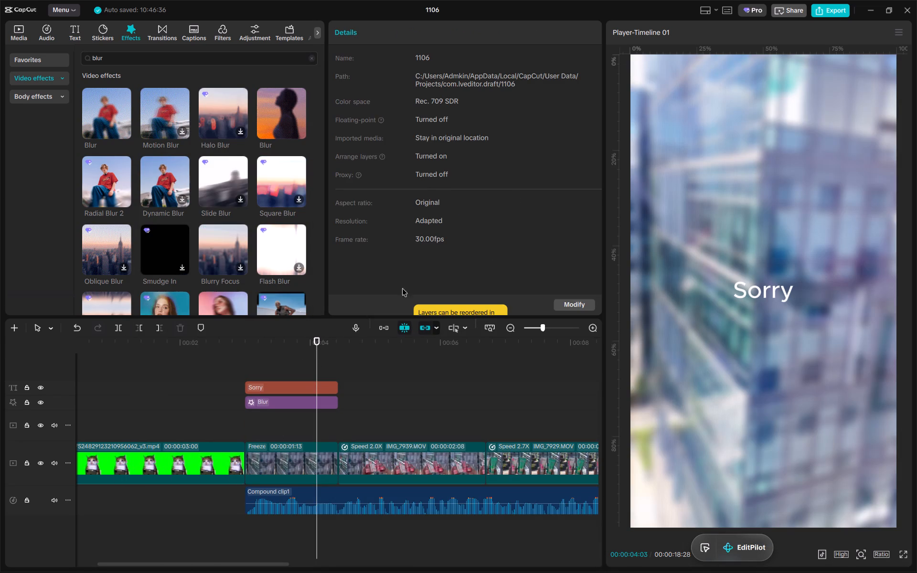
Search the fonts for "klop" and set the Sorry text's font to Klop.
{"action": "left_click", "coordinate": [319, 389]}
{"action": "left_click", "coordinate": [443, 152]}
{"action": "left_click", "coordinate": [458, 130]}
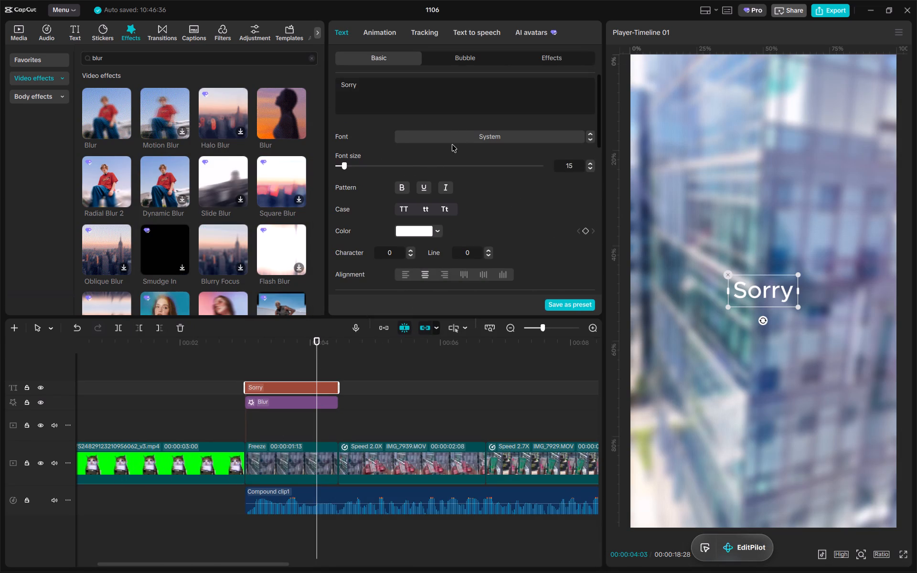
{"action": "left_click", "coordinate": [469, 134]}
{"action": "left_click", "coordinate": [522, 158]}
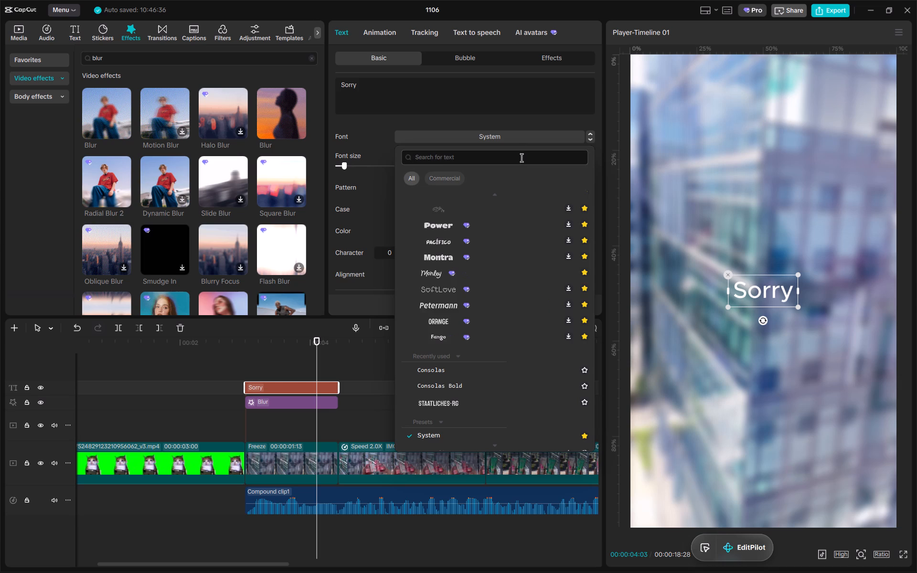
{"action": "type", "text": "klop"}
{"action": "key", "text": "Return"}
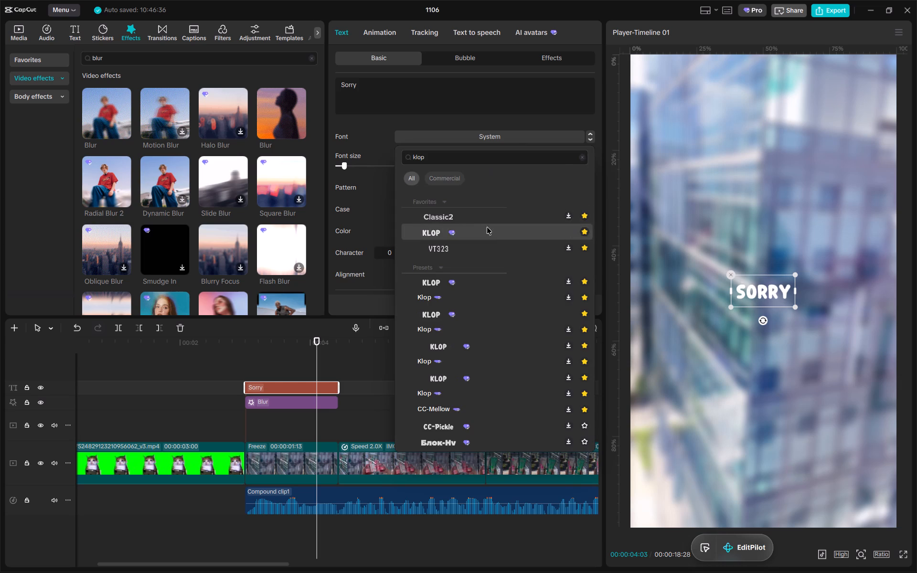
{"action": "left_click", "coordinate": [488, 227]}
Duplicate the Sorry text at 00:00:03:00 onto a separate text track.
{"action": "left_click_drag", "start_coordinate": [256, 346], "coordinate": [248, 343]}
{"action": "key", "text": "ctrl+c"}
{"action": "key", "text": "ctrl+v"}
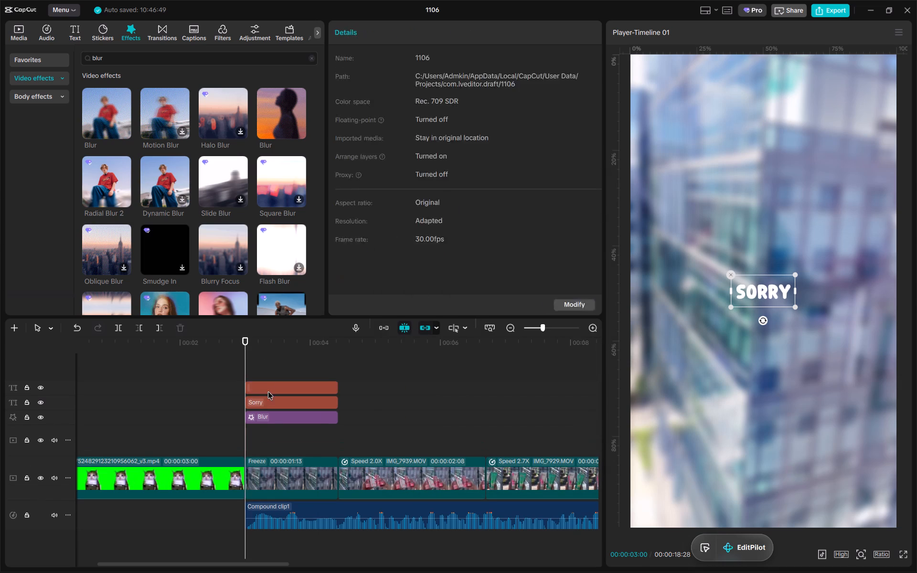
{"action": "left_click_drag", "start_coordinate": [266, 389], "coordinate": [267, 416]}
Apply the favourite pink text effect with a white outline to the Sorry text on the upper track.
{"action": "left_click", "coordinate": [276, 387]}
{"action": "left_click", "coordinate": [563, 62]}
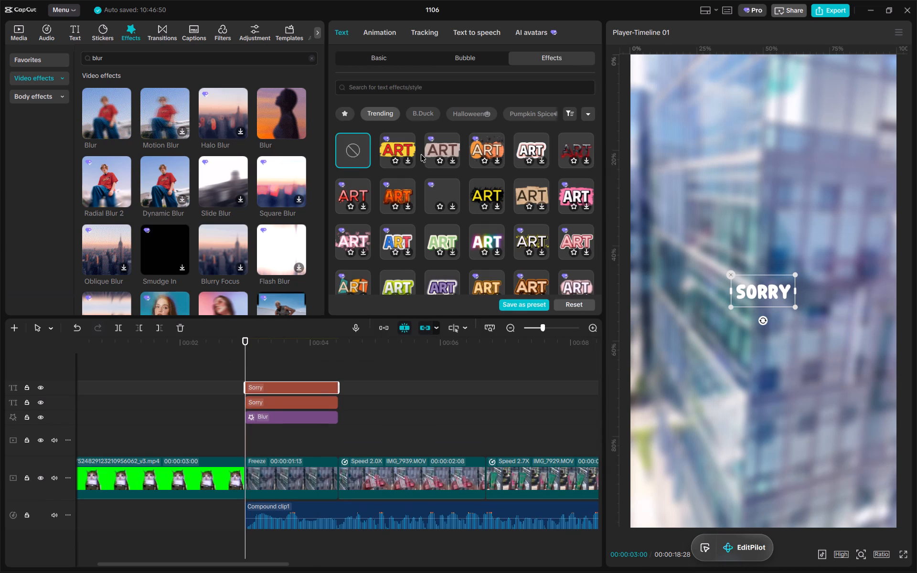
{"action": "left_click", "coordinate": [345, 109]}
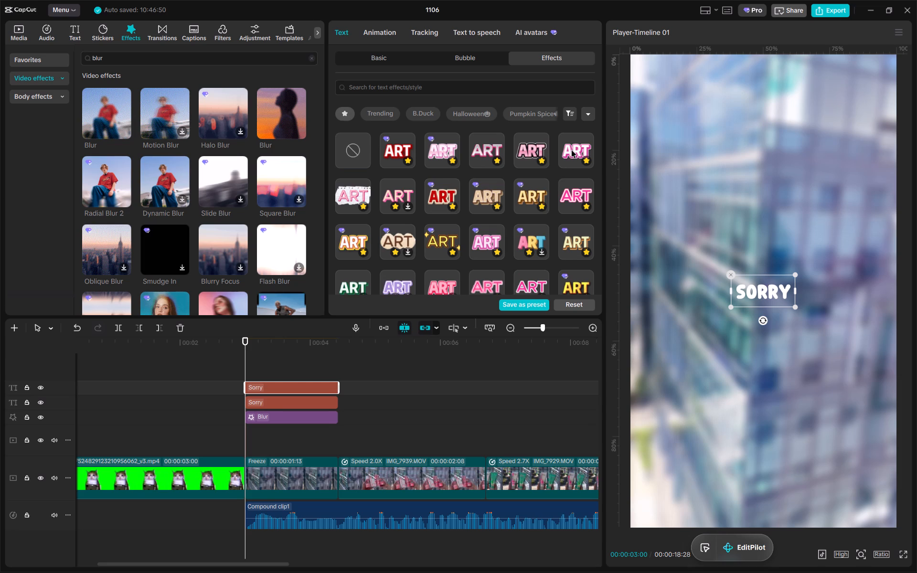
{"action": "left_click", "coordinate": [575, 146]}
Apply the favourite orange-outlined white text effect to the Sorry text on the lower track.
{"action": "left_click", "coordinate": [299, 401]}
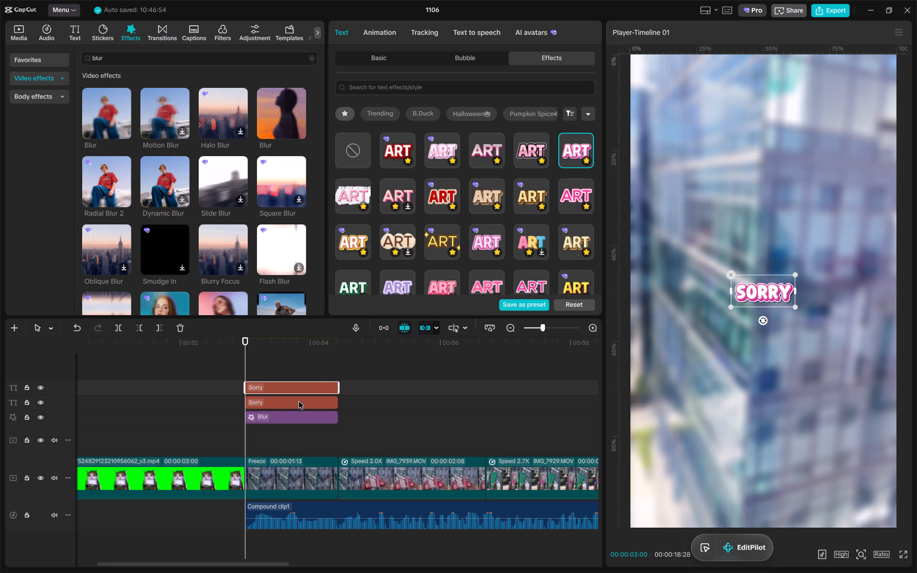
{"action": "scroll", "coordinate": [422, 215], "scroll_direction": "down", "scroll_amount": 1}
{"action": "left_click", "coordinate": [349, 184]}
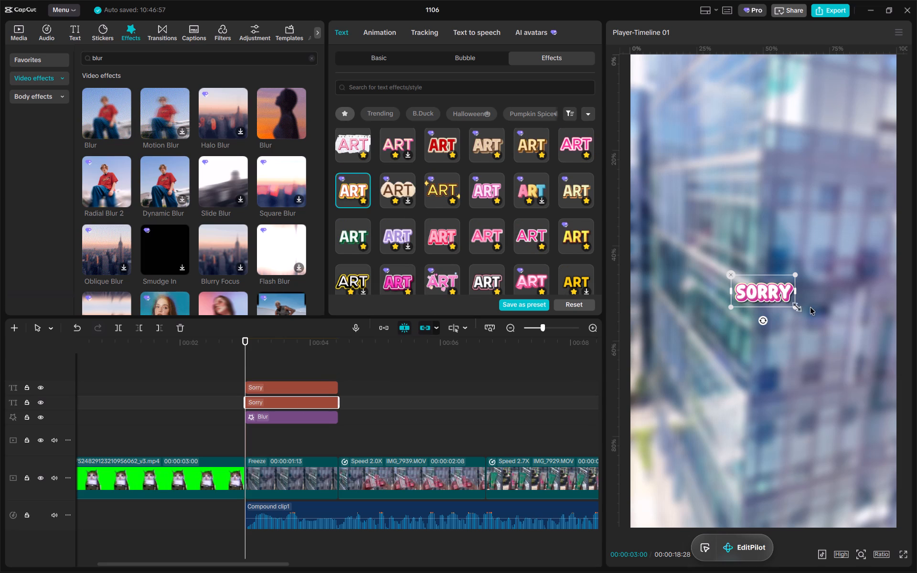
Place the orange-outlined text below the pink Sorry text in the frame and enlarge it.
{"action": "left_click_drag", "start_coordinate": [771, 286], "coordinate": [771, 317]}
{"action": "left_click_drag", "start_coordinate": [792, 339], "coordinate": [848, 362]}
Change the orange-outlined text's wording to "honey!".
{"action": "left_click", "coordinate": [396, 60]}
{"action": "left_click_drag", "start_coordinate": [425, 87], "coordinate": [248, 79]}
{"action": "type", "text": "honey!!!"}
{"action": "key", "text": "BackSpace"}
{"action": "key", "text": "BackSpace"}
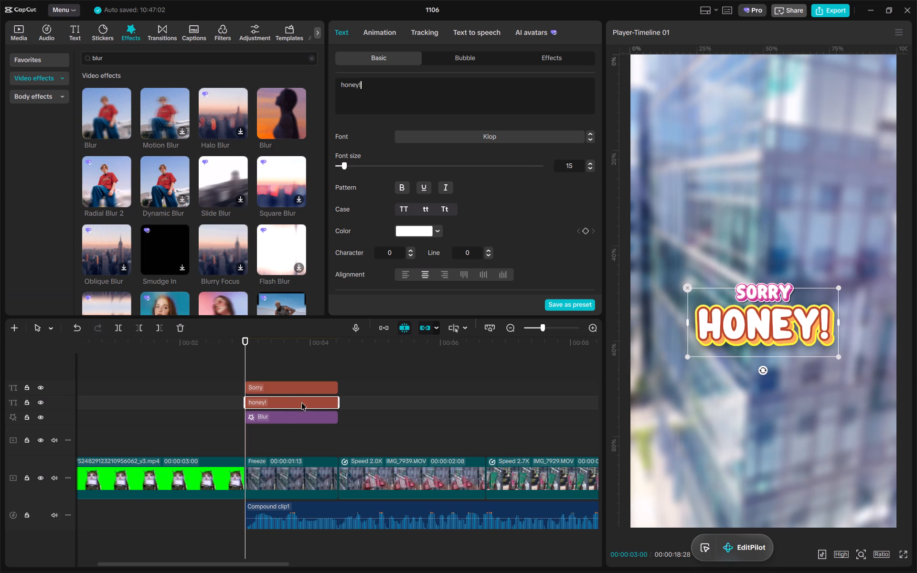
Move the pink Sorry text slightly higher above the honey! text and enlarge it a little.
{"action": "left_click", "coordinate": [302, 388]}
{"action": "left_click_drag", "start_coordinate": [774, 294], "coordinate": [773, 288]}
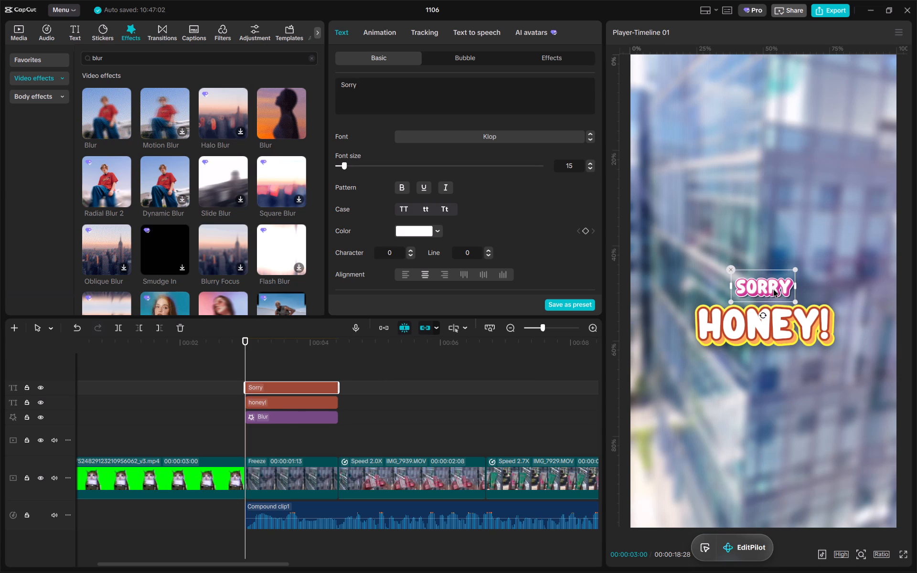
{"action": "left_click_drag", "start_coordinate": [795, 303], "coordinate": [805, 306]}
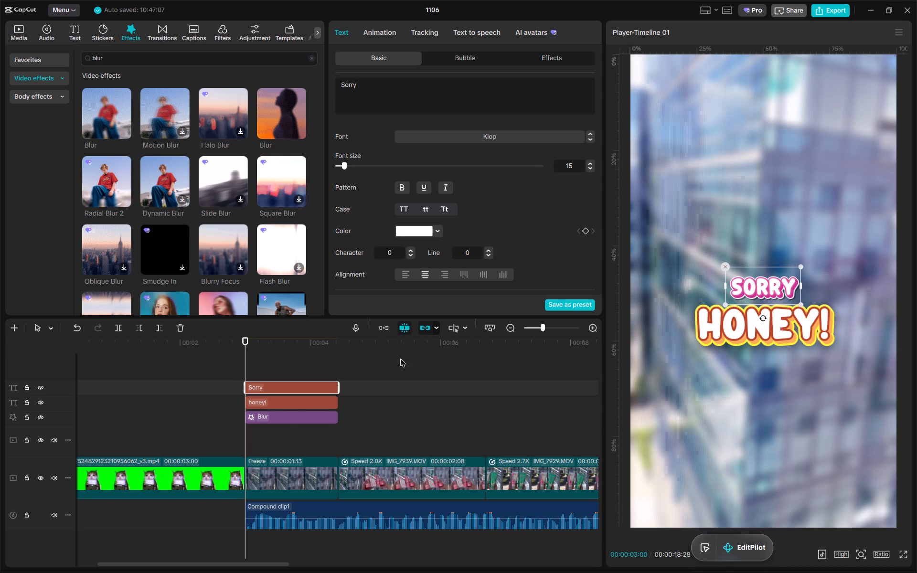
Move the Sorry and honey! texts together slightly higher in the frame.
{"action": "left_click_drag", "start_coordinate": [369, 410], "coordinate": [291, 353]}
{"action": "left_click_drag", "start_coordinate": [764, 329], "coordinate": [766, 307]}
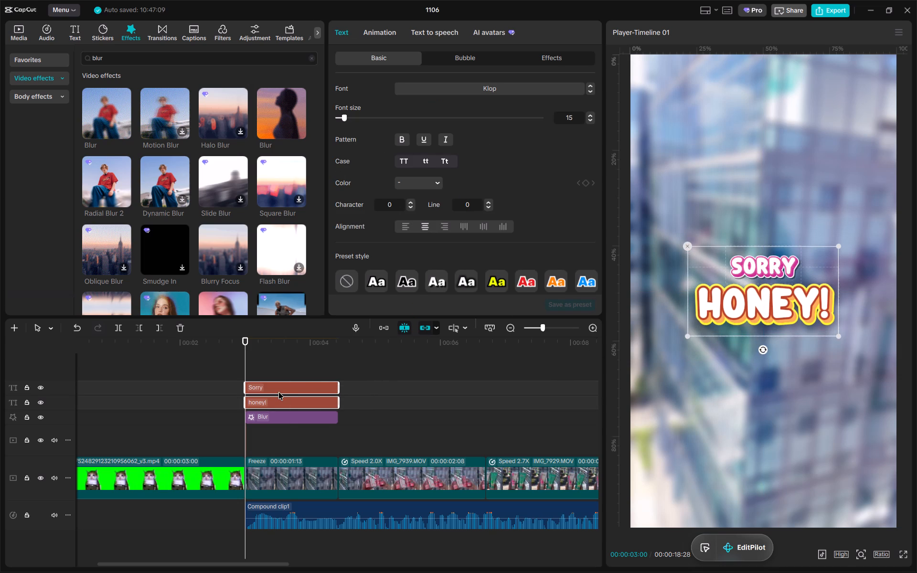
Trim the start of the honey! text so it comes in about 0.6 s into the freeze frame, and play it back.
{"action": "left_click", "coordinate": [277, 392]}
{"action": "key", "text": "space"}
{"action": "left_click", "coordinate": [260, 403]}
{"action": "key", "text": "space"}
{"action": "left_click_drag", "start_coordinate": [270, 338], "coordinate": [253, 339]}
{"action": "key", "text": "q"}
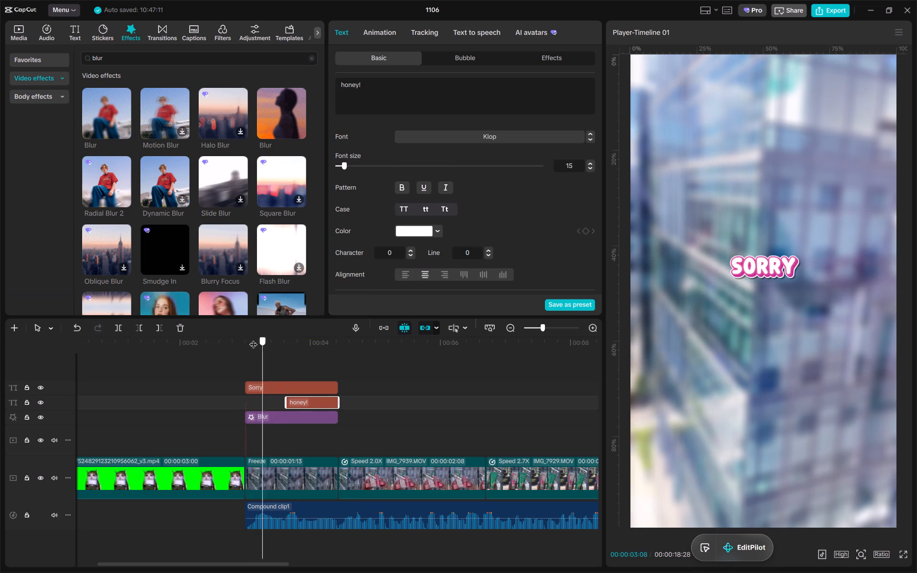
{"action": "left_click_drag", "start_coordinate": [253, 339], "coordinate": [246, 339]}
{"action": "key", "text": "space"}
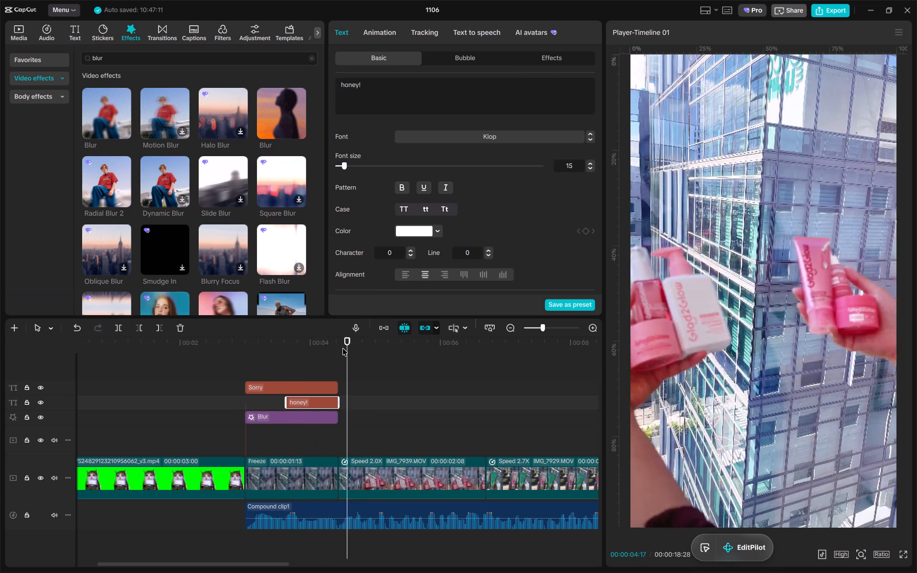
Duplicate the Sorry and honey! texts together at 00:00:04:13, where the freeze frame ends.
{"action": "left_click", "coordinate": [336, 345]}
{"action": "left_click_drag", "start_coordinate": [380, 403], "coordinate": [280, 359]}
{"action": "left_click", "coordinate": [245, 358]}
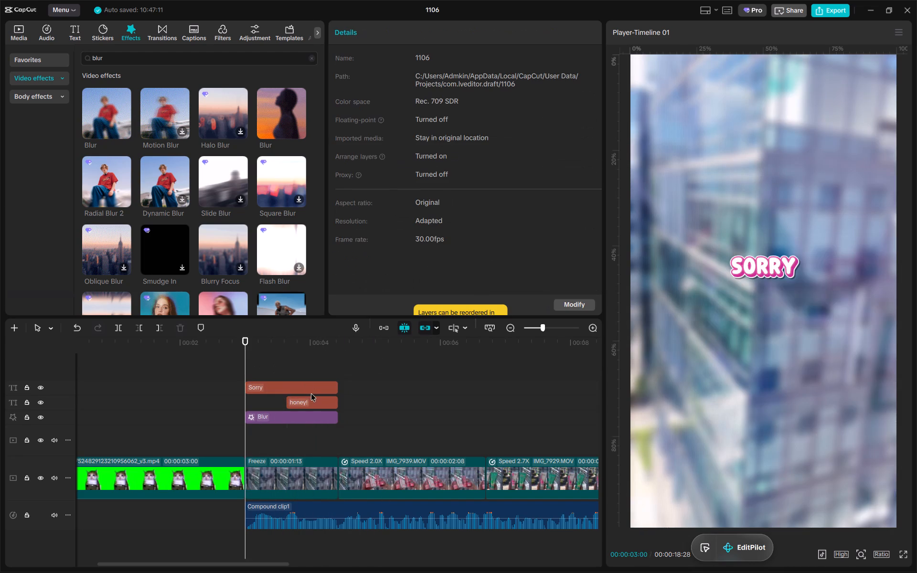
{"action": "left_click", "coordinate": [311, 395]}
{"action": "left_click", "coordinate": [320, 349]}
{"action": "left_click", "coordinate": [342, 346]}
{"action": "left_click", "coordinate": [340, 353]}
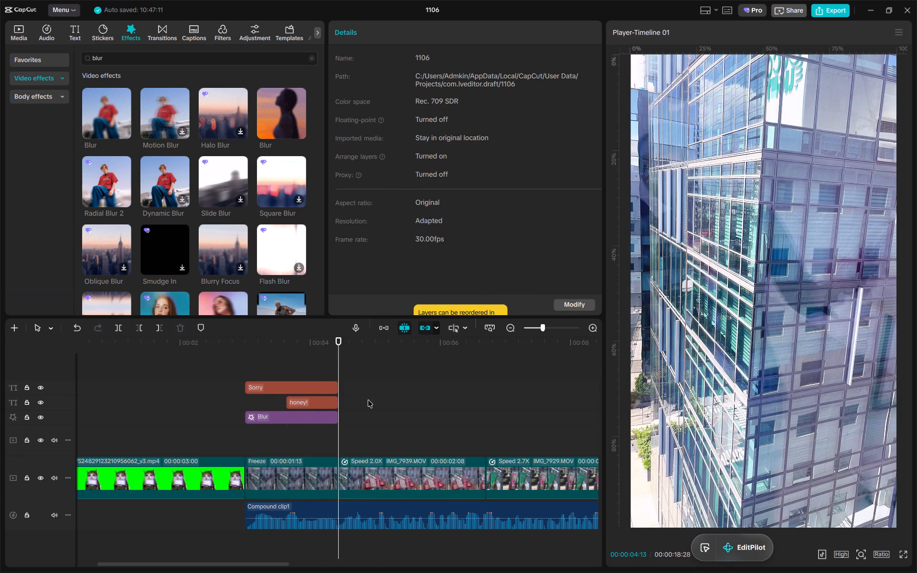
{"action": "left_click_drag", "start_coordinate": [368, 400], "coordinate": [320, 366]}
{"action": "key", "text": "ctrl+c"}
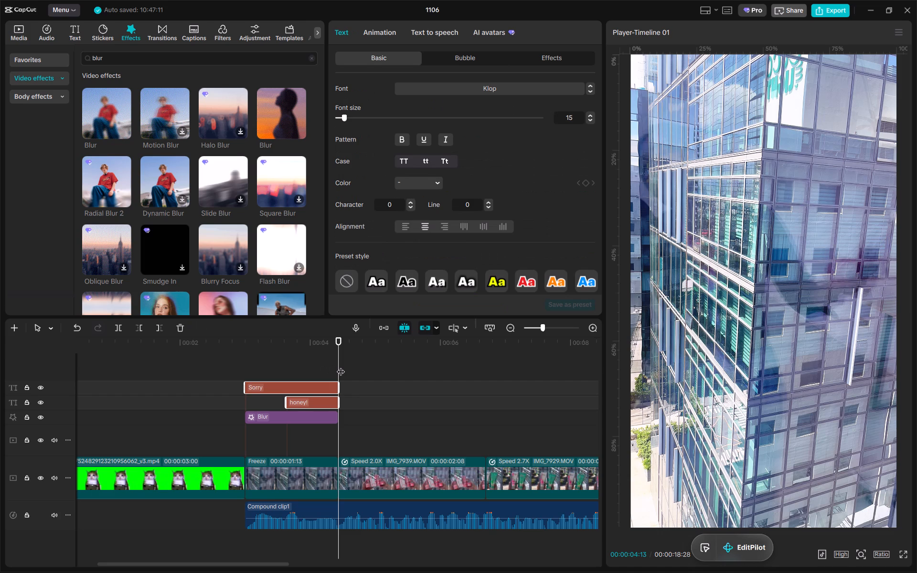
{"action": "key", "text": "ctrl+v"}
In the November script sheet in Dia, copy "di magsstop ang budol ng" from the scene 2 voice-over cell.
{"action": "key", "text": "alt+Tab"}
{"action": "key", "text": "Tab"}
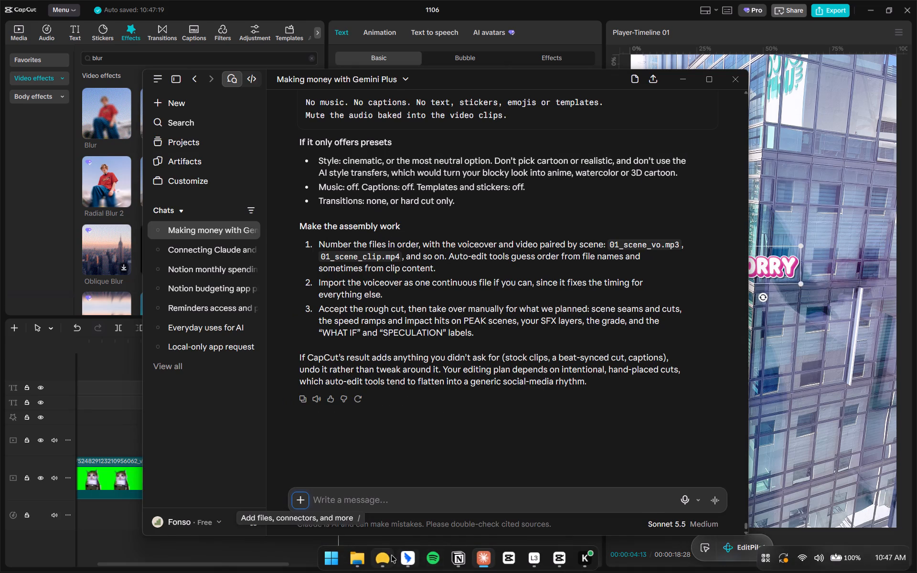
{"action": "left_click", "coordinate": [386, 556]}
{"action": "left_click", "coordinate": [84, 116]}
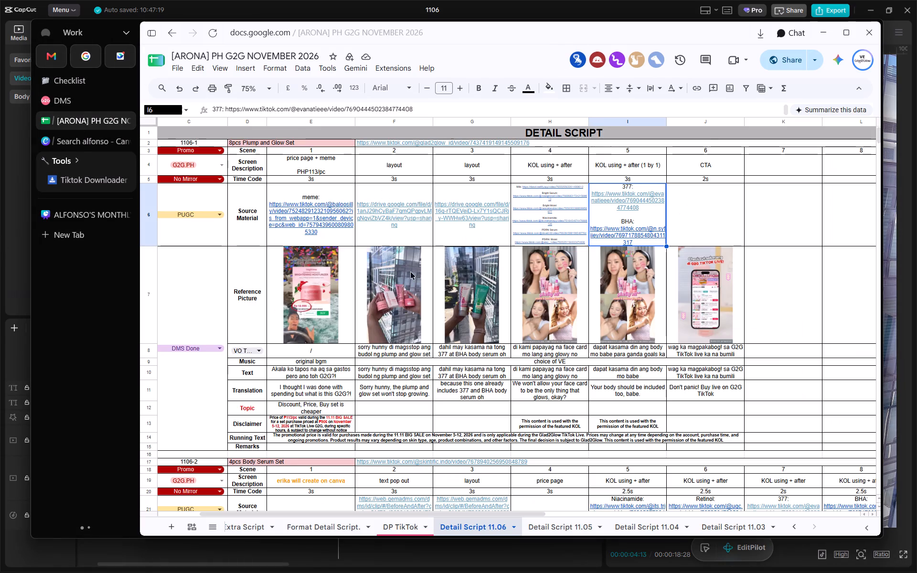
{"action": "double_click", "coordinate": [398, 350]}
{"action": "left_click", "coordinate": [393, 346]}
{"action": "left_click_drag", "start_coordinate": [393, 346], "coordinate": [438, 348]}
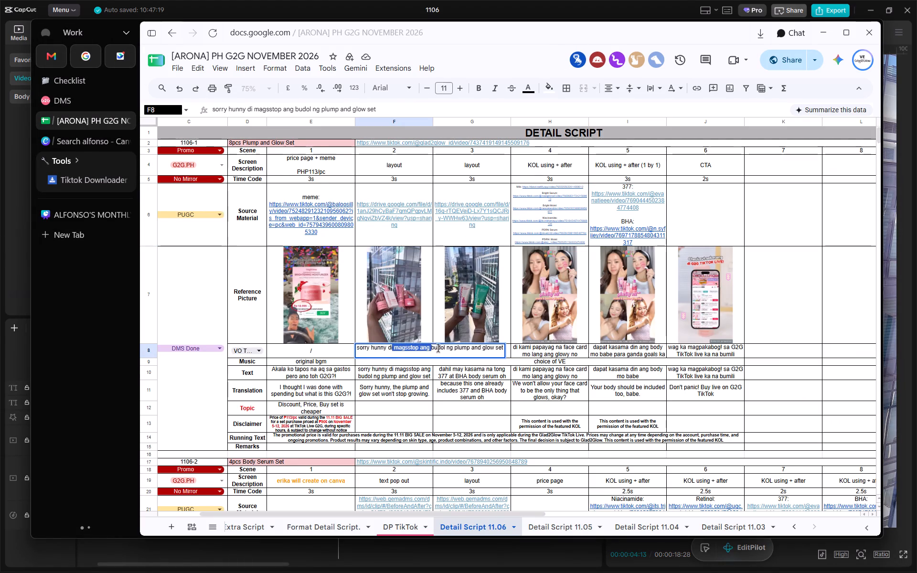
{"action": "left_click_drag", "start_coordinate": [438, 348], "coordinate": [438, 348]}
{"action": "left_click", "coordinate": [388, 350]}
{"action": "left_click_drag", "start_coordinate": [388, 350], "coordinate": [447, 349]}
{"action": "key", "text": "ctrl+c"}
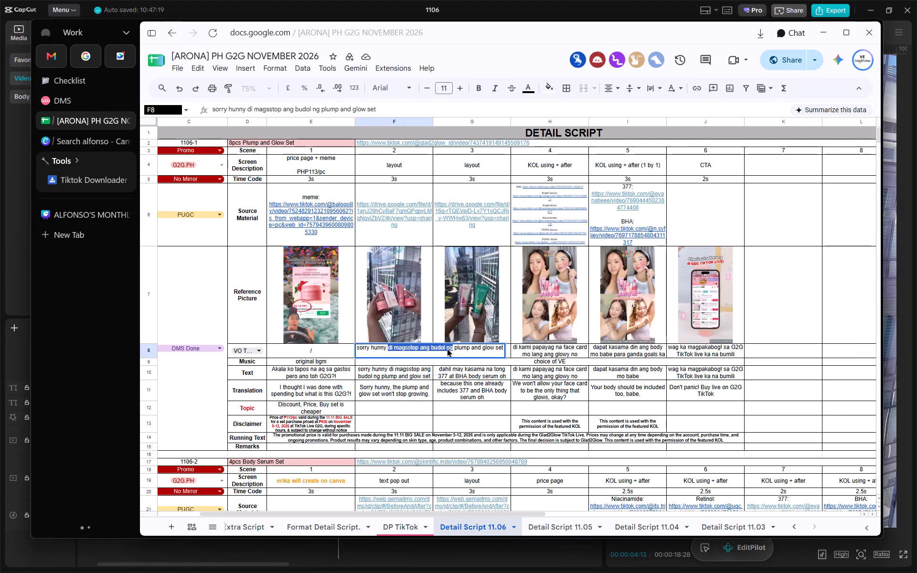
Back in CapCut, change the duplicated Sorry text's wording to "di magsstop ang" and move it to the upper part of the frame.
{"action": "key", "text": "alt+Tab"}
{"action": "left_click", "coordinate": [557, 562]}
{"action": "left_click", "coordinate": [388, 394]}
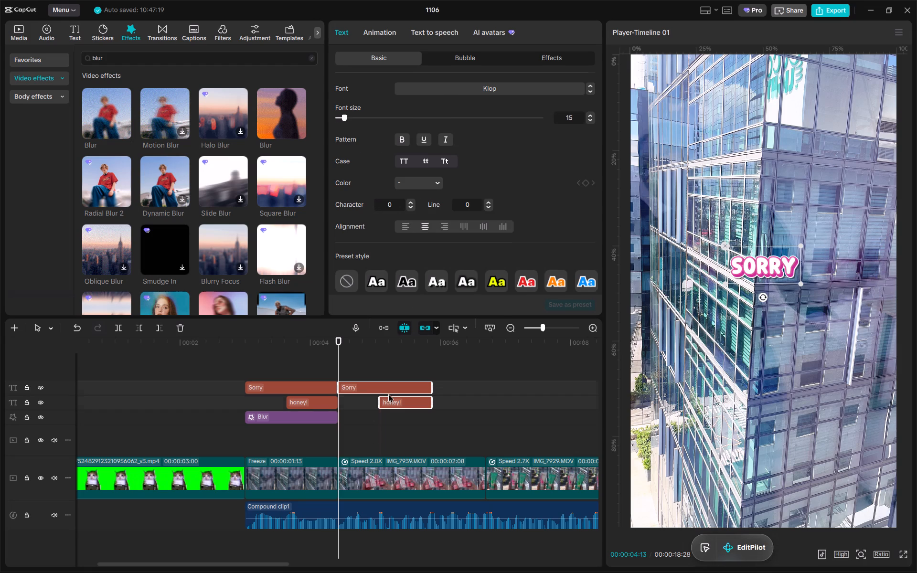
{"action": "left_click", "coordinate": [412, 355]}
{"action": "left_click", "coordinate": [410, 392]}
{"action": "left_click", "coordinate": [410, 96]}
{"action": "key", "text": "ctrl+a"}
{"action": "key", "text": "ctrl+v"}
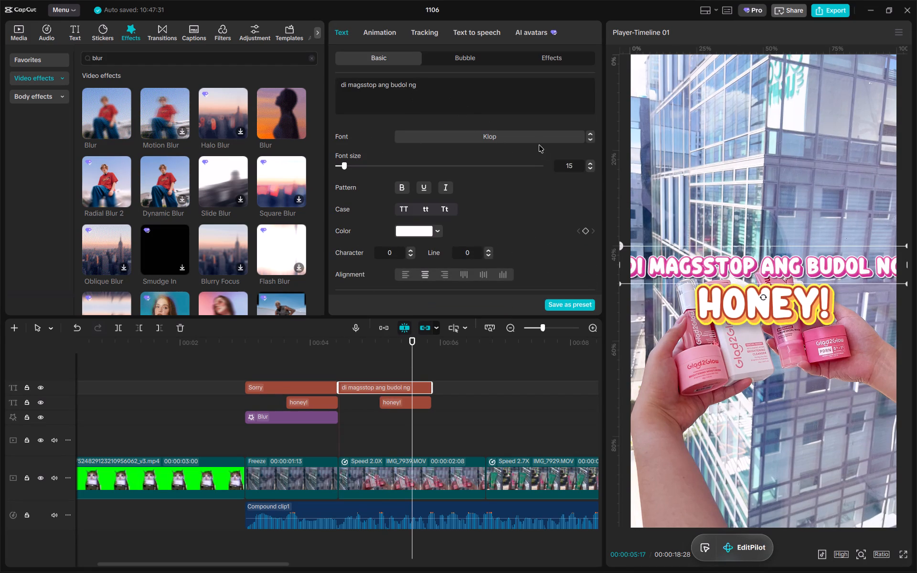
{"action": "left_click_drag", "start_coordinate": [442, 84], "coordinate": [390, 84]}
{"action": "key", "text": "BackSpace"}
{"action": "key", "text": "BackSpace"}
{"action": "left_click_drag", "start_coordinate": [776, 265], "coordinate": [776, 244]}
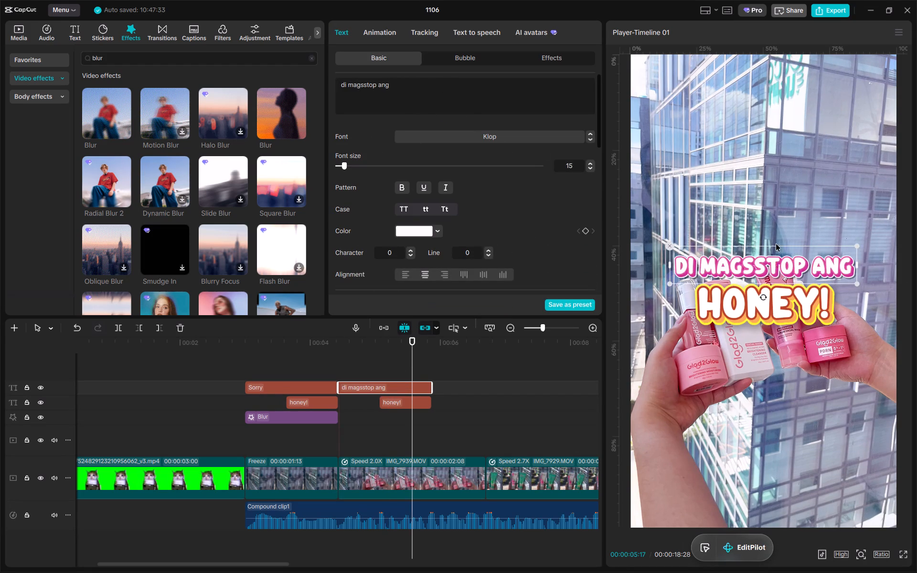
{"action": "left_click_drag", "start_coordinate": [776, 244], "coordinate": [776, 138]}
Apply the favourite white text effect with a dark outline to the "di magsstop ang" text.
{"action": "left_click", "coordinate": [418, 403]}
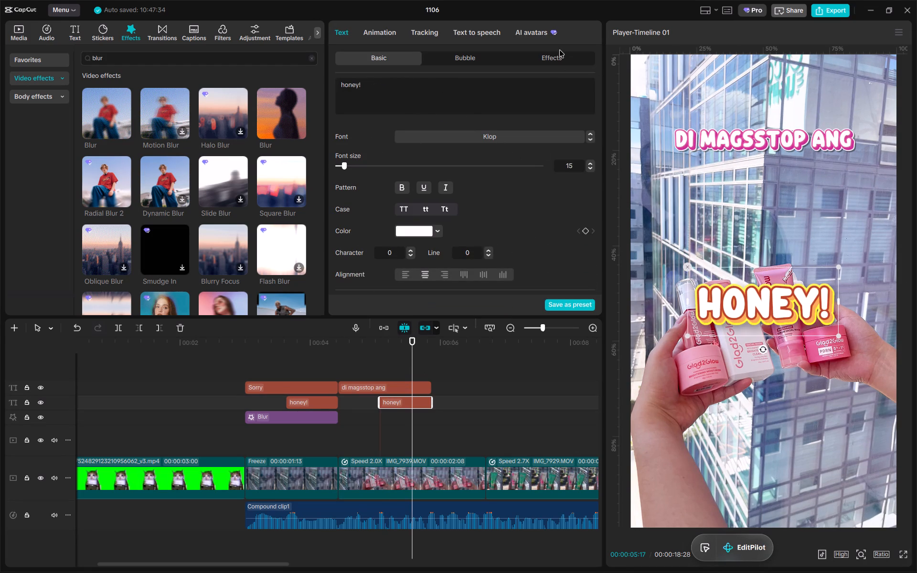
{"action": "left_click", "coordinate": [559, 50]}
{"action": "left_click", "coordinate": [372, 385]}
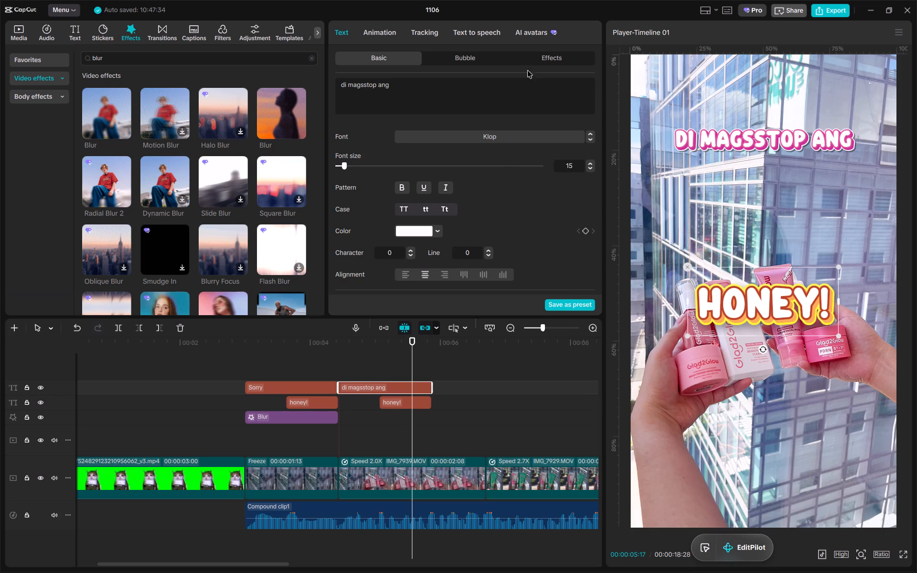
{"action": "left_click", "coordinate": [538, 58]}
{"action": "scroll", "coordinate": [495, 186], "scroll_direction": "down", "scroll_amount": 2}
{"action": "left_click", "coordinate": [484, 239]}
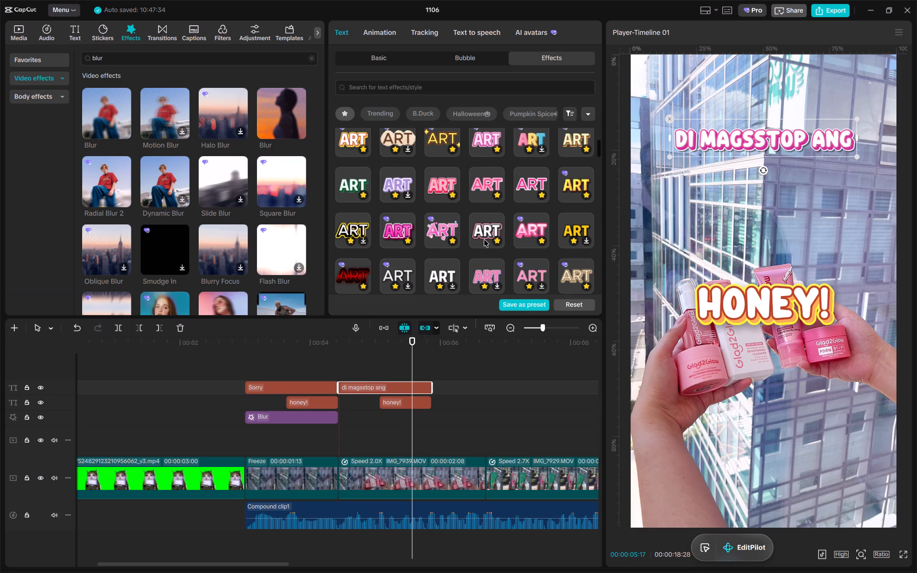
Apply the favourite pink-outlined white effect to the duplicated honey! text and place it just below "di magsstop ang".
{"action": "left_click", "coordinate": [412, 397]}
{"action": "scroll", "coordinate": [538, 167], "scroll_direction": "up", "scroll_amount": 10}
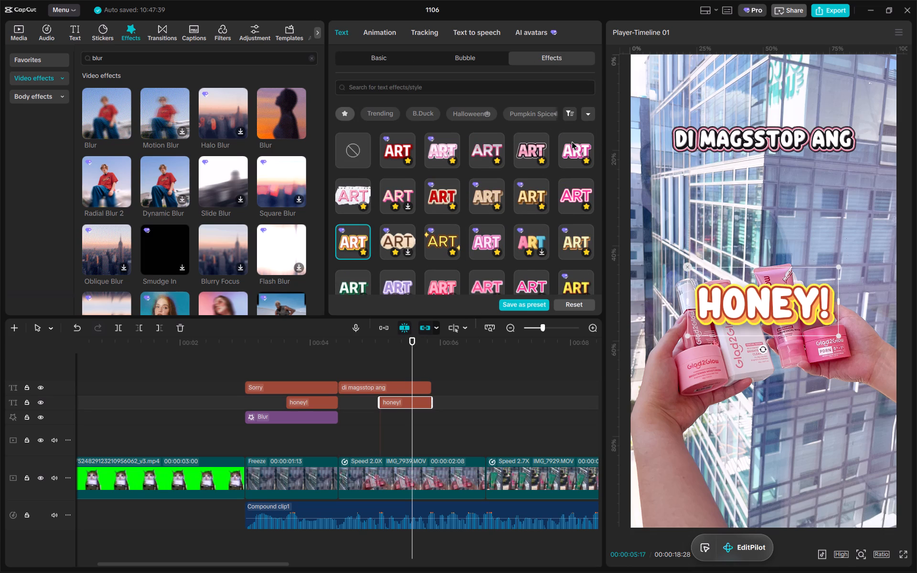
{"action": "left_click", "coordinate": [572, 142]}
{"action": "left_click_drag", "start_coordinate": [763, 298], "coordinate": [764, 175]}
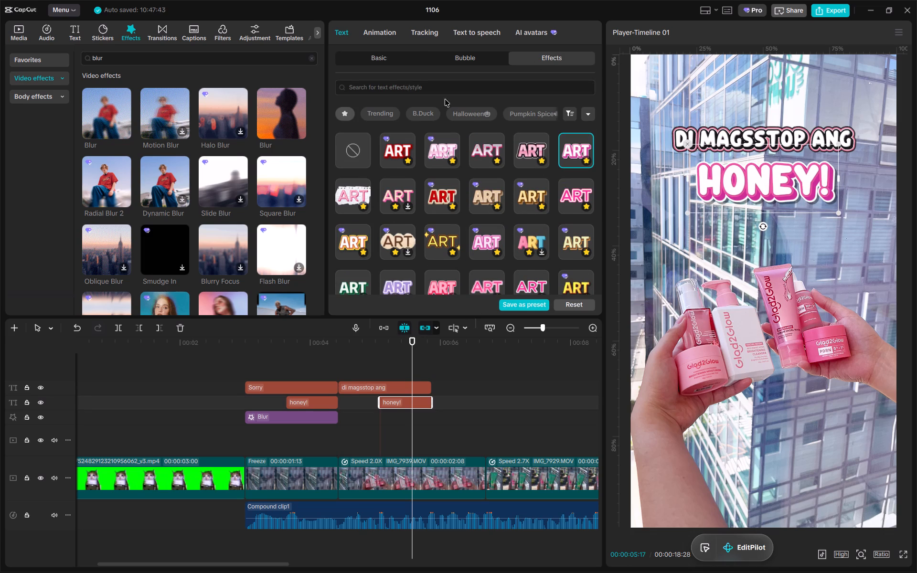
Change the duplicated honey! text's wording to "budol ng..." and shrink it slightly just below "di magsstop ang".
{"action": "left_click", "coordinate": [396, 59]}
{"action": "left_click_drag", "start_coordinate": [417, 85], "coordinate": [259, 71]}
{"action": "type", "text": "budol ng..."}
{"action": "left_click_drag", "start_coordinate": [873, 215], "coordinate": [863, 208]}
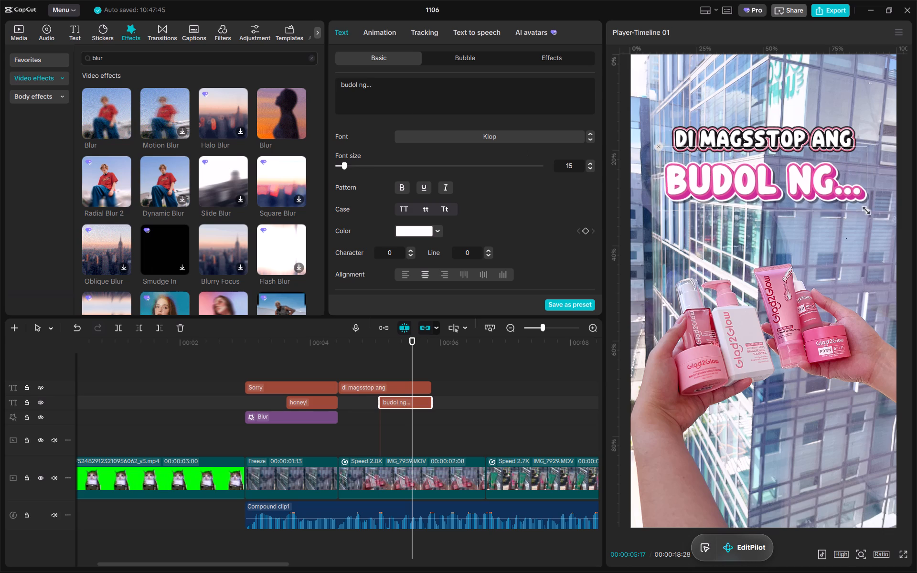
{"action": "left_click_drag", "start_coordinate": [863, 208], "coordinate": [858, 205]}
{"action": "left_click_drag", "start_coordinate": [833, 193], "coordinate": [835, 185]}
Shrink the "di magsstop ang" text a little and nudge it together with "budol ng..." slightly higher.
{"action": "left_click", "coordinate": [415, 385]}
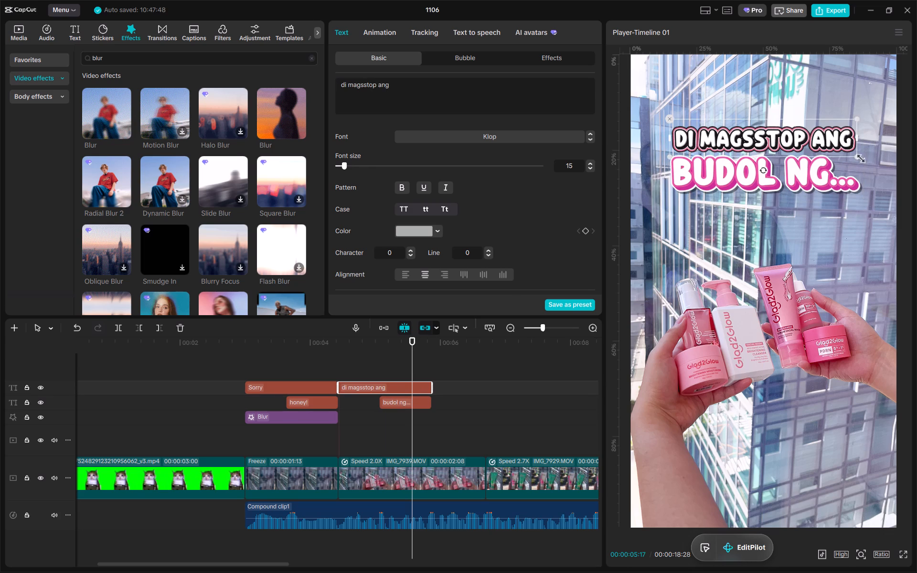
{"action": "left_click_drag", "start_coordinate": [857, 155], "coordinate": [839, 142]}
{"action": "left_click_drag", "start_coordinate": [452, 416], "coordinate": [401, 325]}
{"action": "left_click_drag", "start_coordinate": [792, 157], "coordinate": [790, 150]}
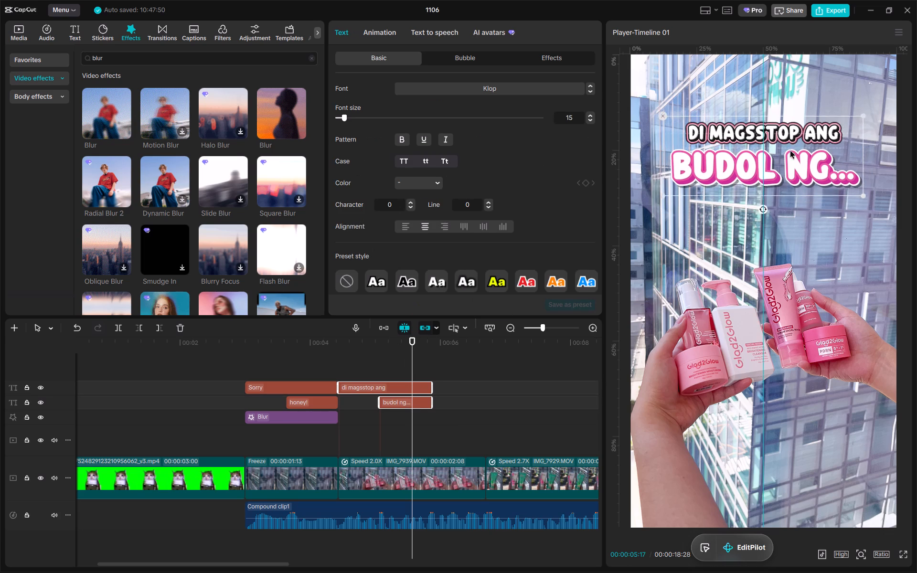
{"action": "left_click_drag", "start_coordinate": [790, 150], "coordinate": [792, 149]}
Bend the selected "di magsstop ang" and "budol ng..." texts into a slight arch.
{"action": "scroll", "coordinate": [421, 194], "scroll_direction": "down", "scroll_amount": 11}
{"action": "left_click", "coordinate": [336, 278]}
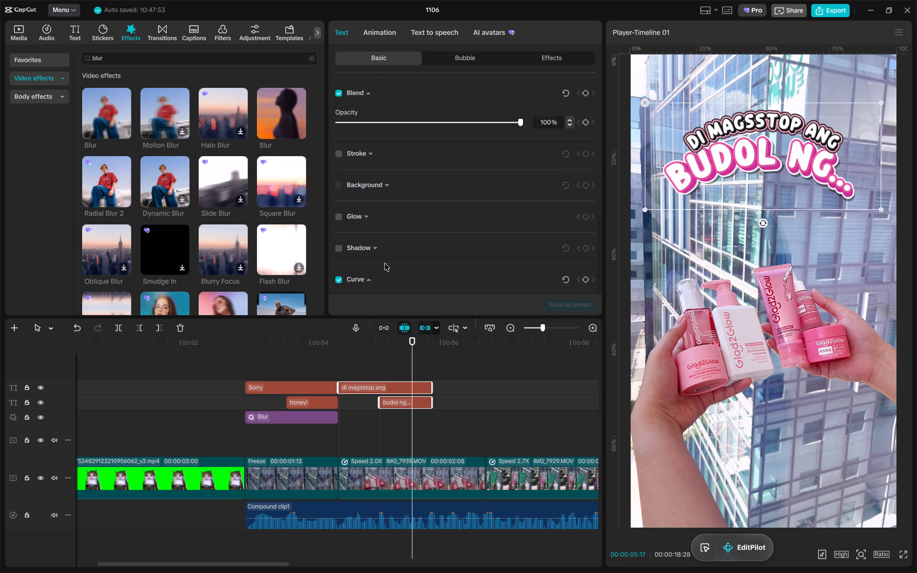
Flatten the arch of the "di magsstop ang" and "budol ng..." texts to a 23° curve and nudge both slightly higher.
{"action": "scroll", "coordinate": [440, 251], "scroll_direction": "down", "scroll_amount": 4}
{"action": "left_click_drag", "start_coordinate": [441, 277], "coordinate": [433, 277]}
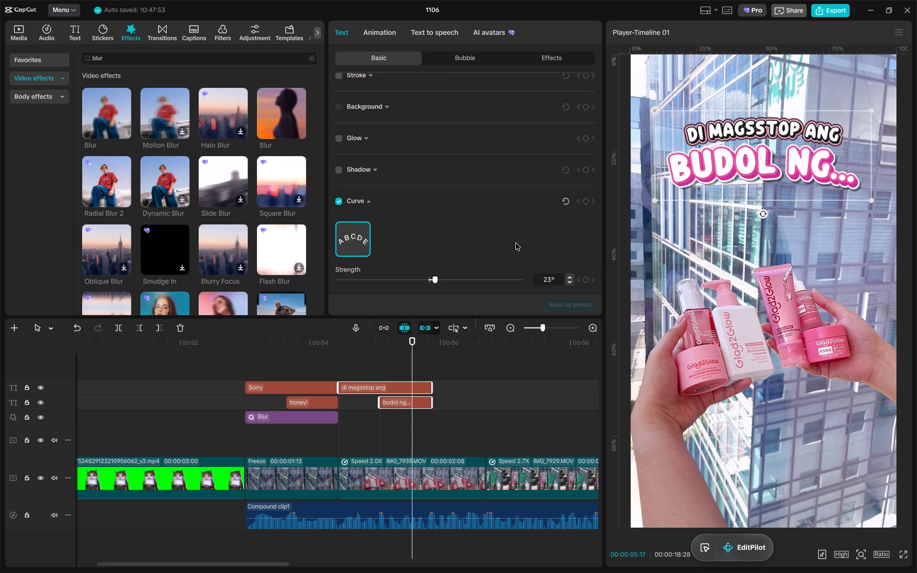
{"action": "left_click_drag", "start_coordinate": [755, 173], "coordinate": [755, 168]}
Show the TikTok interface overlay on the preview and position both texts just below its "For You" header.
{"action": "left_click", "coordinate": [820, 552]}
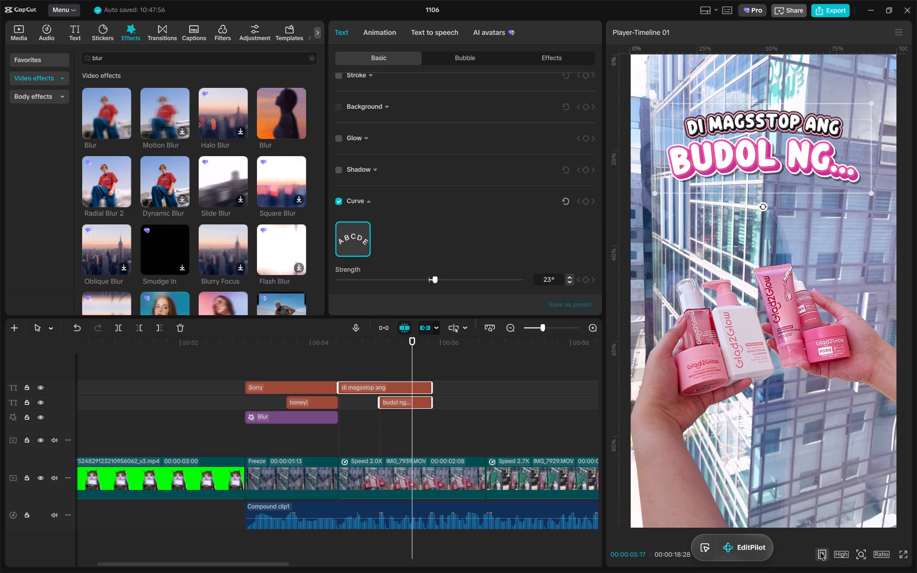
{"action": "left_click", "coordinate": [798, 491]}
{"action": "left_click_drag", "start_coordinate": [748, 560], "coordinate": [783, 558]}
{"action": "left_click_drag", "start_coordinate": [789, 136], "coordinate": [788, 150]}
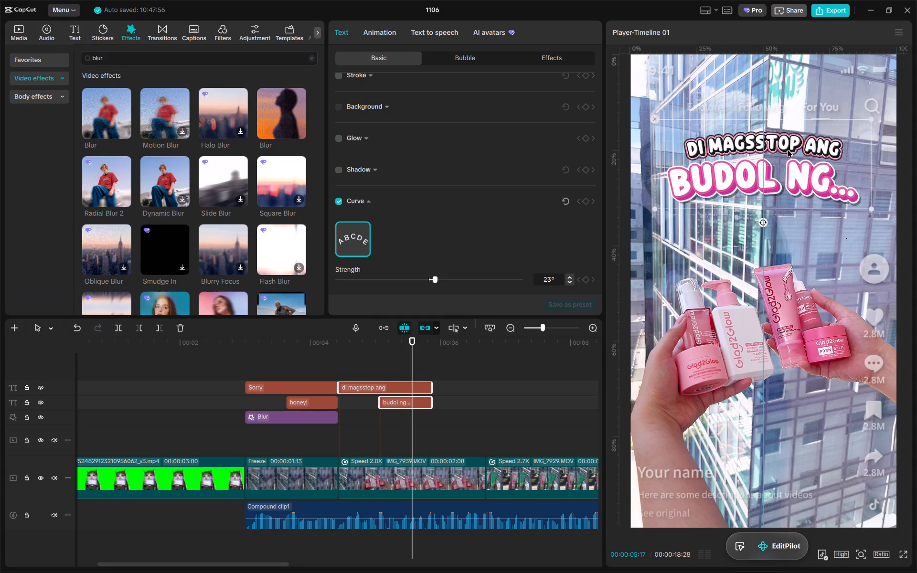
{"action": "left_click_drag", "start_coordinate": [788, 150], "coordinate": [788, 144]}
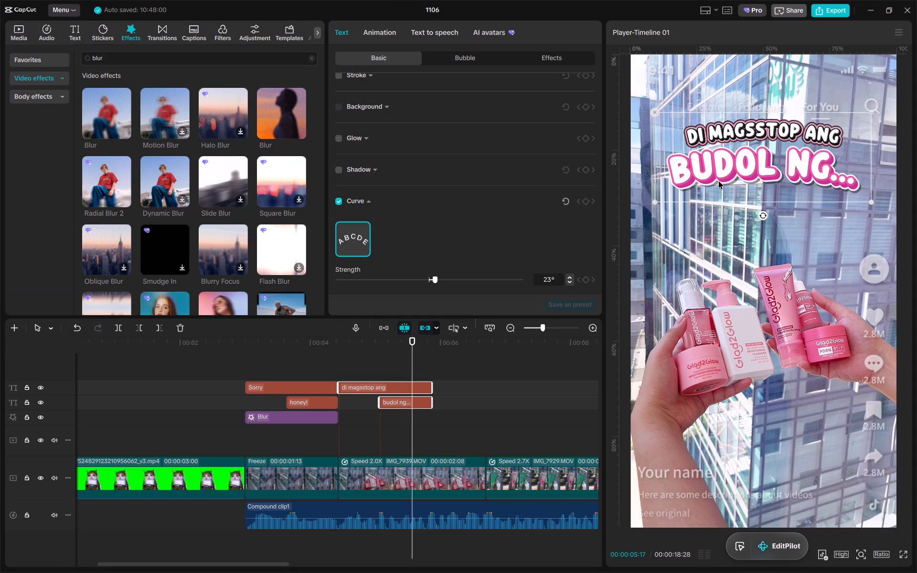
Play back the texts against the audio and trim the start of "budol ng..." to about 00:00:05:11.
{"action": "left_click", "coordinate": [338, 354]}
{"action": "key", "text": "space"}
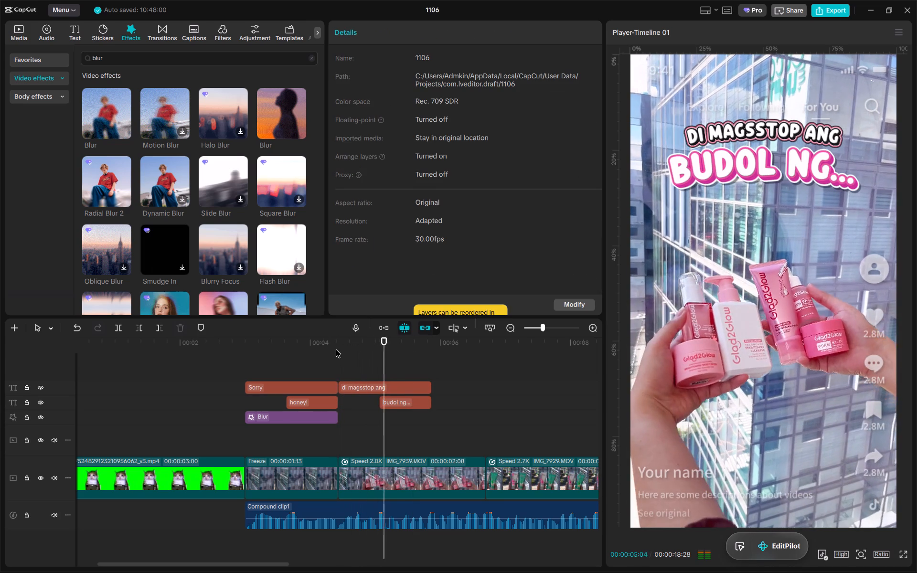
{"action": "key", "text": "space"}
{"action": "left_click", "coordinate": [376, 352]}
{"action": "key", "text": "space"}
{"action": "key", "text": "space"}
{"action": "left_click_drag", "start_coordinate": [377, 351], "coordinate": [389, 351]}
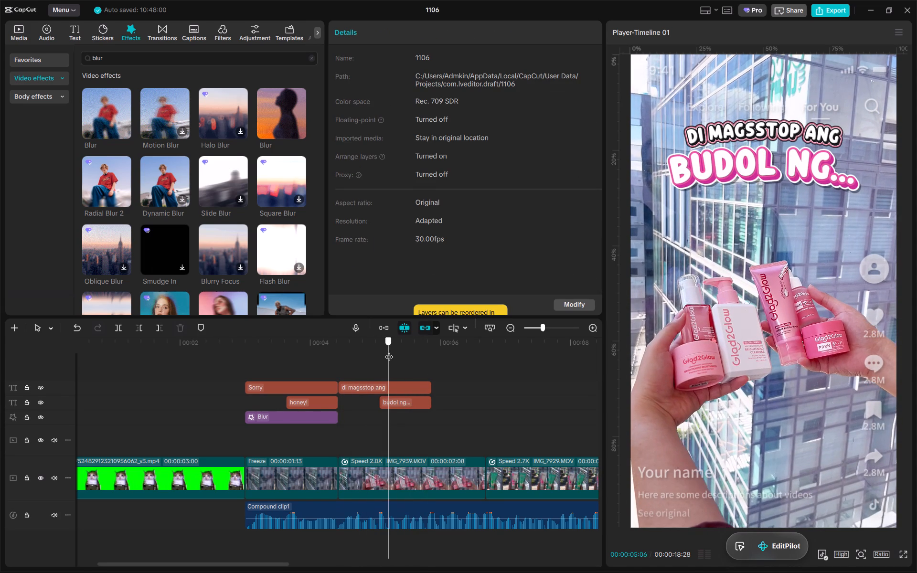
{"action": "left_click_drag", "start_coordinate": [389, 351], "coordinate": [389, 351]}
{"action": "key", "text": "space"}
{"action": "left_click_drag", "start_coordinate": [389, 351], "coordinate": [400, 351]}
{"action": "left_click", "coordinate": [418, 407]}
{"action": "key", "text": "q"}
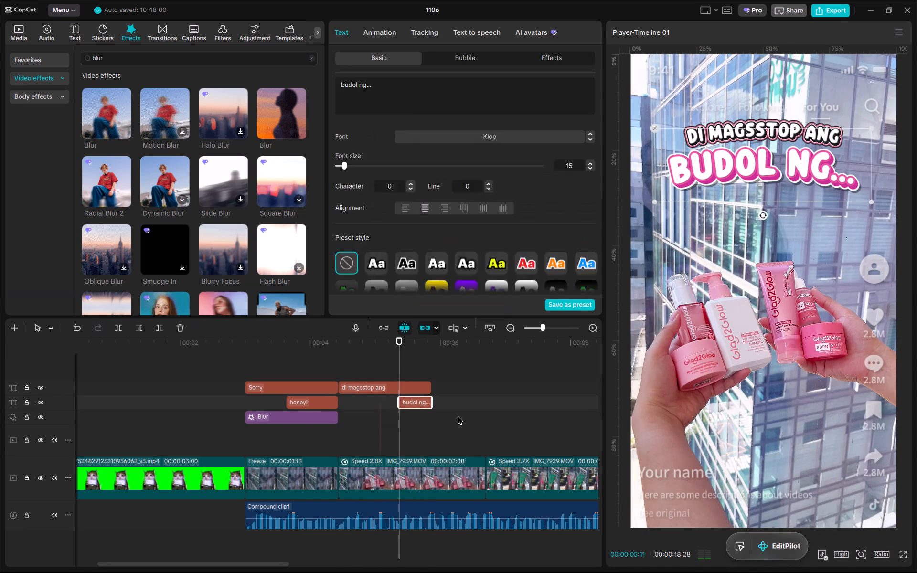
Extend the ends of the "di magsstop ang" and "budol ng..." texts to the end of the IMG_7939 clip.
{"action": "left_click_drag", "start_coordinate": [463, 420], "coordinate": [407, 365]}
{"action": "left_click_drag", "start_coordinate": [433, 387], "coordinate": [482, 390]}
Duplicate the "di magsstop ang" text at about 00:00:05:23 and move the copy to a lower track.
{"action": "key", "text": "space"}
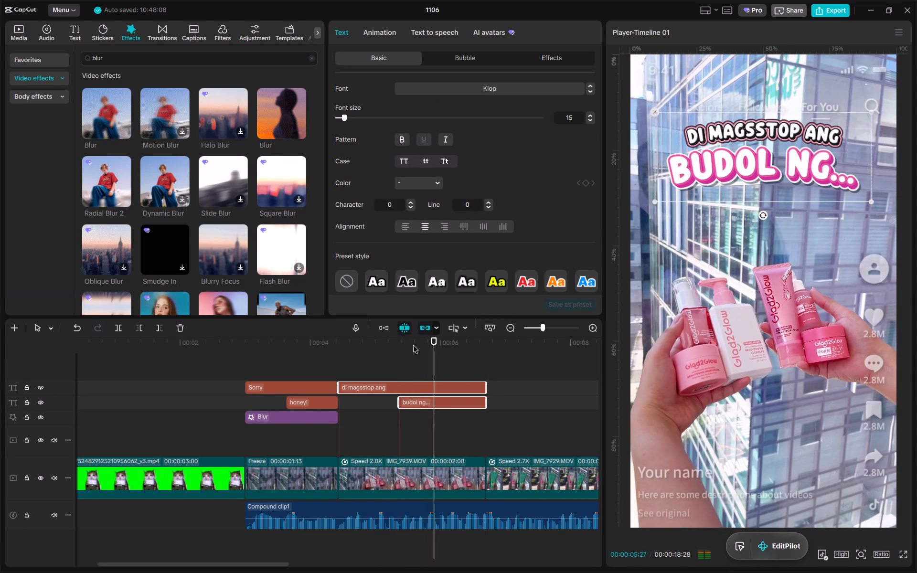
{"action": "left_click_drag", "start_coordinate": [413, 345], "coordinate": [425, 343]}
{"action": "left_click", "coordinate": [446, 386]}
{"action": "key", "text": "ctrl+c"}
{"action": "key", "text": "ctrl+v"}
{"action": "left_click_drag", "start_coordinate": [445, 386], "coordinate": [445, 426]}
Switch from CapCut to the open ARONA PH G2 work document.
{"action": "key", "text": "alt+Tab"}
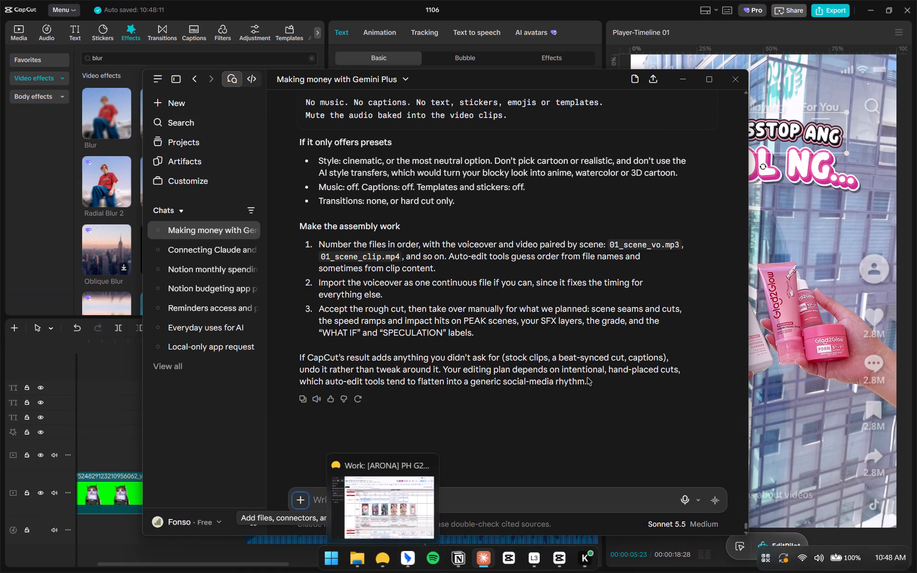
In the November script sheet in Dia, copy "plump and glow" from the scene 2 voice-over cell.
{"action": "left_click", "coordinate": [379, 560]}
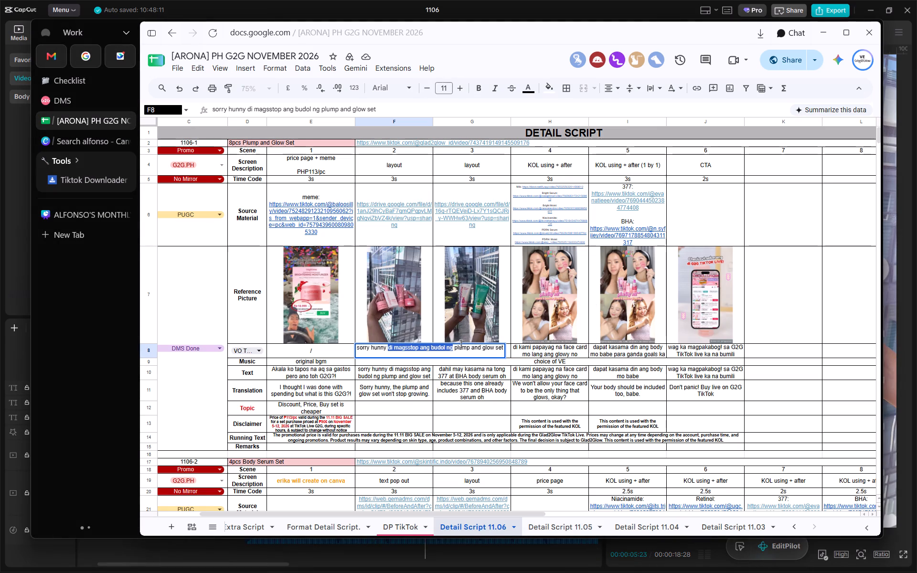
{"action": "left_click", "coordinate": [461, 345]}
{"action": "left_click_drag", "start_coordinate": [461, 345], "coordinate": [484, 345]}
{"action": "key", "text": "ctrl+c"}
Back in CapCut, change the third text track's wording to "plump and glow" and move it below the products in the frame.
{"action": "key", "text": "alt+Tab"}
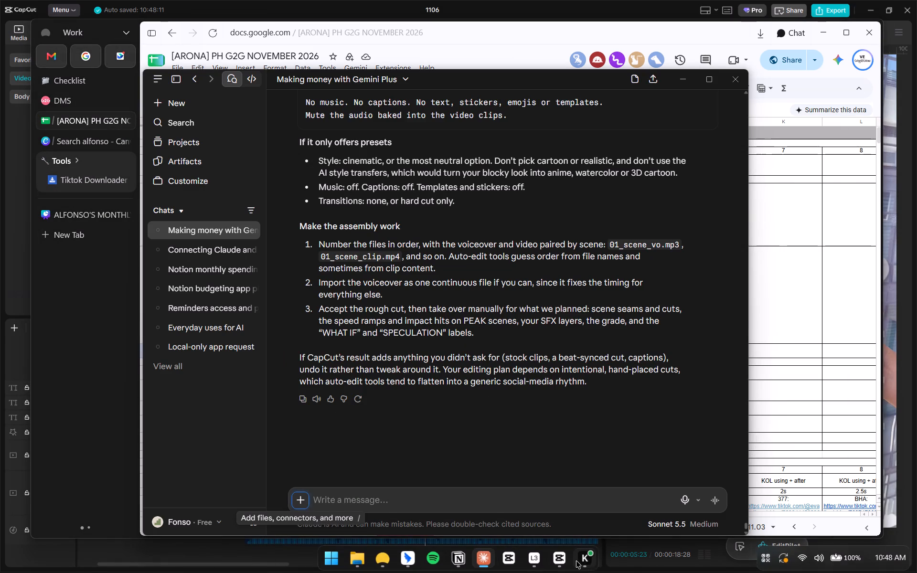
{"action": "left_click", "coordinate": [548, 564]}
{"action": "left_click", "coordinate": [427, 96]}
{"action": "key", "text": "ctrl+a"}
{"action": "key", "text": "ctrl+v"}
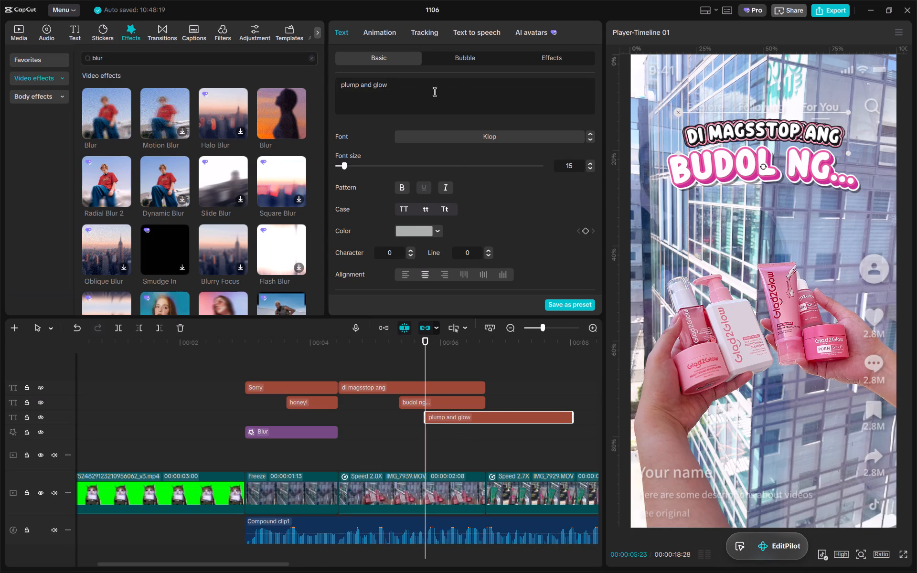
{"action": "left_click_drag", "start_coordinate": [746, 128], "coordinate": [748, 411]}
Reverse the bend of the "plump and glow" text so its ends curve upward.
{"action": "scroll", "coordinate": [484, 189], "scroll_direction": "down", "scroll_amount": 4}
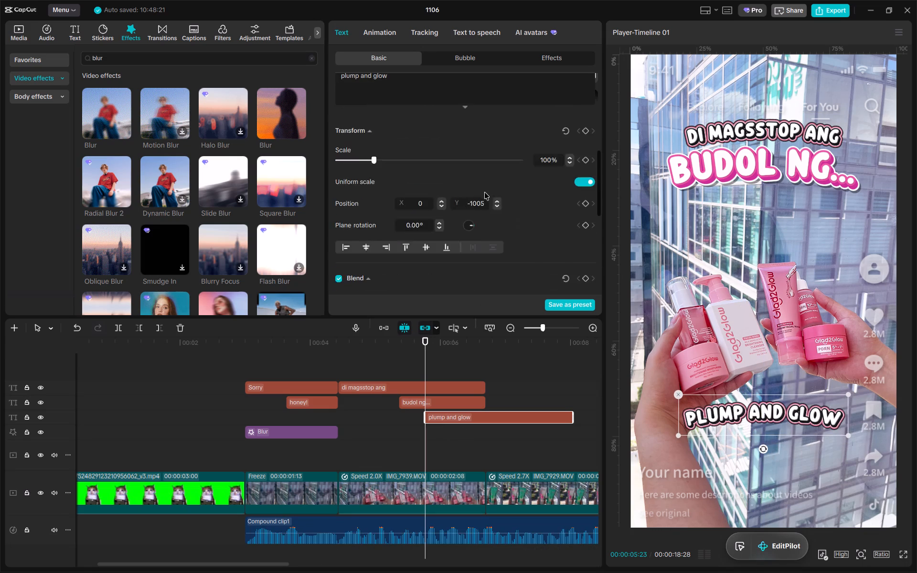
{"action": "scroll", "coordinate": [484, 192], "scroll_direction": "down", "scroll_amount": 7}
{"action": "left_click_drag", "start_coordinate": [435, 276], "coordinate": [418, 277]}
{"action": "scroll", "coordinate": [510, 181], "scroll_direction": "up", "scroll_amount": 4}
Apply the favourite pink text effect with a light outline to the "plump and glow" text.
{"action": "left_click", "coordinate": [553, 50]}
{"action": "left_click", "coordinate": [553, 56]}
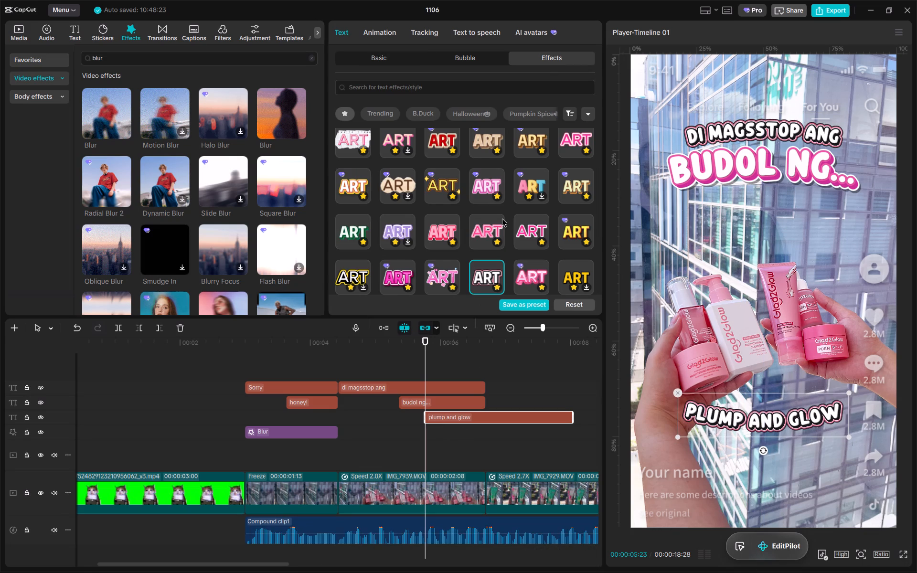
{"action": "left_click", "coordinate": [424, 219]}
{"action": "left_click", "coordinate": [437, 223]}
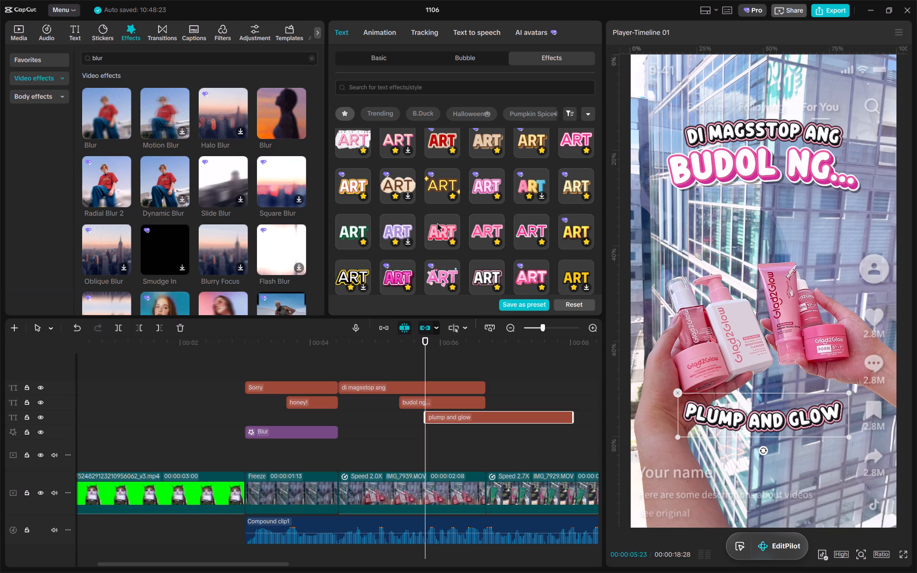
Enlarge the "plump and glow" text to nearly the full frame width and move it slightly higher, just under the products.
{"action": "left_click_drag", "start_coordinate": [849, 432], "coordinate": [846, 426]}
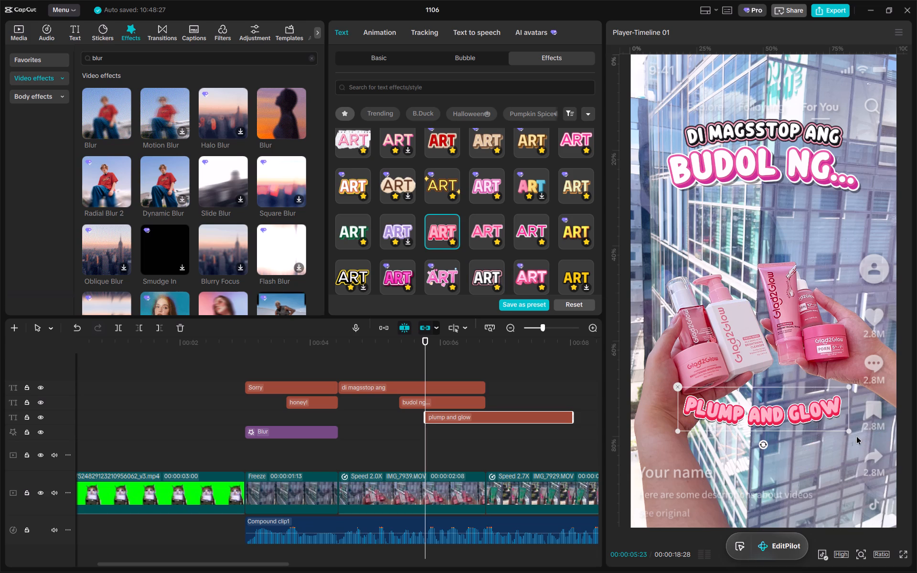
{"action": "left_click_drag", "start_coordinate": [848, 431], "coordinate": [902, 465]}
{"action": "left_click_drag", "start_coordinate": [830, 415], "coordinate": [831, 398]}
Change the font of the "plump and glow" text to Stiletto.
{"action": "left_click", "coordinate": [373, 52]}
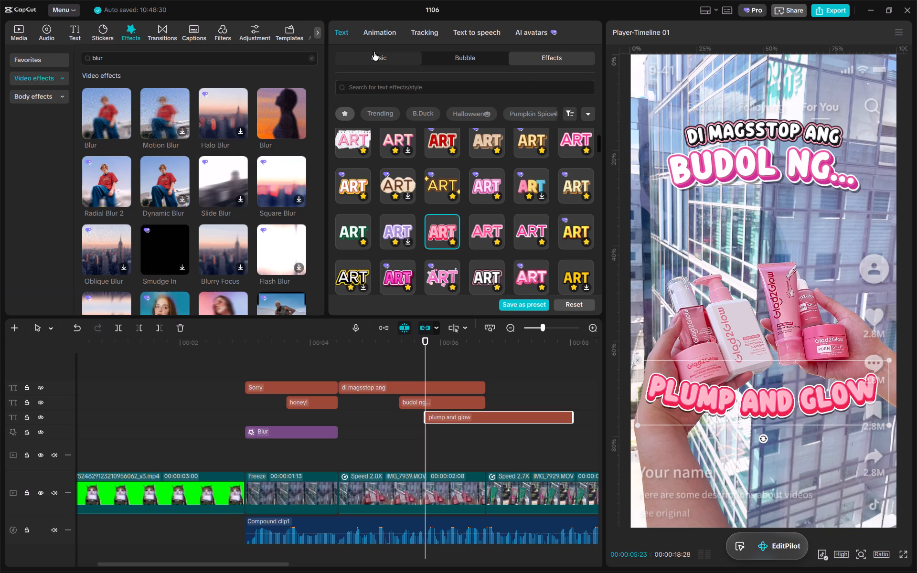
{"action": "left_click", "coordinate": [466, 132]}
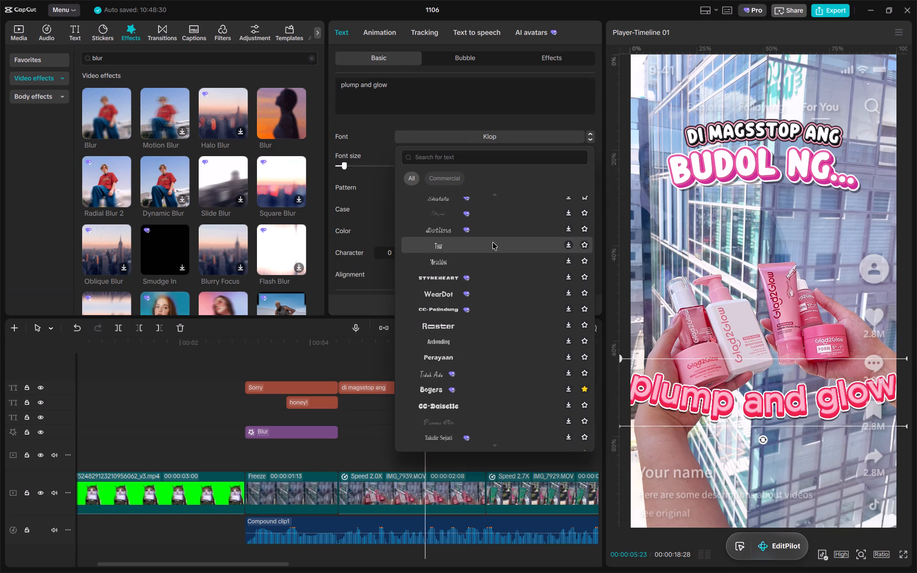
{"action": "scroll", "coordinate": [492, 242], "scroll_direction": "up", "scroll_amount": 7}
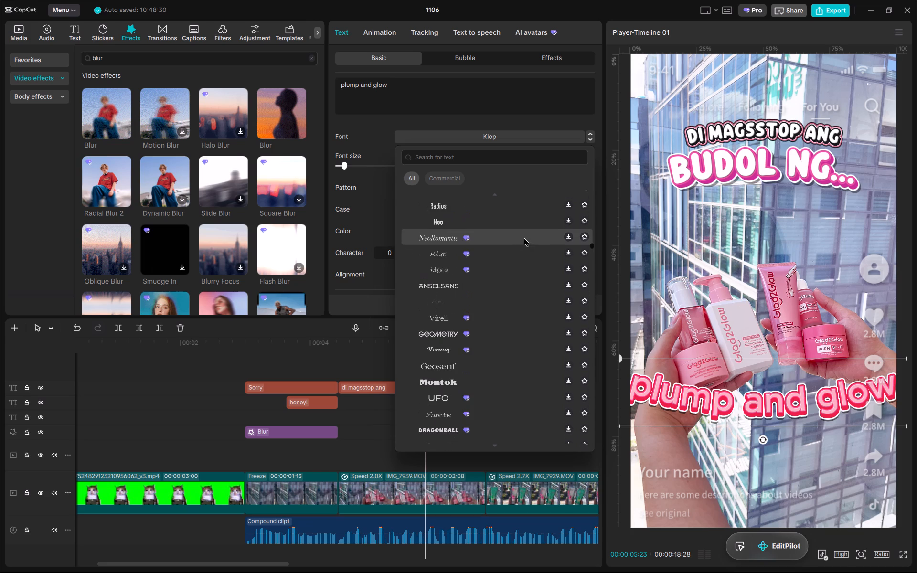
{"action": "left_click", "coordinate": [523, 251]}
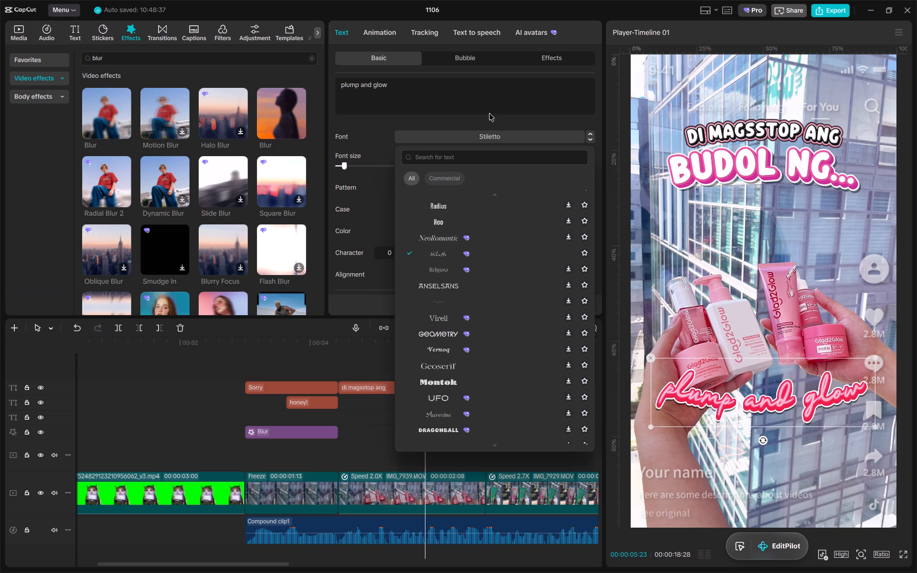
Set the "plump and glow" text to title case and enlarge it slightly.
{"action": "left_click", "coordinate": [490, 110]}
{"action": "left_click", "coordinate": [406, 212]}
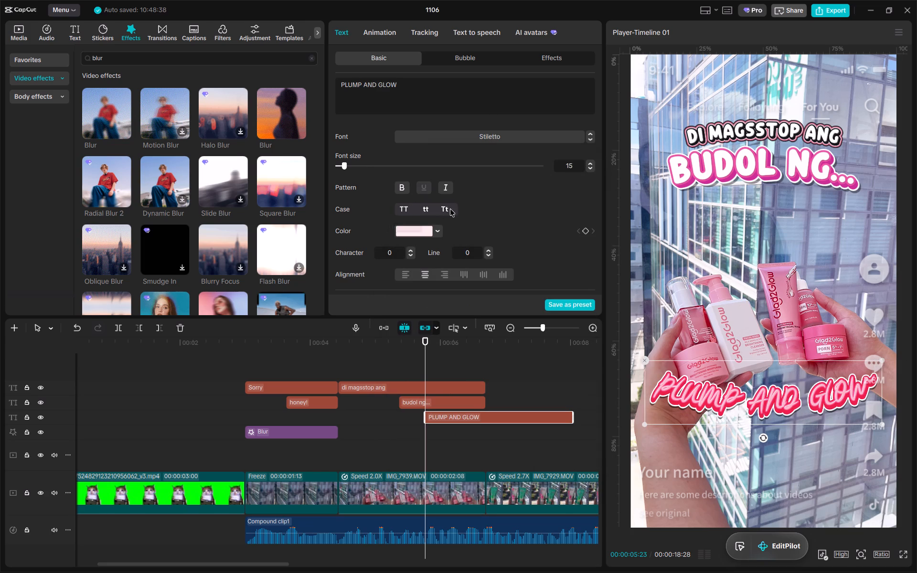
{"action": "left_click", "coordinate": [449, 209]}
{"action": "left_click_drag", "start_coordinate": [876, 425], "coordinate": [889, 439]}
{"action": "left_click", "coordinate": [854, 411]}
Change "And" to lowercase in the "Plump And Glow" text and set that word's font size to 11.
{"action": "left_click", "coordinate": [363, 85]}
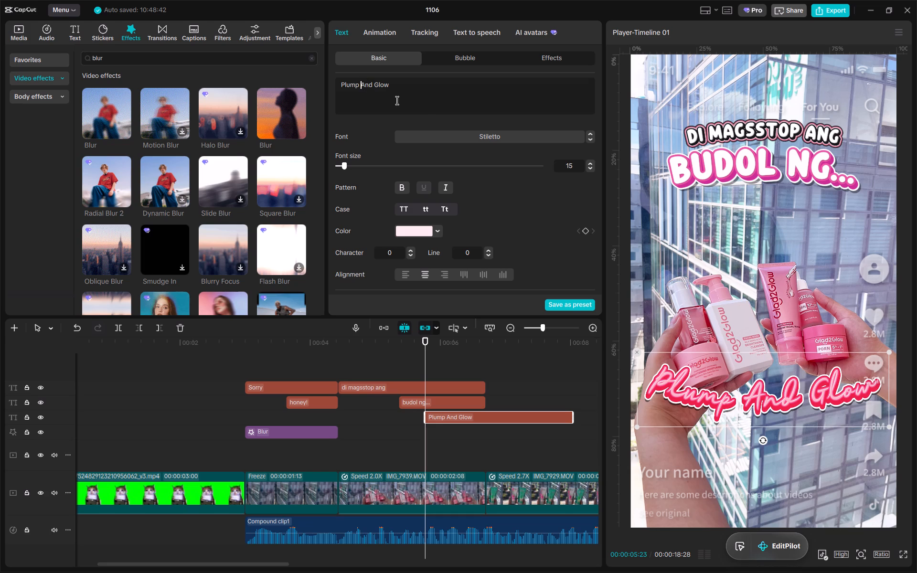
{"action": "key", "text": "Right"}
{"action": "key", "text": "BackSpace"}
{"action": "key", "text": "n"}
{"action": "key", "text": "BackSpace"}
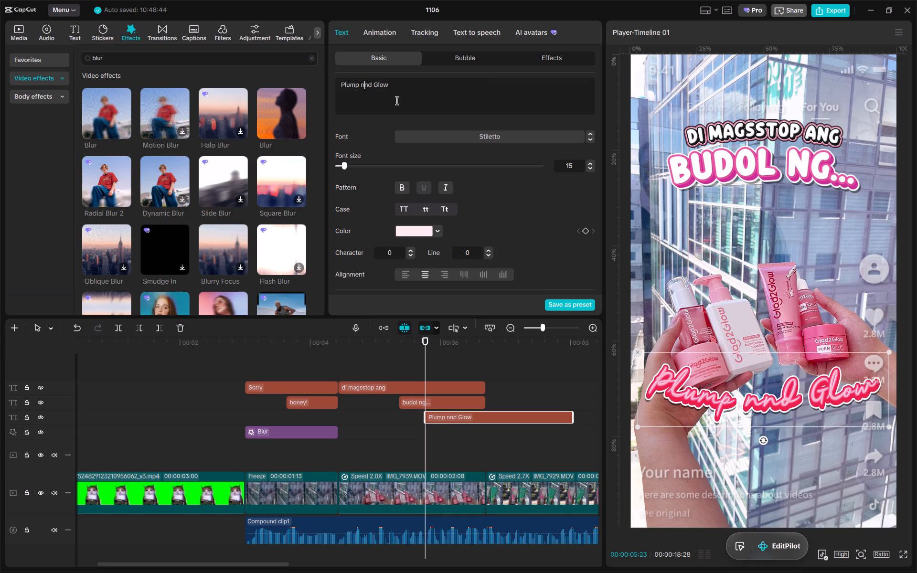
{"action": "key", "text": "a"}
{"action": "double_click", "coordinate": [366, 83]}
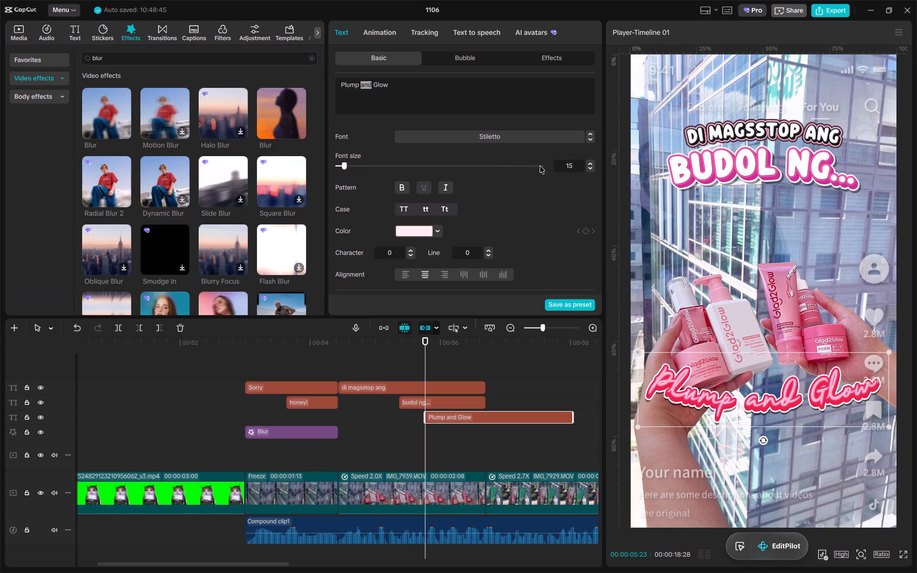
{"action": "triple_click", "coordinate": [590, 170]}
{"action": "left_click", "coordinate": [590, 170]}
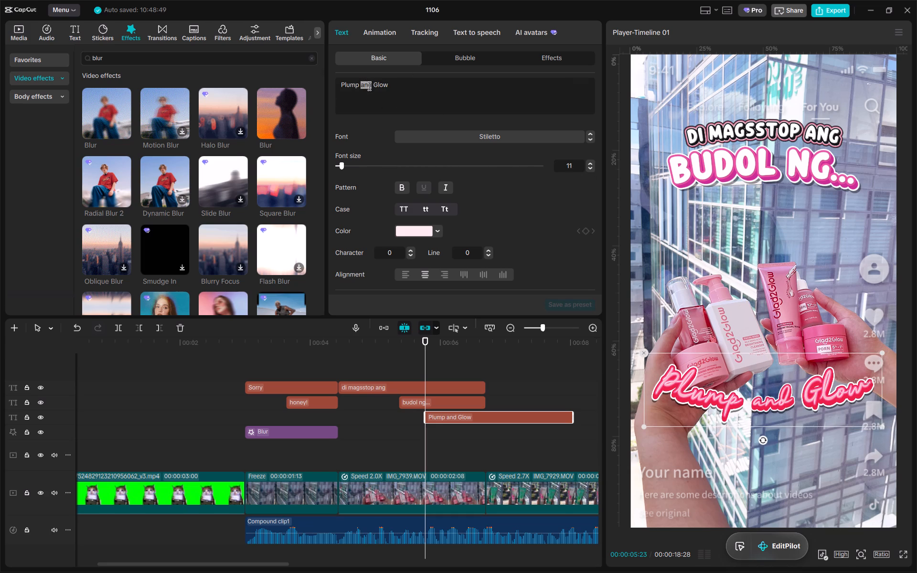
Replace the word "and" with "&" in the "Plump and Glow" text and make the ampersand smaller than the words.
{"action": "double_click", "coordinate": [365, 85]}
{"action": "key", "text": "shift+ampersand"}
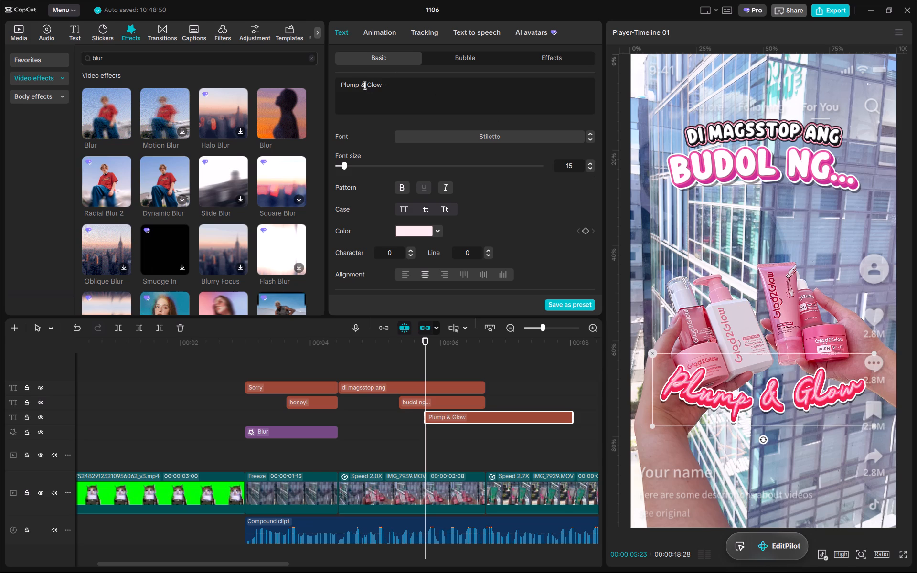
{"action": "double_click", "coordinate": [363, 87]}
{"action": "triple_click", "coordinate": [590, 168]}
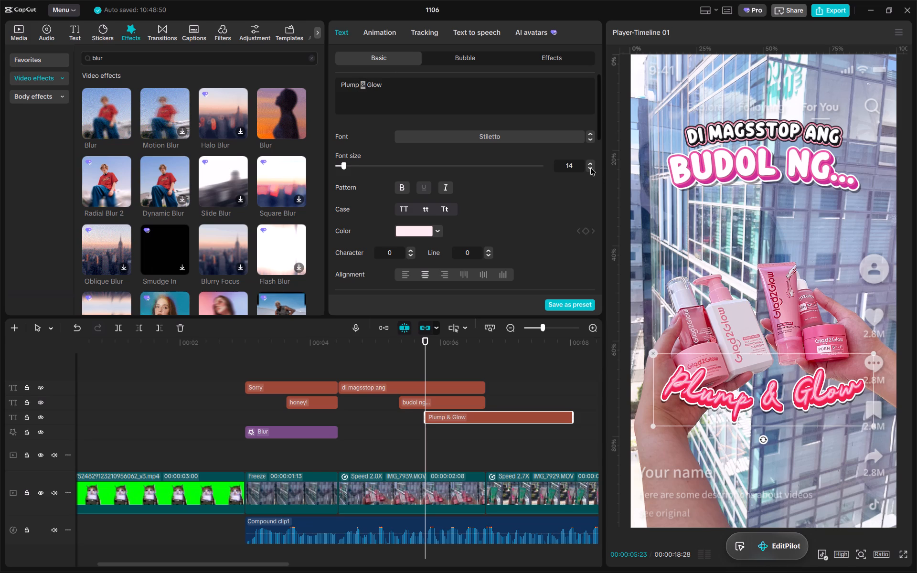
{"action": "left_click", "coordinate": [590, 169]}
{"action": "left_click", "coordinate": [484, 117]}
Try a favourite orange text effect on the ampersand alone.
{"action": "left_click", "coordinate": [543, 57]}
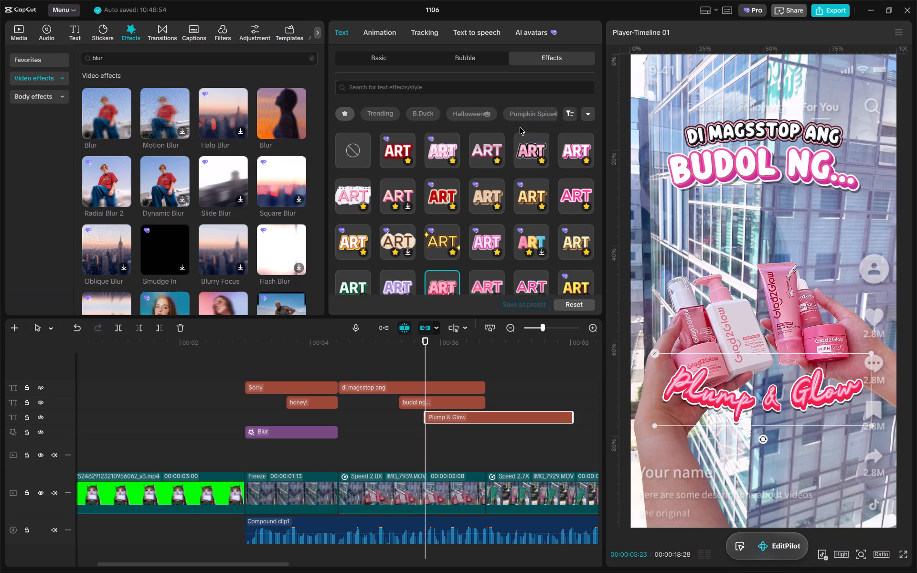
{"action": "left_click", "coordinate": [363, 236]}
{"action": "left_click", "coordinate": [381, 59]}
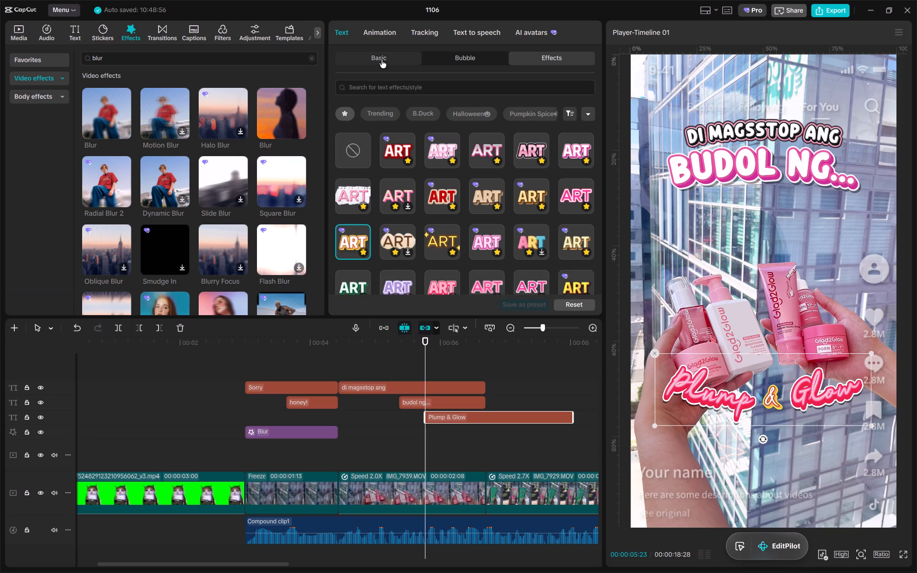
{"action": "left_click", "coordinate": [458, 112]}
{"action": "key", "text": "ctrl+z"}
Apply the favourite glowing orange text effect to the whole "Plump & Glow" text and enlarge it to nearly the full frame width.
{"action": "left_click", "coordinate": [542, 57]}
{"action": "scroll", "coordinate": [570, 185], "scroll_direction": "down", "scroll_amount": 2}
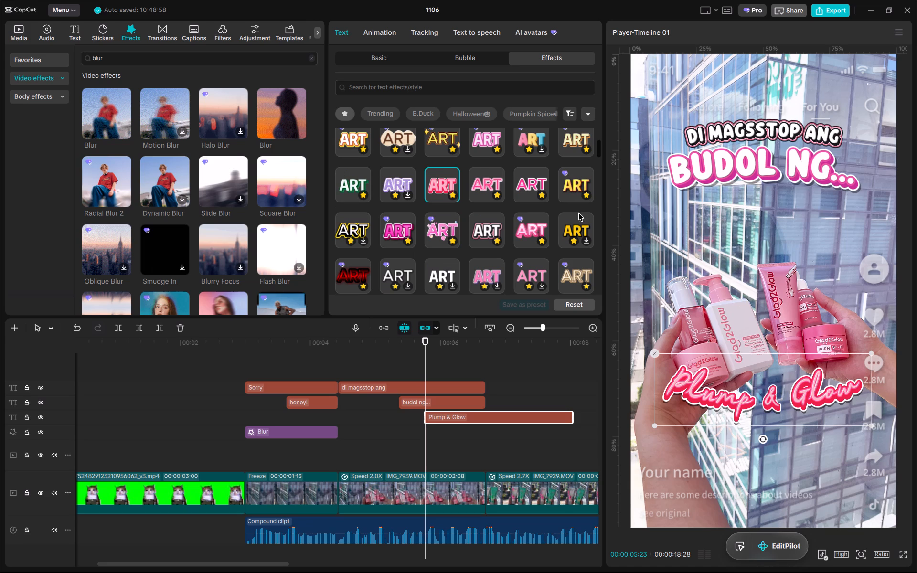
{"action": "left_click", "coordinate": [581, 269]}
{"action": "scroll", "coordinate": [579, 266], "scroll_direction": "down", "scroll_amount": 3}
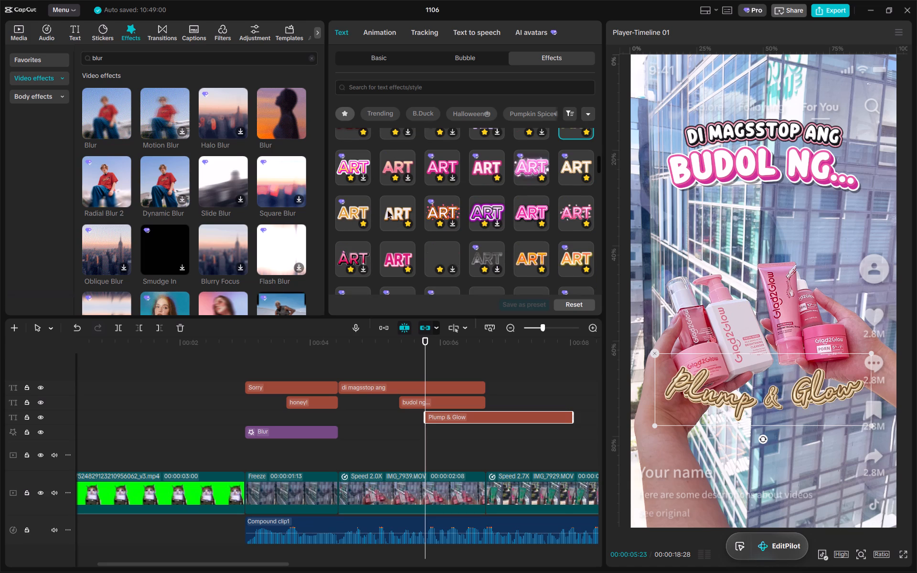
{"action": "left_click", "coordinate": [359, 204]}
{"action": "left_click_drag", "start_coordinate": [873, 422], "coordinate": [904, 445]}
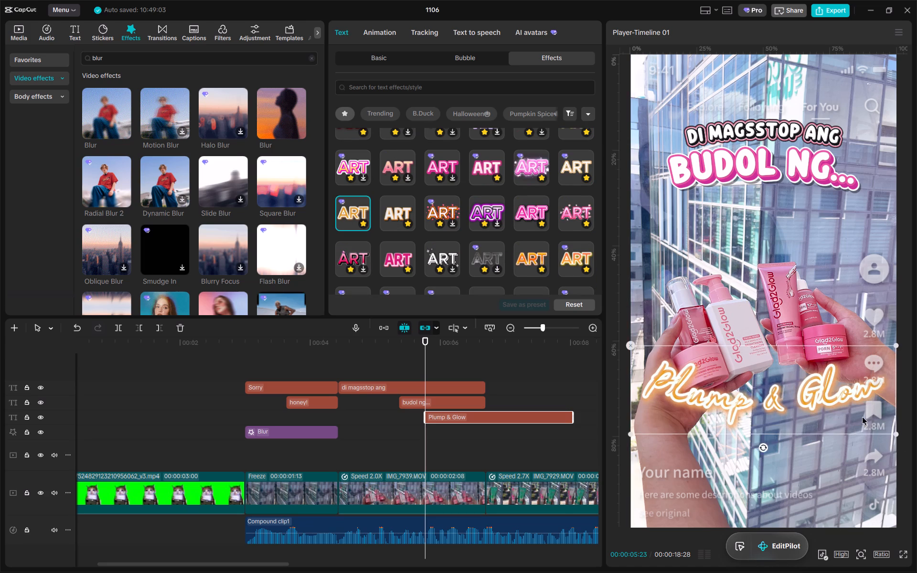
Change the font of "Plump & Glow" to Railway and move the text slightly lower in the frame.
{"action": "left_click", "coordinate": [858, 412]}
{"action": "left_click", "coordinate": [394, 52]}
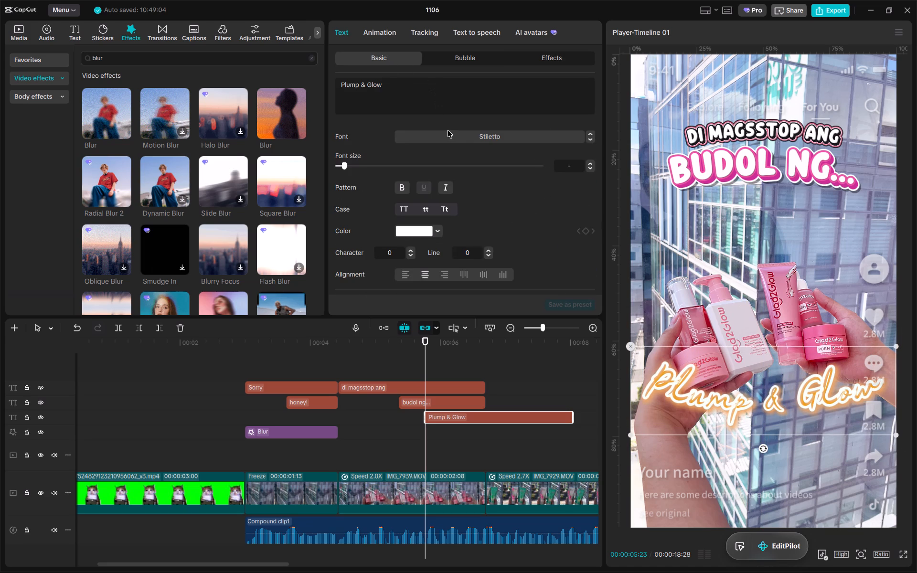
{"action": "left_click", "coordinate": [449, 132]}
{"action": "scroll", "coordinate": [502, 231], "scroll_direction": "up", "scroll_amount": 3}
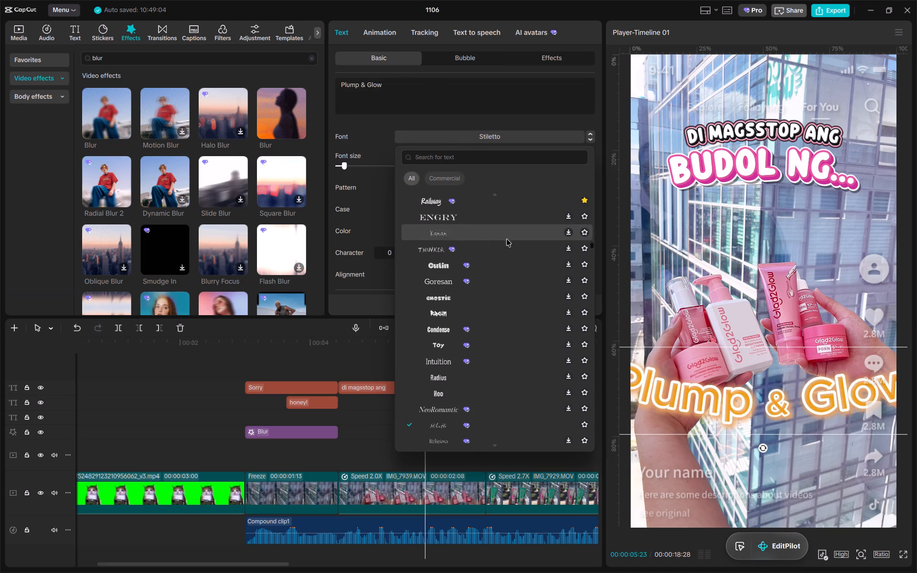
{"action": "scroll", "coordinate": [492, 260], "scroll_direction": "up", "scroll_amount": 4}
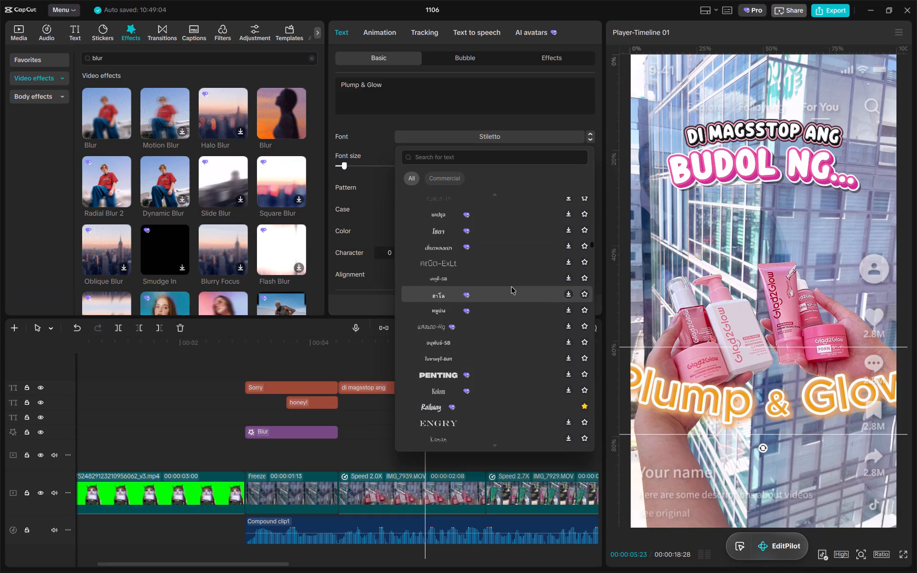
{"action": "scroll", "coordinate": [509, 287], "scroll_direction": "up", "scroll_amount": 1}
{"action": "scroll", "coordinate": [509, 287], "scroll_direction": "down", "scroll_amount": 2}
{"action": "left_click", "coordinate": [485, 356]}
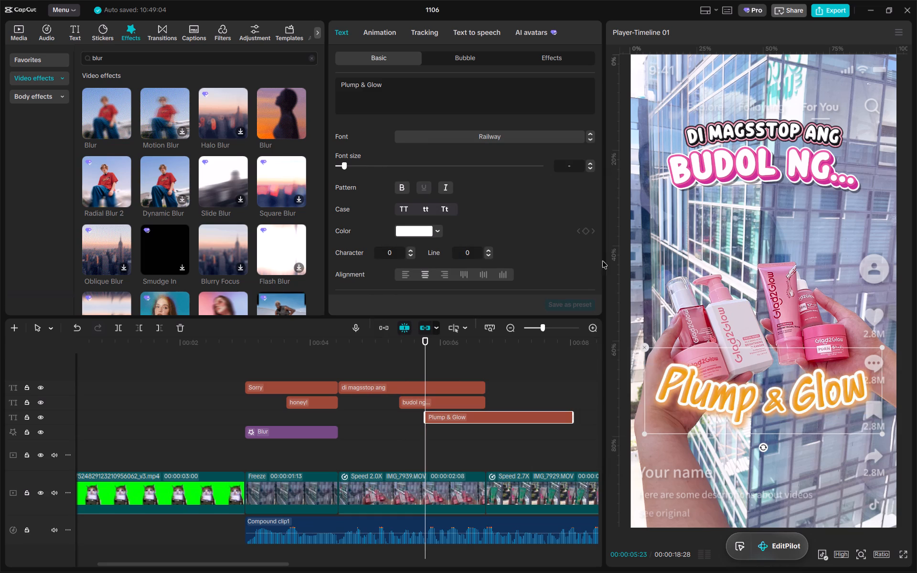
{"action": "left_click_drag", "start_coordinate": [739, 410], "coordinate": [740, 414]}
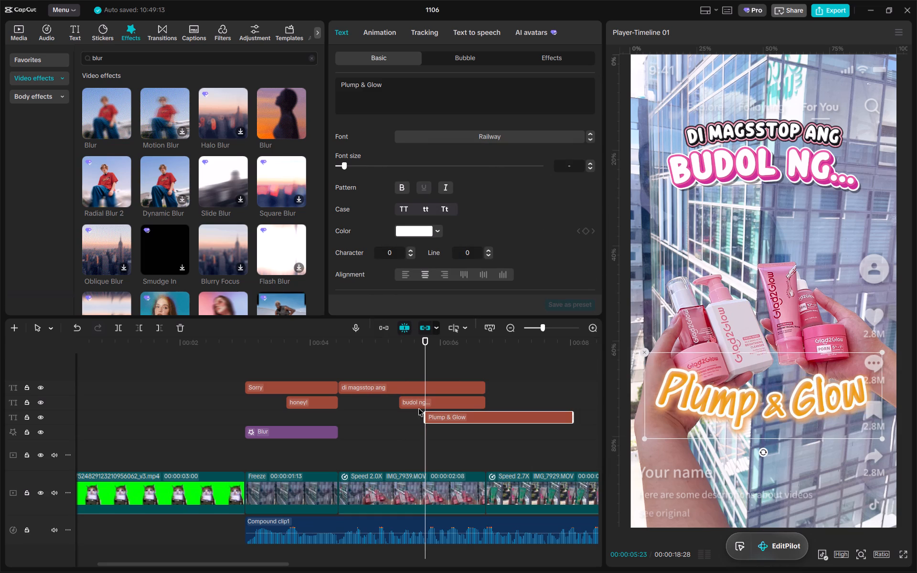
Trim the end of the "Plump & Glow" text to the end of the IMG_7939 clip.
{"action": "left_click_drag", "start_coordinate": [424, 352], "coordinate": [399, 342]}
{"action": "key", "text": "w"}
{"action": "key", "text": "space"}
Duplicate the "budol ng..." text at 00:00:05:29 on a track below "Plump & Glow", trimmed to the end of the IMG_7939 clip.
{"action": "left_click_drag", "start_coordinate": [412, 341], "coordinate": [438, 336]}
{"action": "left_click", "coordinate": [468, 406]}
{"action": "key", "text": "ctrl+c"}
{"action": "key", "text": "ctrl+v"}
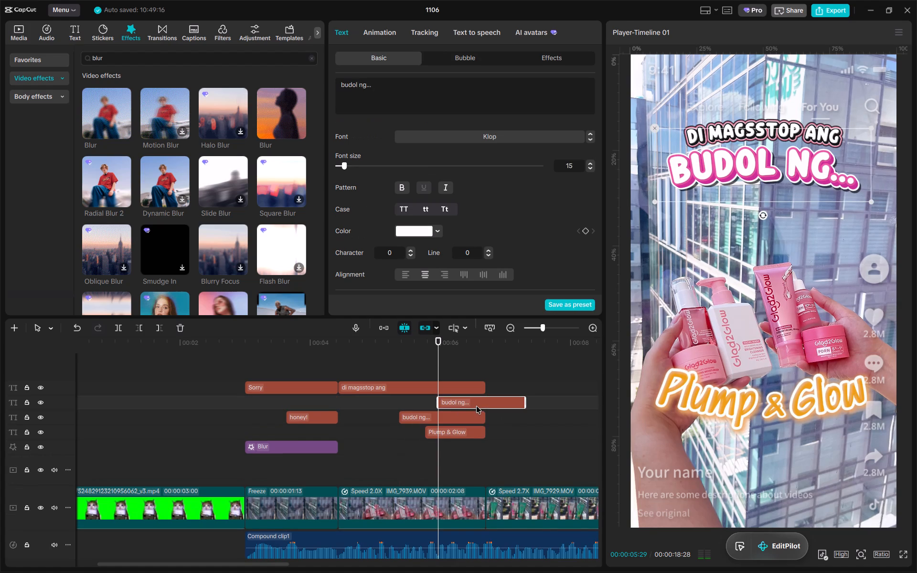
{"action": "left_click_drag", "start_coordinate": [476, 406], "coordinate": [474, 444]}
{"action": "left_click_drag", "start_coordinate": [479, 345], "coordinate": [471, 348]}
{"action": "key", "text": "w"}
Change the duplicated text to "set" and place it just under "Plump & Glow" in the frame.
{"action": "left_click_drag", "start_coordinate": [415, 90], "coordinate": [232, 49]}
{"action": "type", "text": "set"}
{"action": "left_click_drag", "start_coordinate": [740, 159], "coordinate": [741, 434]}
Set the curve strength of the "set" text to -29°.
{"action": "scroll", "coordinate": [462, 204], "scroll_direction": "down", "scroll_amount": 8}
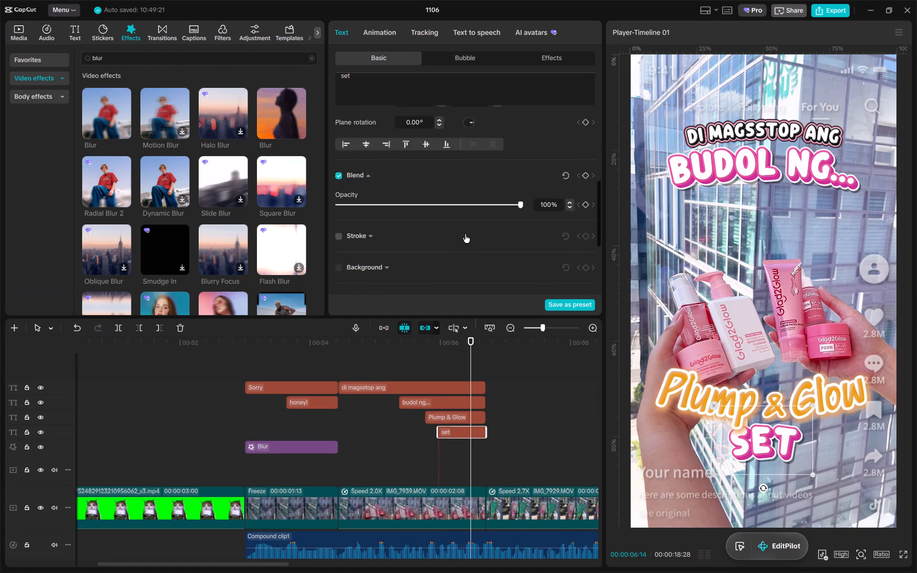
{"action": "scroll", "coordinate": [465, 234], "scroll_direction": "down", "scroll_amount": 4}
{"action": "left_click_drag", "start_coordinate": [433, 284], "coordinate": [419, 283]}
Shrink the "set" text to a small caption and centre it horizontally, close beneath "Plump & Glow".
{"action": "left_click_drag", "start_coordinate": [813, 470], "coordinate": [791, 468]}
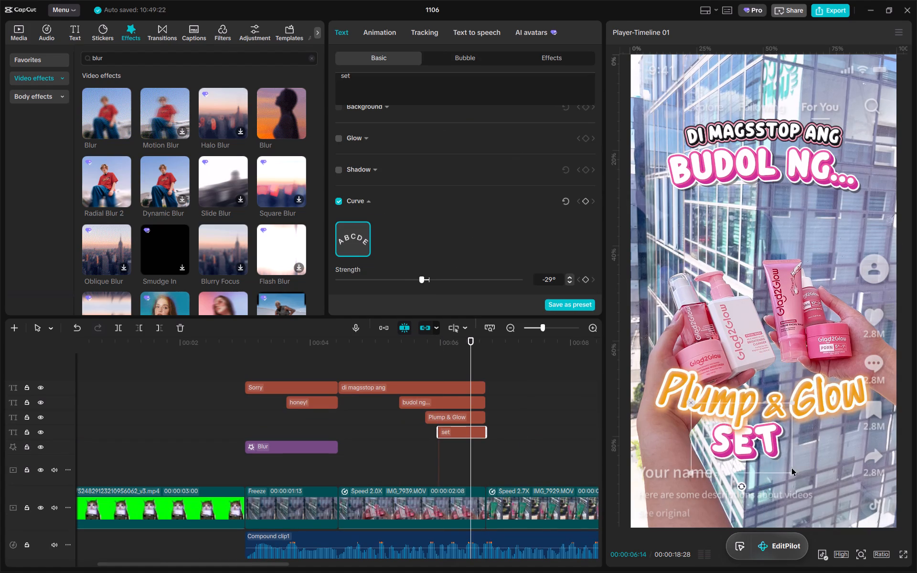
{"action": "left_click_drag", "start_coordinate": [791, 468], "coordinate": [862, 459]}
{"action": "left_click_drag", "start_coordinate": [862, 466], "coordinate": [826, 439]}
{"action": "left_click_drag", "start_coordinate": [813, 429], "coordinate": [764, 436]}
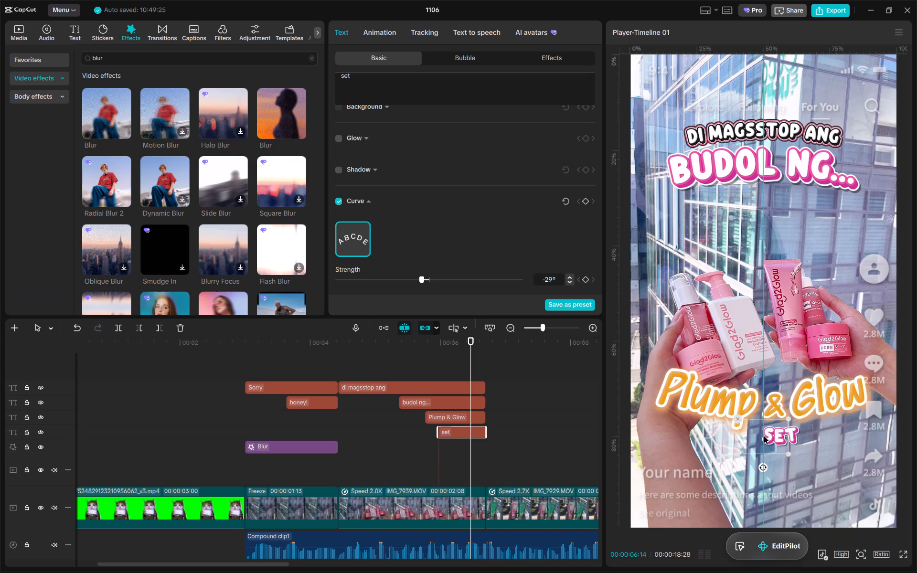
{"action": "left_click_drag", "start_coordinate": [764, 436], "coordinate": [764, 432]}
{"action": "left_click_drag", "start_coordinate": [787, 452], "coordinate": [793, 456]}
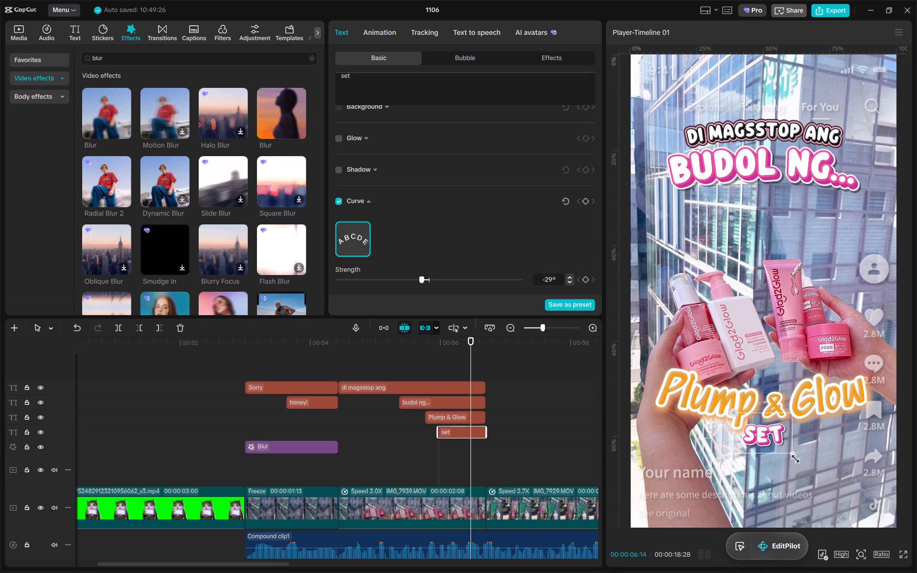
{"action": "left_click_drag", "start_coordinate": [793, 456], "coordinate": [791, 455]}
Extend the start of the "set" text back to where the "Plump & Glow" text begins.
{"action": "left_click", "coordinate": [392, 348]}
{"action": "key", "text": "space"}
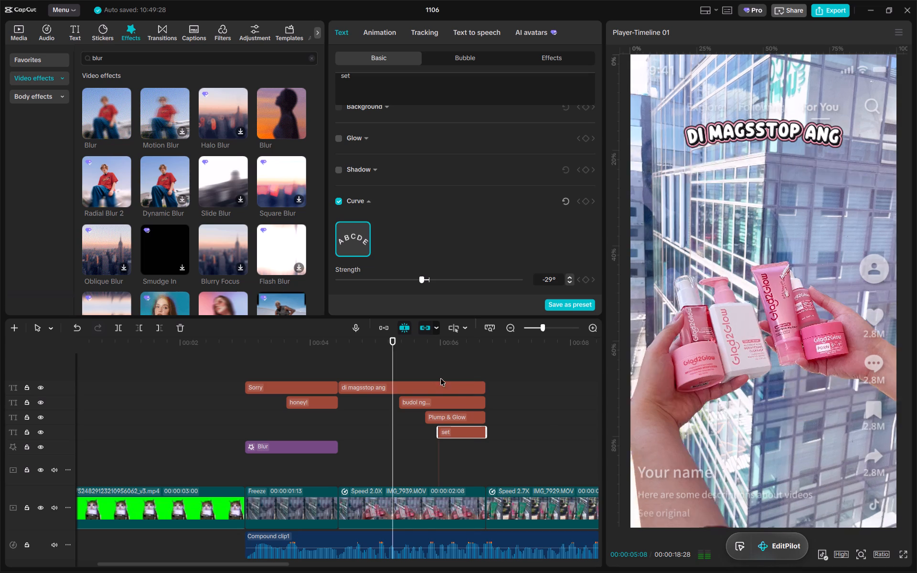
{"action": "scroll", "coordinate": [468, 413], "scroll_direction": "up", "scroll_amount": 5, "text": "ctrl"}
{"action": "key", "text": "space"}
{"action": "left_click_drag", "start_coordinate": [440, 435], "coordinate": [431, 433]}
{"action": "left_click_drag", "start_coordinate": [428, 433], "coordinate": [428, 433]}
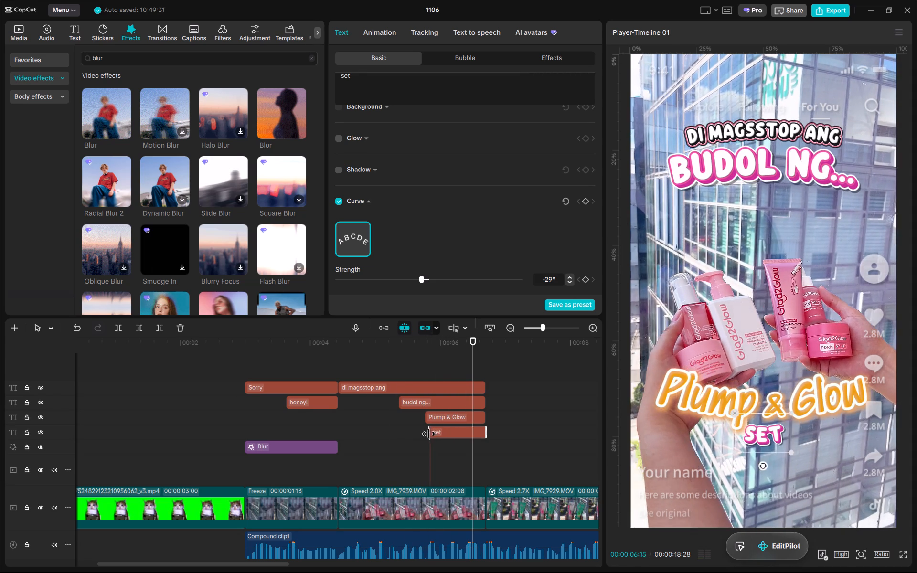
{"action": "left_click_drag", "start_coordinate": [428, 433], "coordinate": [424, 433]}
Duplicate the "di magsstop ang" text at the start of the IMG_7929 clip and stretch it to that clip's end.
{"action": "left_click", "coordinate": [483, 345]}
{"action": "key", "text": "space"}
{"action": "scroll", "coordinate": [553, 405], "scroll_direction": "left", "scroll_amount": 1}
{"action": "key", "text": "space"}
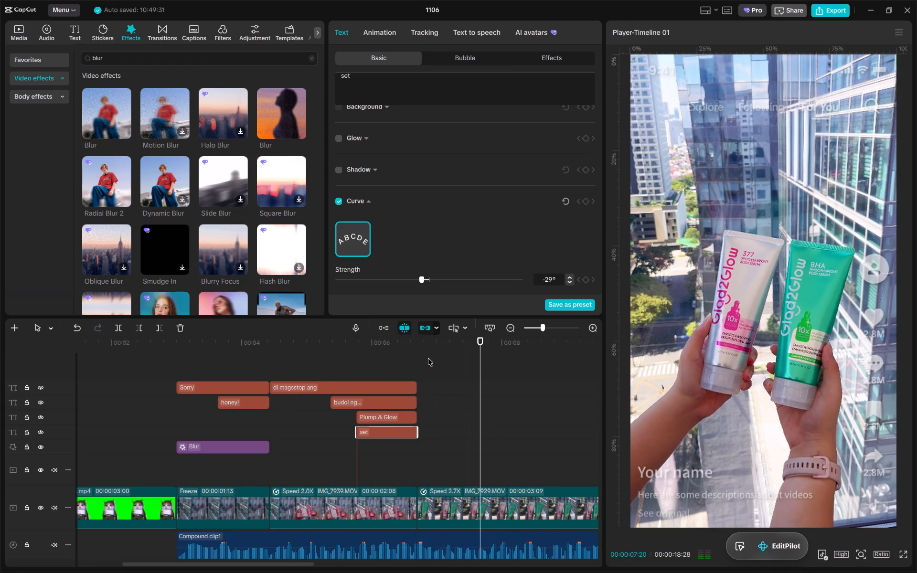
{"action": "left_click", "coordinate": [416, 345]}
{"action": "left_click_drag", "start_coordinate": [472, 373], "coordinate": [399, 391]}
{"action": "key", "text": "ctrl+c"}
{"action": "key", "text": "ctrl+v"}
{"action": "scroll", "coordinate": [476, 389], "scroll_direction": "left", "scroll_amount": 5}
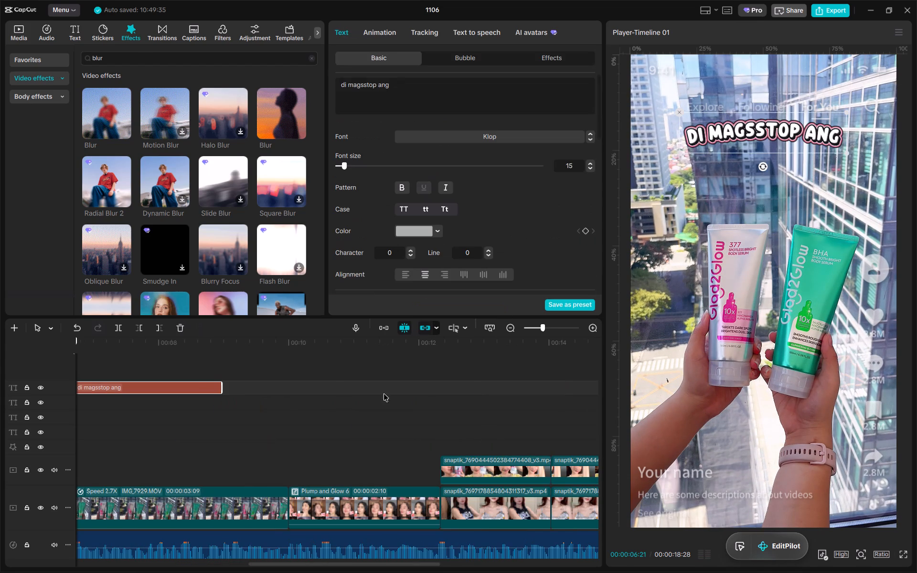
{"action": "left_click_drag", "start_coordinate": [221, 387], "coordinate": [287, 392]}
{"action": "key", "text": "space"}
{"action": "scroll", "coordinate": [257, 417], "scroll_direction": "right", "scroll_amount": 3}
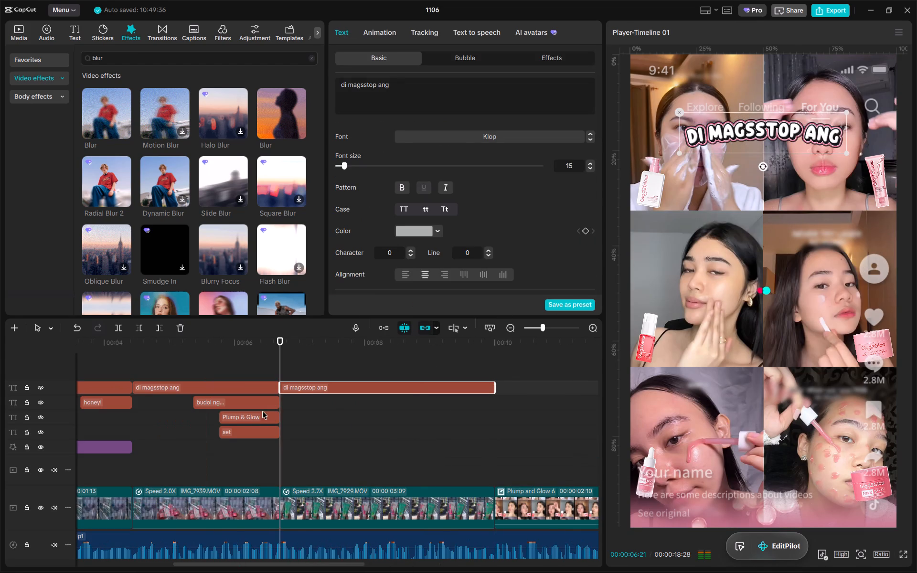
{"action": "key", "text": "space"}
Copy "dahil may kasama na tong" from scene 3 of the 1106-1 script in the November sheet and replace the duplicated text with it.
{"action": "key", "text": "alt+Tab"}
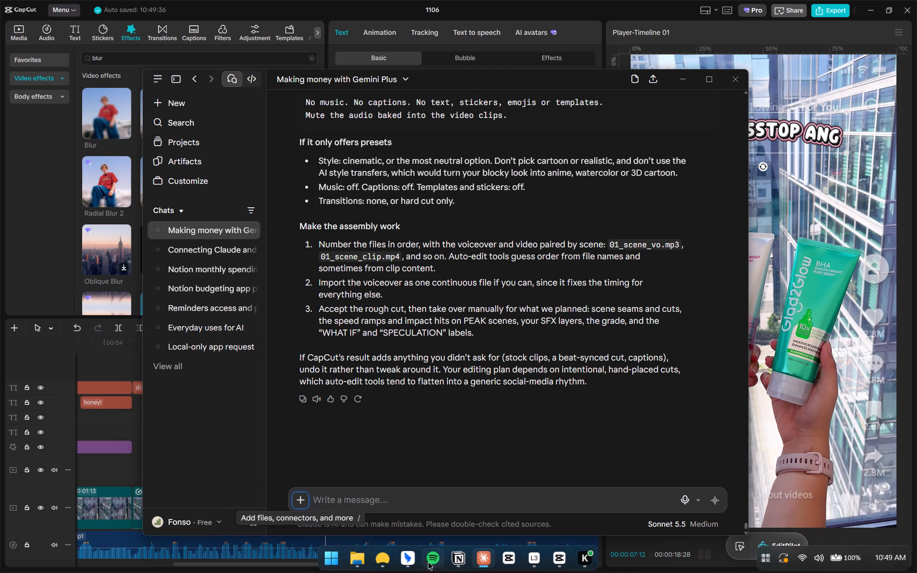
{"action": "left_click", "coordinate": [392, 562]}
{"action": "double_click", "coordinate": [530, 345]}
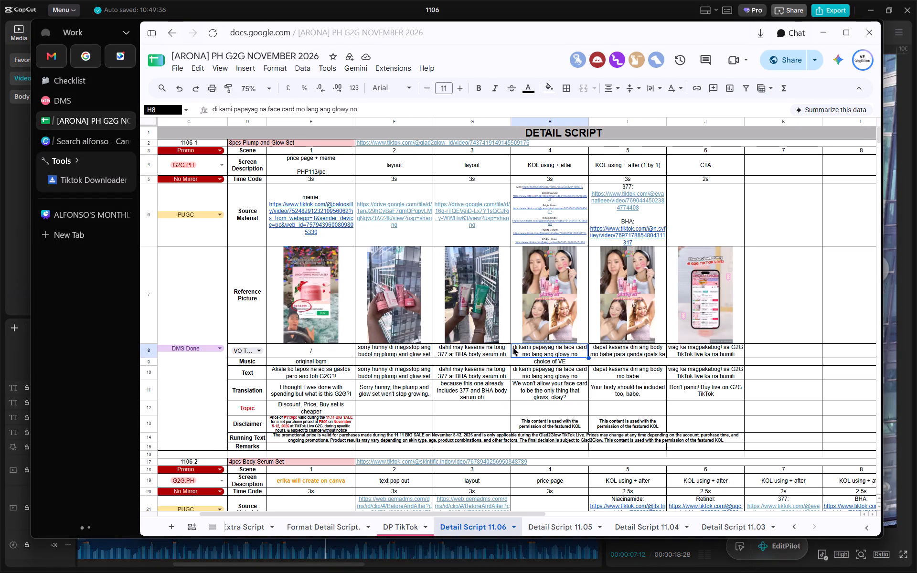
{"action": "double_click", "coordinate": [493, 354]}
{"action": "left_click", "coordinate": [440, 348]}
{"action": "left_click_drag", "start_coordinate": [440, 348], "coordinate": [493, 349]}
{"action": "key", "text": "ctrl+c"}
{"action": "key", "text": "alt+Tab"}
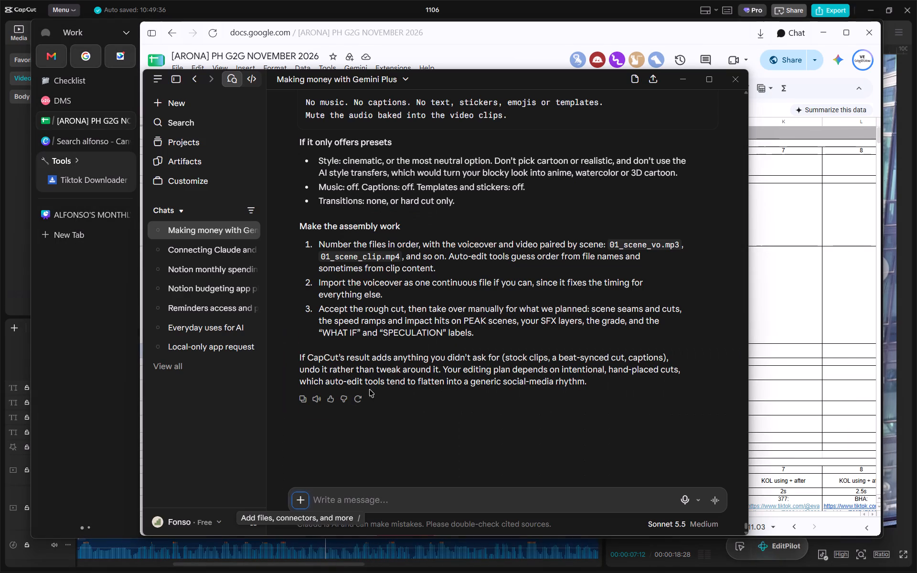
{"action": "left_click", "coordinate": [568, 562]}
{"action": "left_click", "coordinate": [413, 106]}
{"action": "key", "text": "ctrl+a"}
{"action": "key", "text": "ctrl+v"}
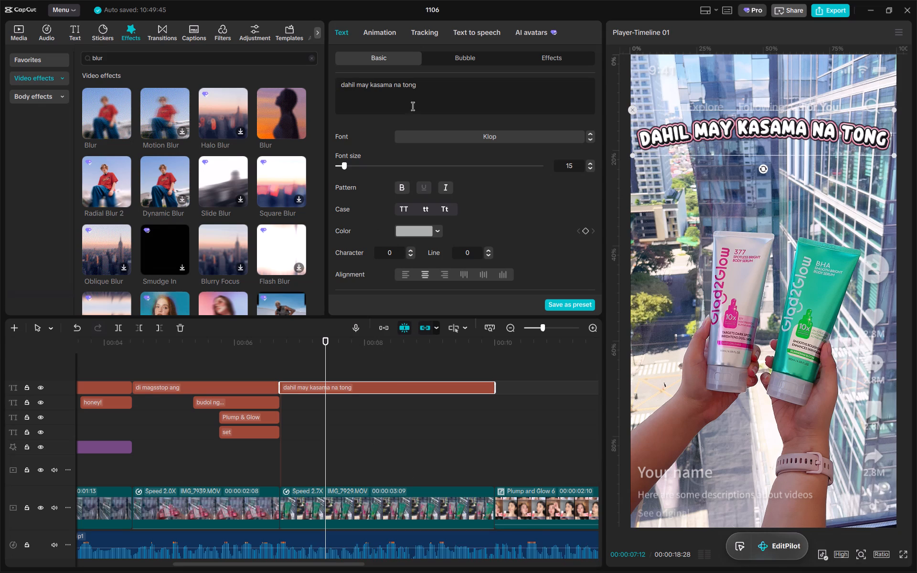
Add an apostrophe before "tong" in the new text and shrink the text slightly to fit inside the frame.
{"action": "left_click", "coordinate": [404, 84]}
{"action": "key", "text": "apostrophe"}
{"action": "left_click_drag", "start_coordinate": [899, 158], "coordinate": [868, 153]}
Duplicate the IMG_7929 clip onto the video track above, aligned with the original's start at 00:00:06:21.
{"action": "left_click", "coordinate": [284, 346]}
{"action": "left_click", "coordinate": [284, 346]}
{"action": "key", "text": "space"}
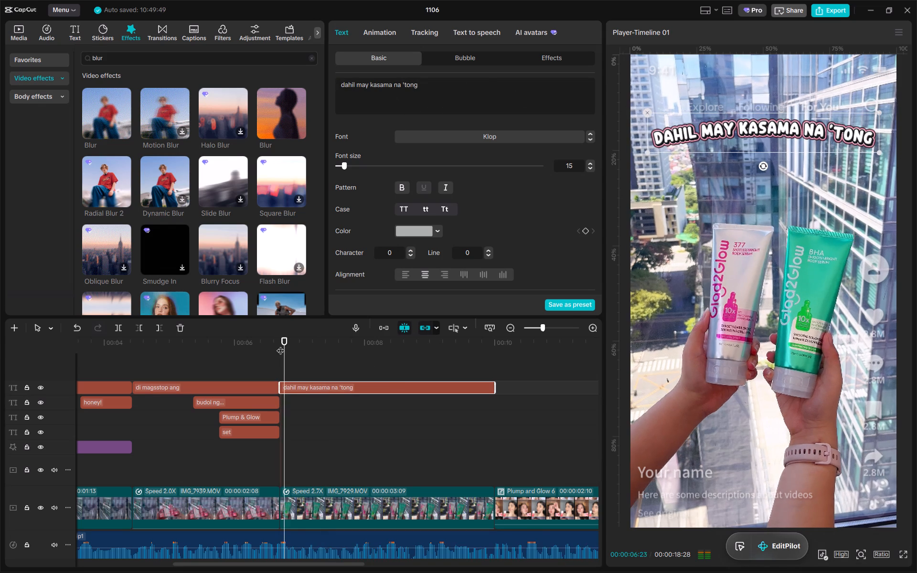
{"action": "key", "text": "space"}
{"action": "left_click", "coordinate": [331, 497]}
{"action": "left_click", "coordinate": [283, 339]}
{"action": "key", "text": "ctrl+c"}
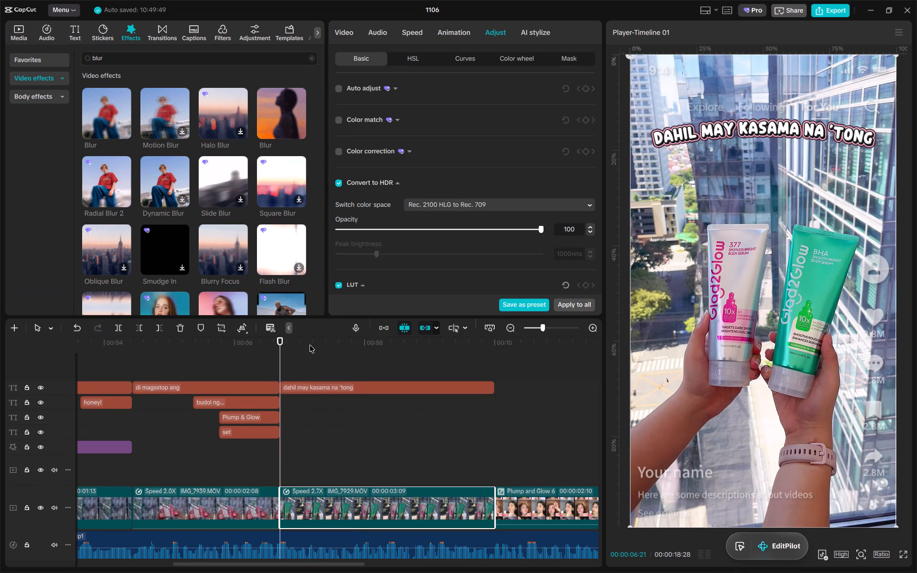
{"action": "key", "text": "ctrl+v"}
Trim the start of the overlaid IMG_7929 copy to 00:00:07:24, following the voice-over.
{"action": "scroll", "coordinate": [390, 446], "scroll_direction": "down", "scroll_amount": 5, "text": "ctrl"}
{"action": "key", "text": "space"}
{"action": "scroll", "coordinate": [386, 422], "scroll_direction": "up", "scroll_amount": 2, "text": "ctrl"}
{"action": "key", "text": "space"}
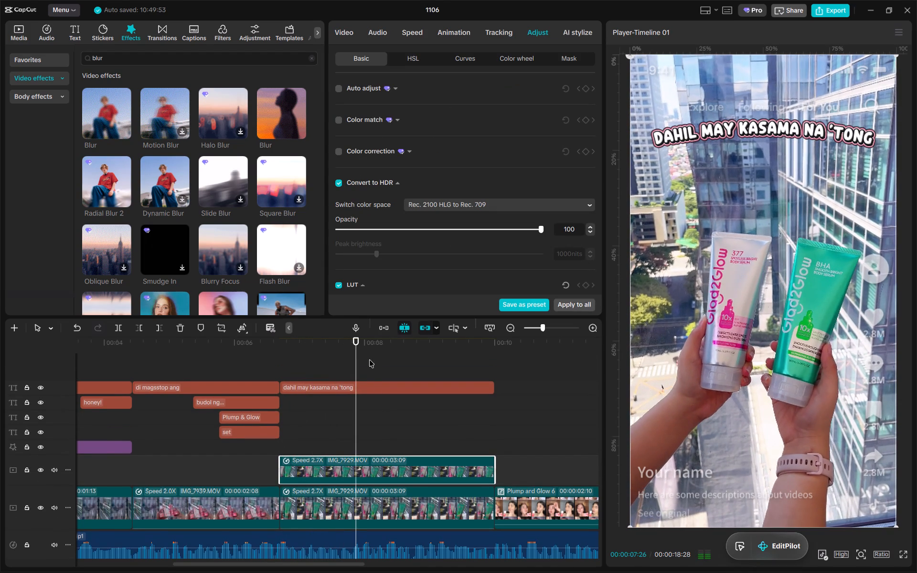
{"action": "left_click", "coordinate": [352, 346]}
{"action": "key", "text": "space"}
{"action": "key", "text": "space"}
{"action": "left_click", "coordinate": [352, 345]}
{"action": "key", "text": "q"}
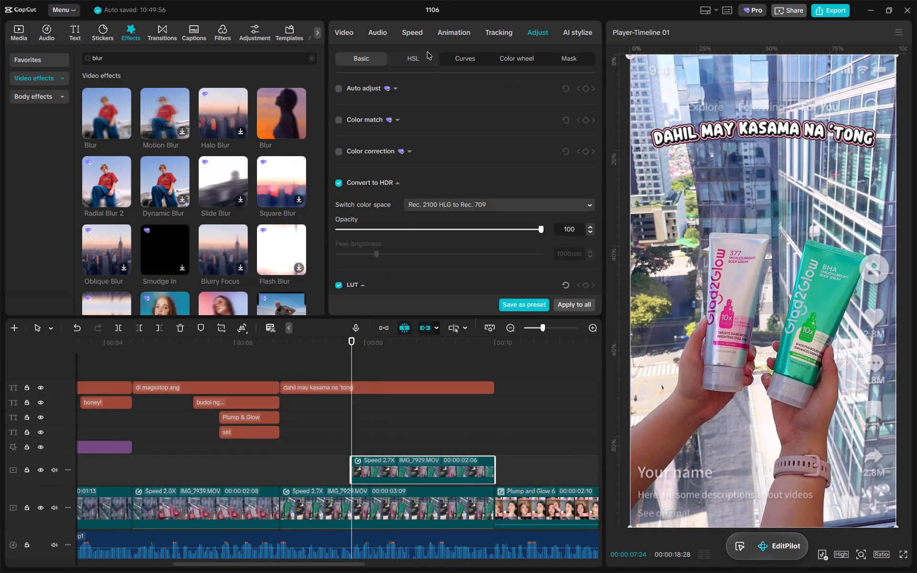
Cut out the pink 377 tube and the arm holding it from the overlaid IMG_7929 copy with Custom removal.
{"action": "left_click", "coordinate": [343, 27]}
{"action": "scroll", "coordinate": [491, 133], "scroll_direction": "down", "scroll_amount": 2}
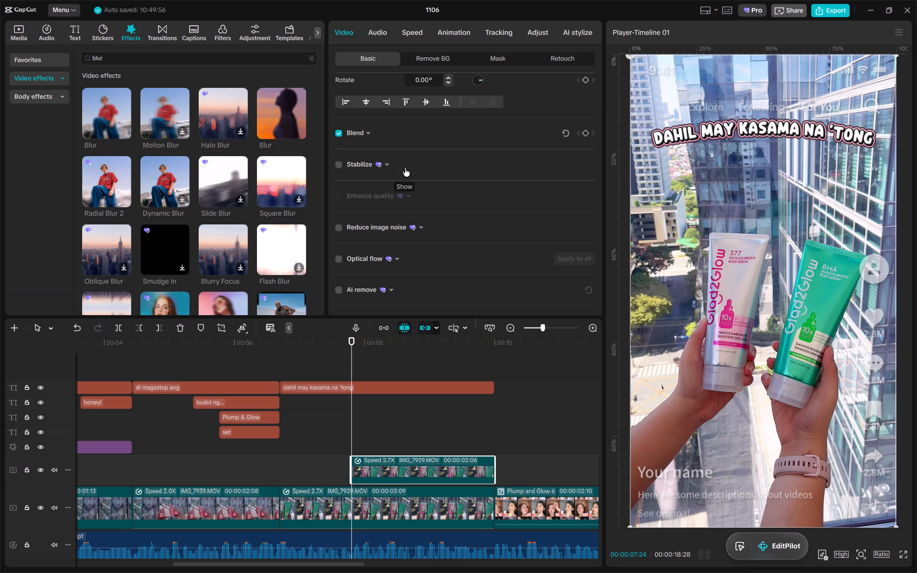
{"action": "scroll", "coordinate": [405, 168], "scroll_direction": "up", "scroll_amount": 3}
{"action": "left_click", "coordinate": [437, 64]}
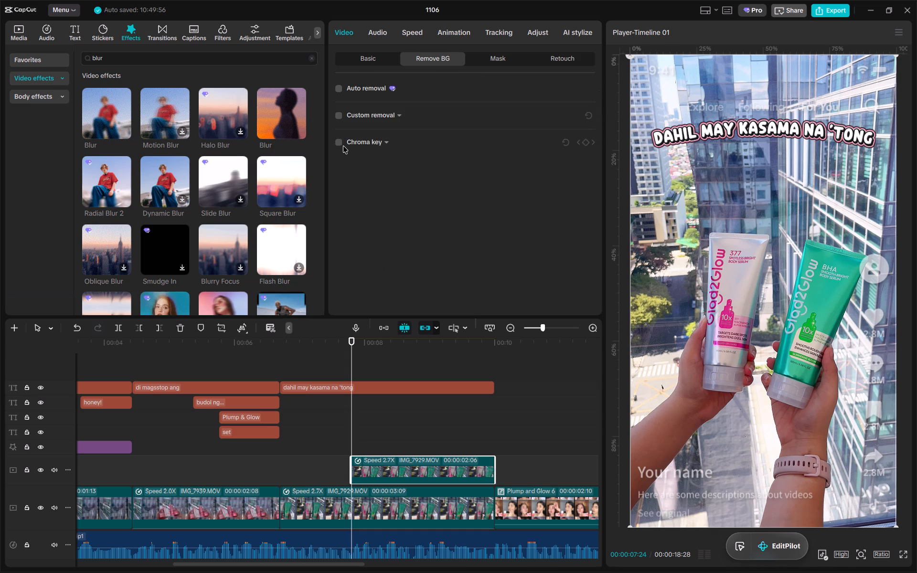
{"action": "left_click", "coordinate": [340, 144]}
{"action": "left_click", "coordinate": [336, 138]}
{"action": "left_click", "coordinate": [340, 141]}
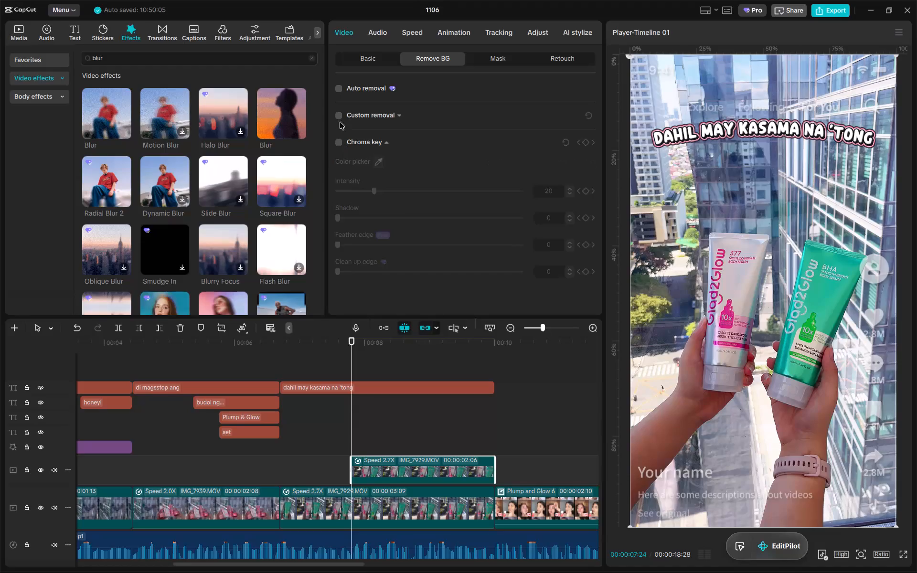
{"action": "left_click", "coordinate": [340, 116]}
{"action": "left_click_drag", "start_coordinate": [730, 265], "coordinate": [670, 436]}
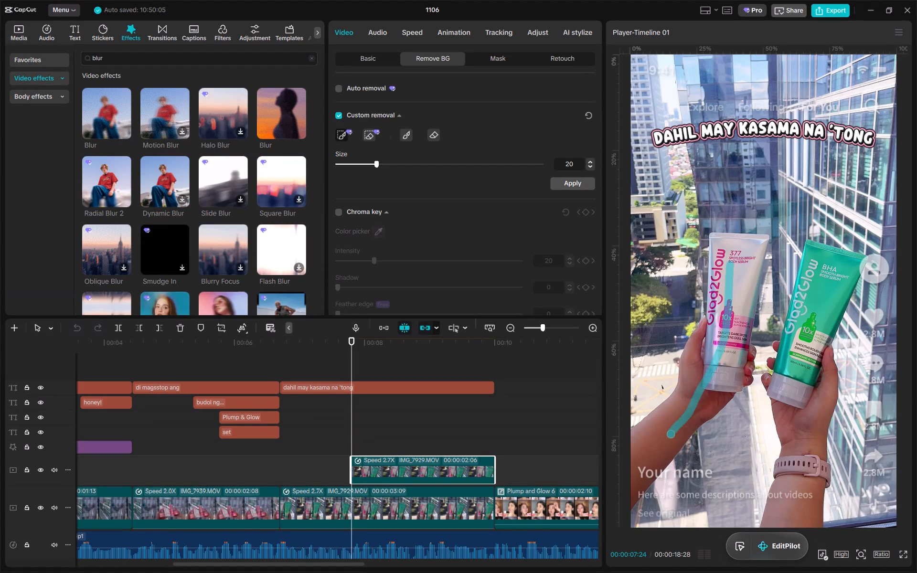
{"action": "left_click_drag", "start_coordinate": [670, 436], "coordinate": [666, 441]}
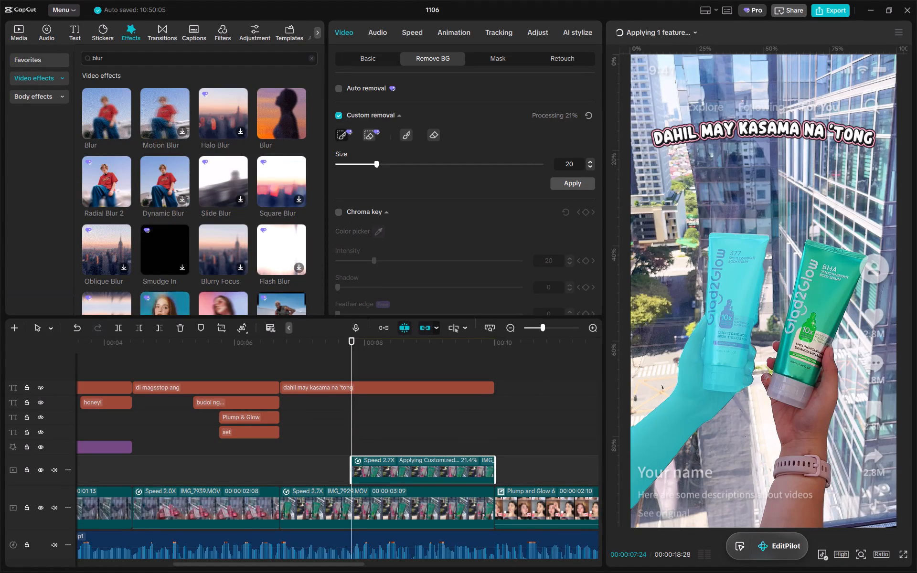
{"action": "left_click", "coordinate": [586, 185]}
Duplicate the cutout overlay onto the track above and trim the new copy's start to 00:00:08:23.
{"action": "key", "text": "ctrl+c"}
{"action": "key", "text": "ctrl+v"}
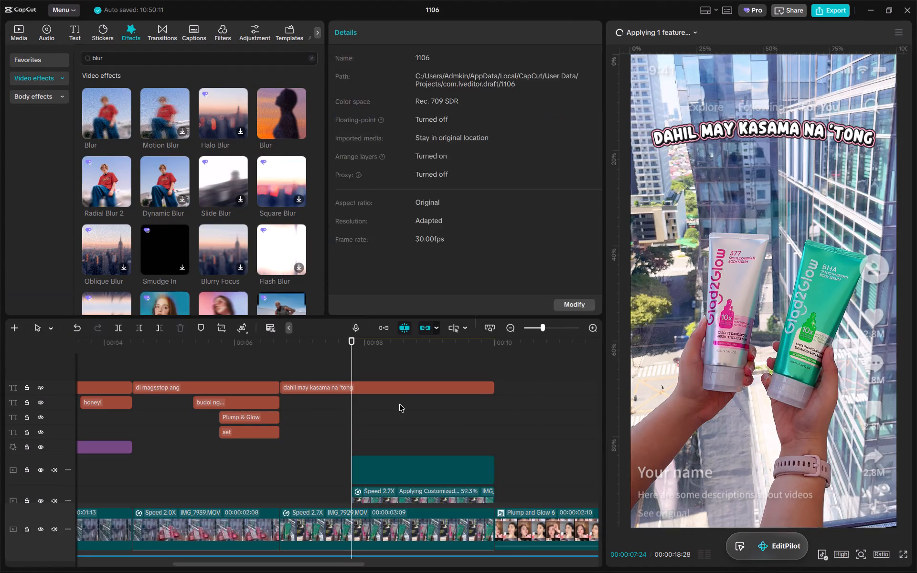
{"action": "scroll", "coordinate": [386, 414], "scroll_direction": "down", "scroll_amount": 6, "text": "ctrl"}
{"action": "key", "text": "space"}
{"action": "key", "text": "space"}
{"action": "left_click_drag", "start_coordinate": [396, 344], "coordinate": [410, 347]}
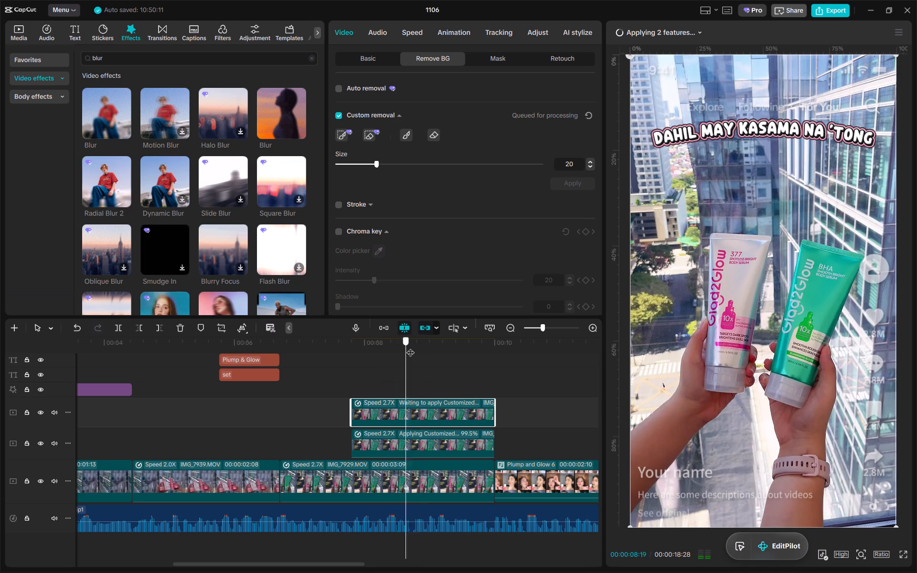
{"action": "left_click_drag", "start_coordinate": [410, 347], "coordinate": [416, 347]}
{"action": "key", "text": "space"}
{"action": "left_click", "coordinate": [416, 347]}
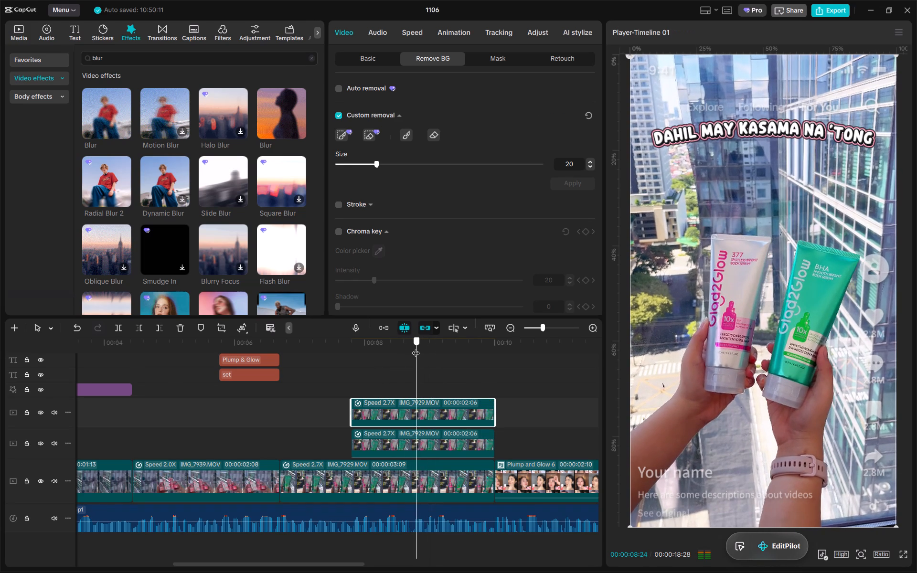
{"action": "key", "text": "q"}
Erase the pink tube and its arm from the upper copy's Custom removal selection.
{"action": "left_click", "coordinate": [342, 135]}
{"action": "left_click_drag", "start_coordinate": [806, 296], "coordinate": [802, 521]}
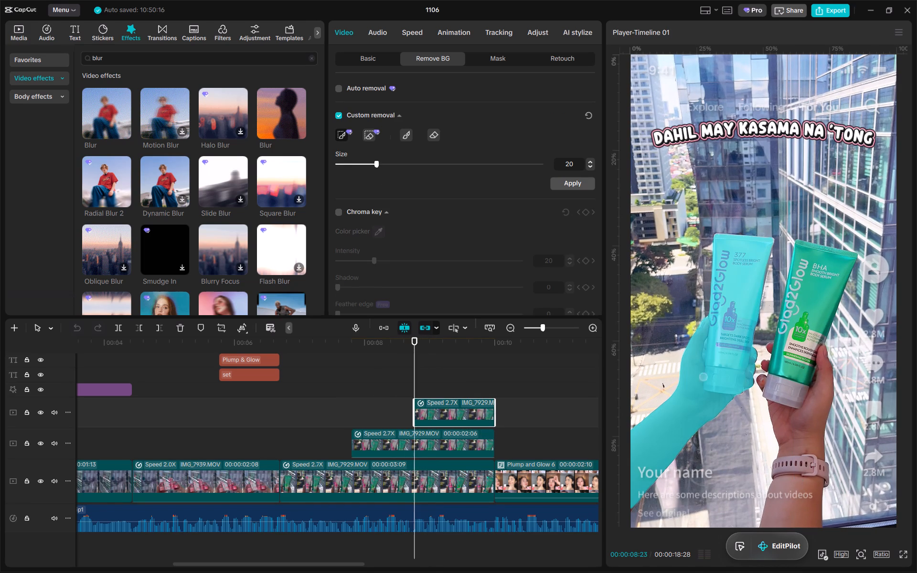
{"action": "left_click", "coordinate": [371, 134]}
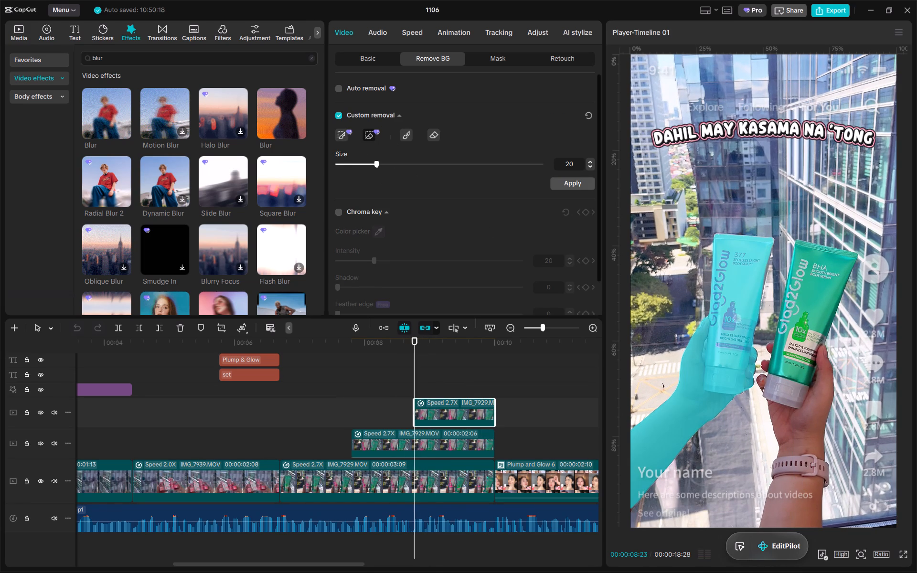
{"action": "left_click_drag", "start_coordinate": [738, 317], "coordinate": [654, 431]}
{"action": "left_click", "coordinate": [423, 349]}
{"action": "left_click_drag", "start_coordinate": [740, 295], "coordinate": [597, 429]}
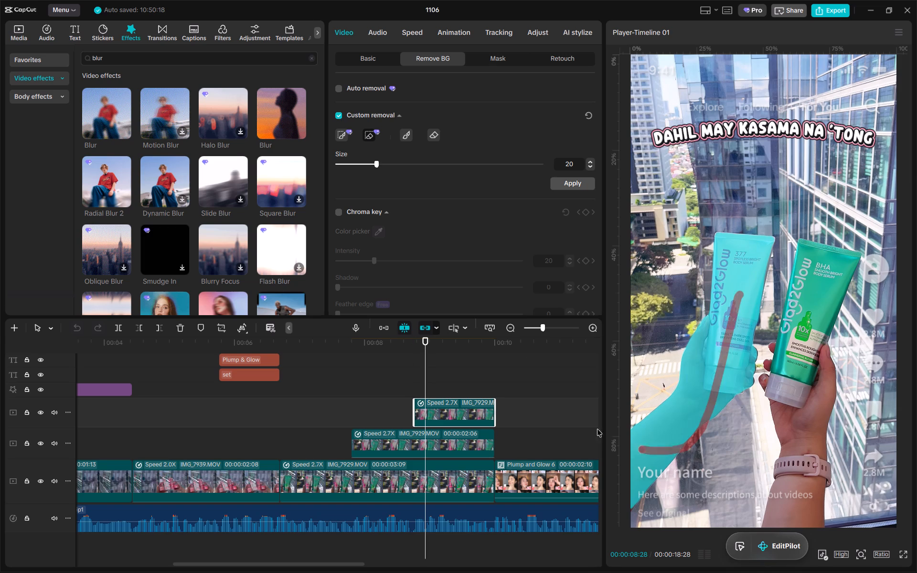
{"action": "left_click_drag", "start_coordinate": [597, 429], "coordinate": [625, 444]}
Mark the green BHA tube with its hand and fingers as the upper copy's cutout subject and apply it.
{"action": "left_click", "coordinate": [341, 132]}
{"action": "left_click_drag", "start_coordinate": [813, 306], "coordinate": [792, 435]}
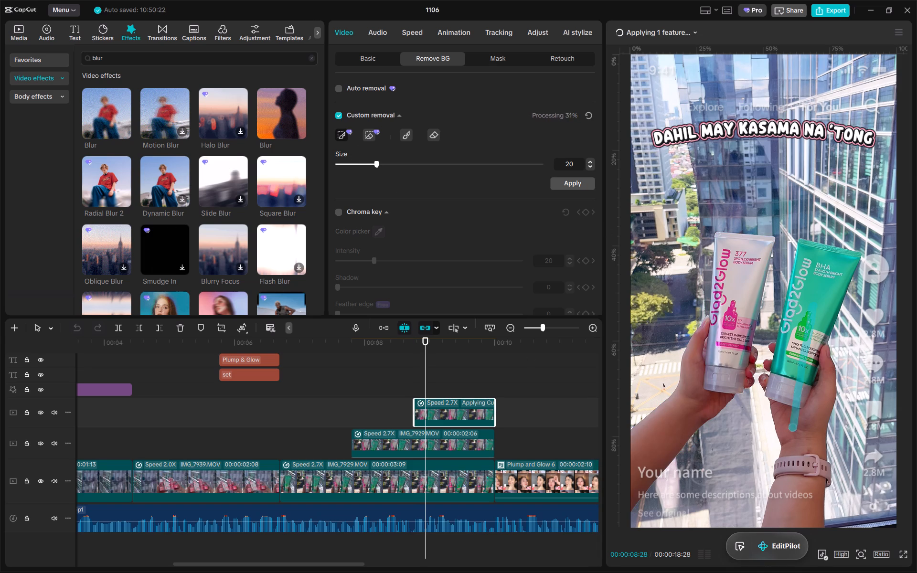
{"action": "left_click_drag", "start_coordinate": [792, 435], "coordinate": [791, 511]}
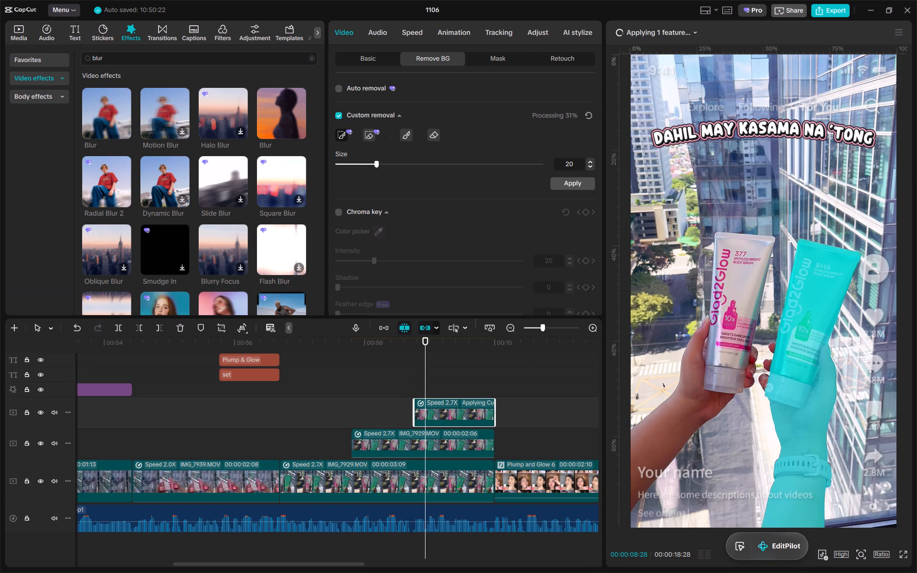
{"action": "left_click_drag", "start_coordinate": [767, 383], "coordinate": [781, 390]}
{"action": "left_click_drag", "start_coordinate": [772, 368], "coordinate": [782, 371]}
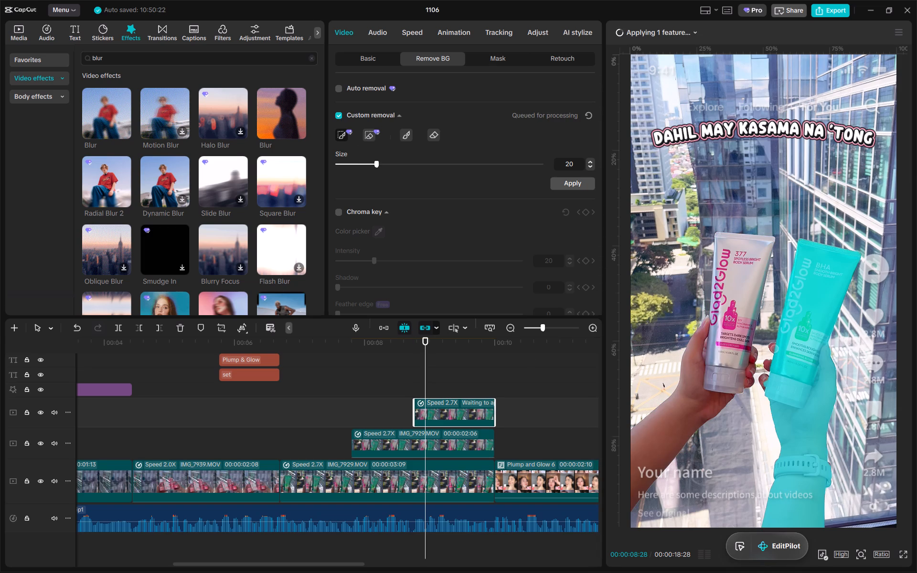
{"action": "left_click_drag", "start_coordinate": [775, 349], "coordinate": [786, 351]}
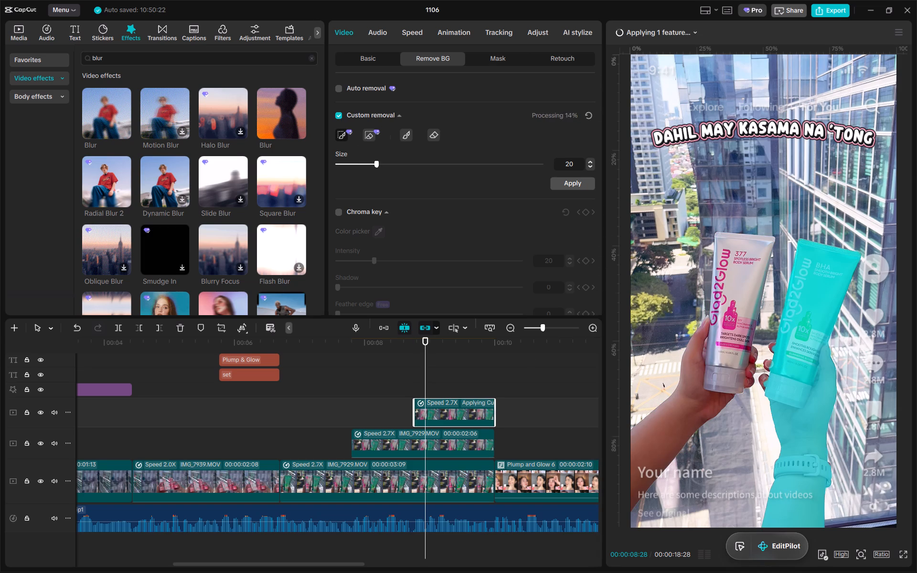
{"action": "left_click_drag", "start_coordinate": [769, 364], "coordinate": [780, 371]}
{"action": "left_click_drag", "start_coordinate": [765, 379], "coordinate": [775, 393]}
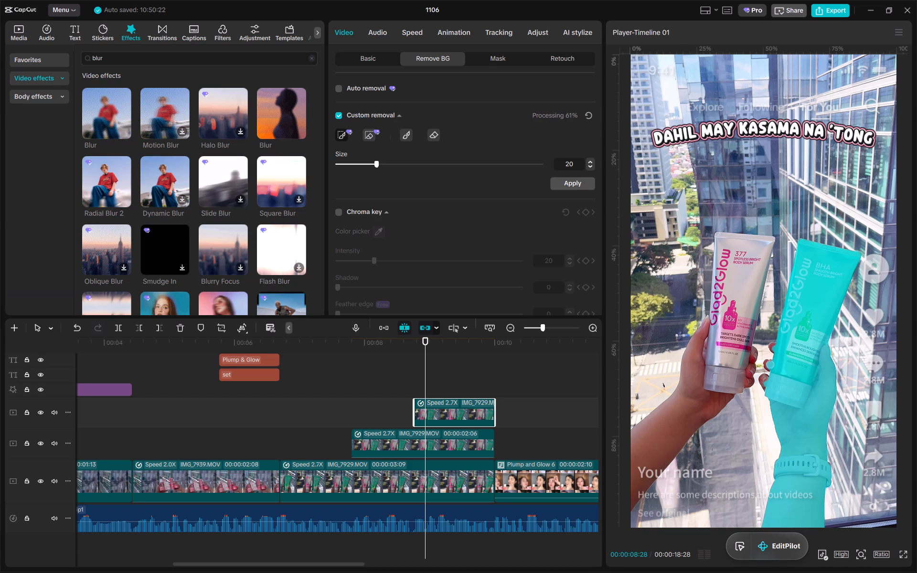
{"action": "left_click_drag", "start_coordinate": [769, 365], "coordinate": [775, 369]}
{"action": "left_click_drag", "start_coordinate": [775, 347], "coordinate": [780, 352]}
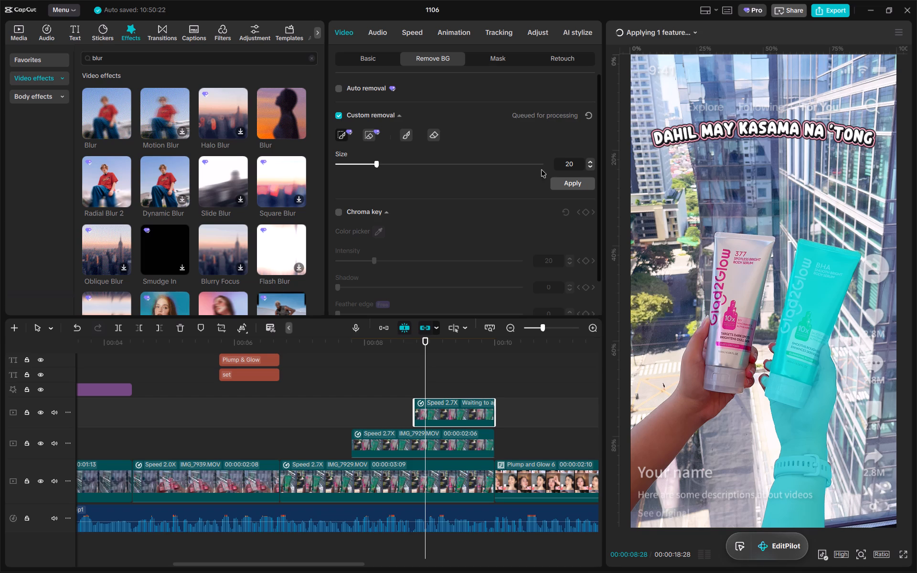
{"action": "left_click", "coordinate": [561, 178]}
Add a white Solid Stroke outline to the pink tube cutout on the lower overlay track.
{"action": "left_click", "coordinate": [350, 352]}
{"action": "left_click", "coordinate": [403, 455]}
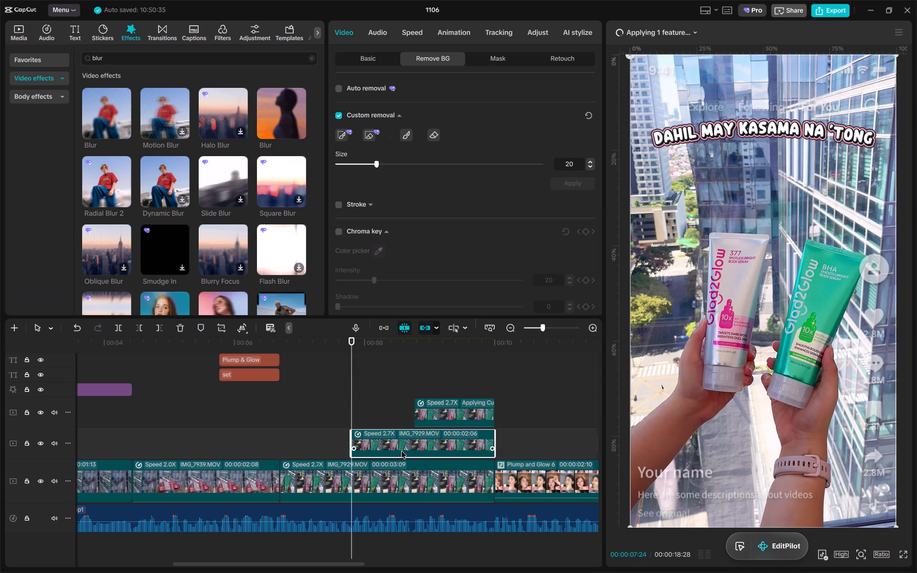
{"action": "left_click", "coordinate": [400, 440]}
{"action": "left_click", "coordinate": [337, 203]}
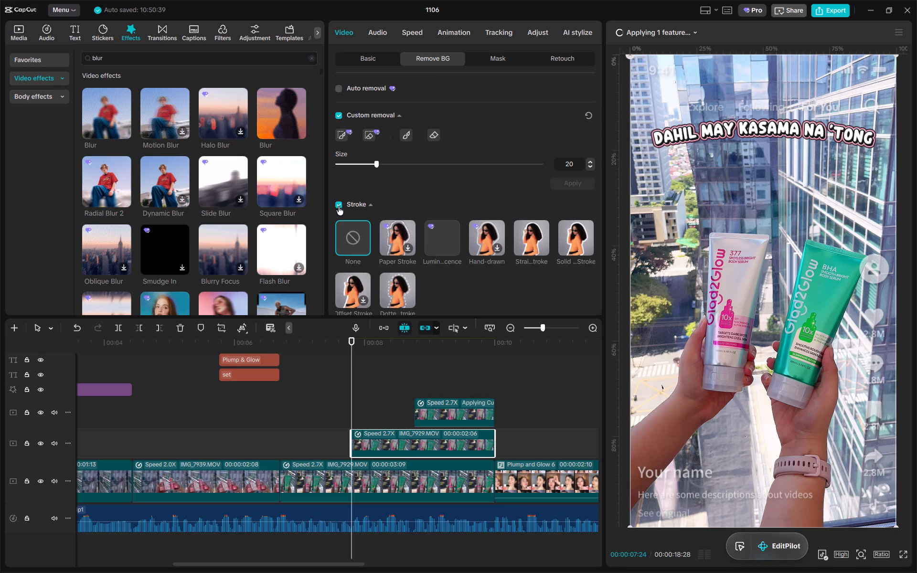
{"action": "scroll", "coordinate": [469, 224], "scroll_direction": "down", "scroll_amount": 1}
{"action": "left_click", "coordinate": [576, 182]}
{"action": "scroll", "coordinate": [576, 182], "scroll_direction": "down", "scroll_amount": 1}
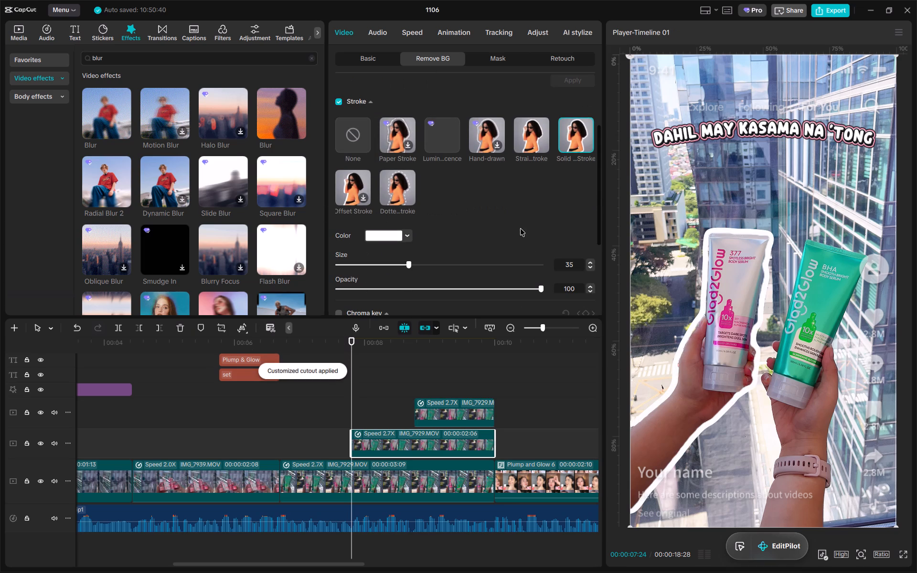
Erase the excess area along the pink tube's edge from its cutout at 00:00:08:00 and apply the correction.
{"action": "left_click", "coordinate": [416, 454]}
{"action": "scroll", "coordinate": [458, 159], "scroll_direction": "up", "scroll_amount": 2}
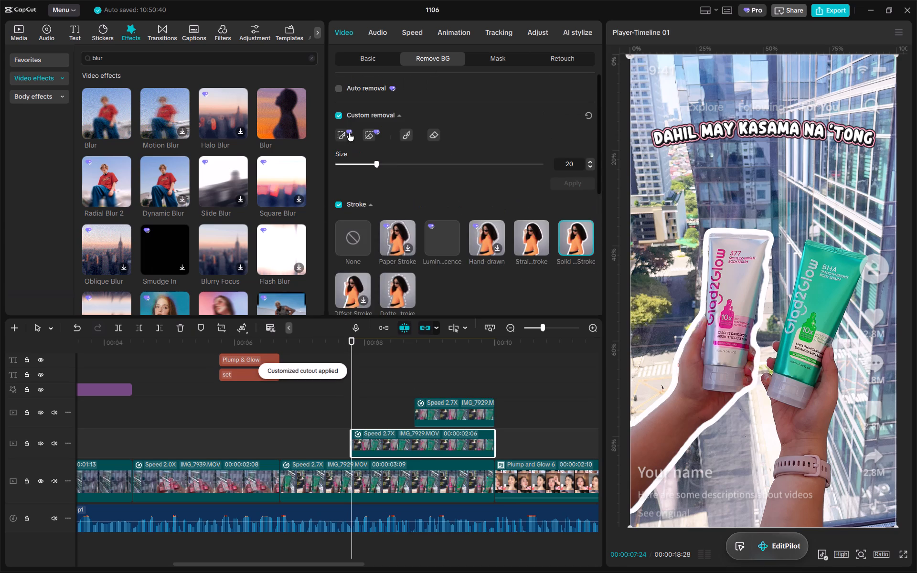
{"action": "left_click", "coordinate": [343, 131]}
{"action": "left_click", "coordinate": [364, 345]}
{"action": "left_click", "coordinate": [372, 137]}
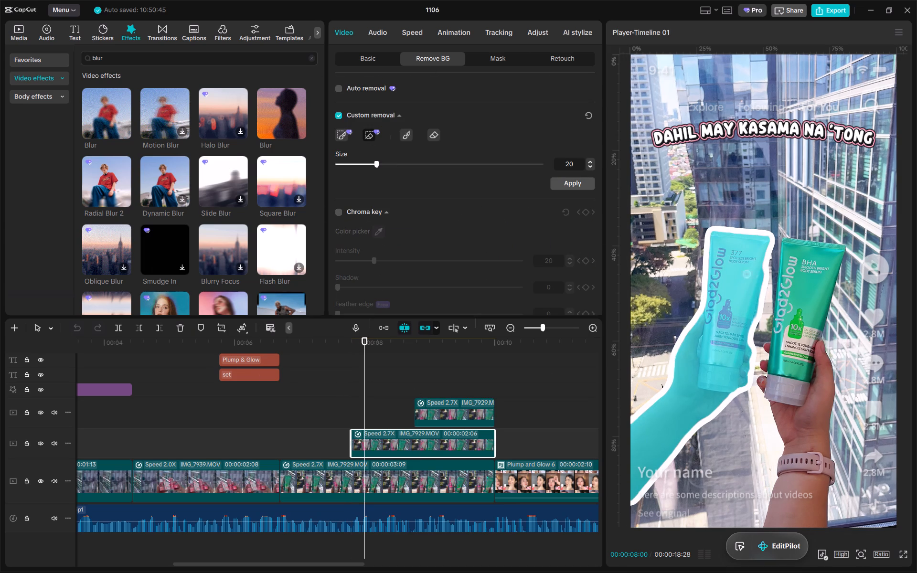
{"action": "left_click_drag", "start_coordinate": [764, 285], "coordinate": [759, 332]}
{"action": "left_click_drag", "start_coordinate": [759, 332], "coordinate": [758, 339]}
{"action": "left_click_drag", "start_coordinate": [764, 277], "coordinate": [761, 312]}
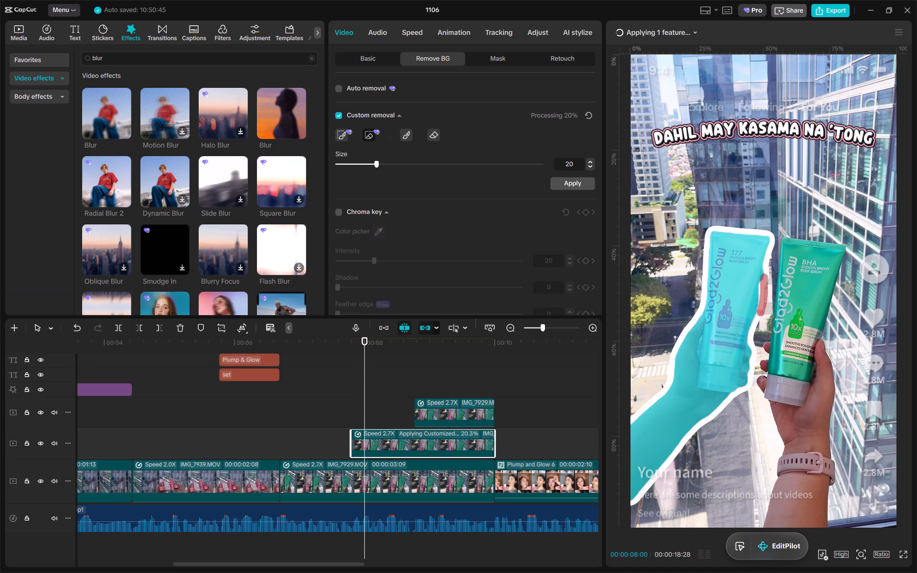
{"action": "left_click_drag", "start_coordinate": [761, 312], "coordinate": [758, 320]}
{"action": "left_click_drag", "start_coordinate": [761, 304], "coordinate": [760, 314]}
{"action": "left_click", "coordinate": [586, 185]}
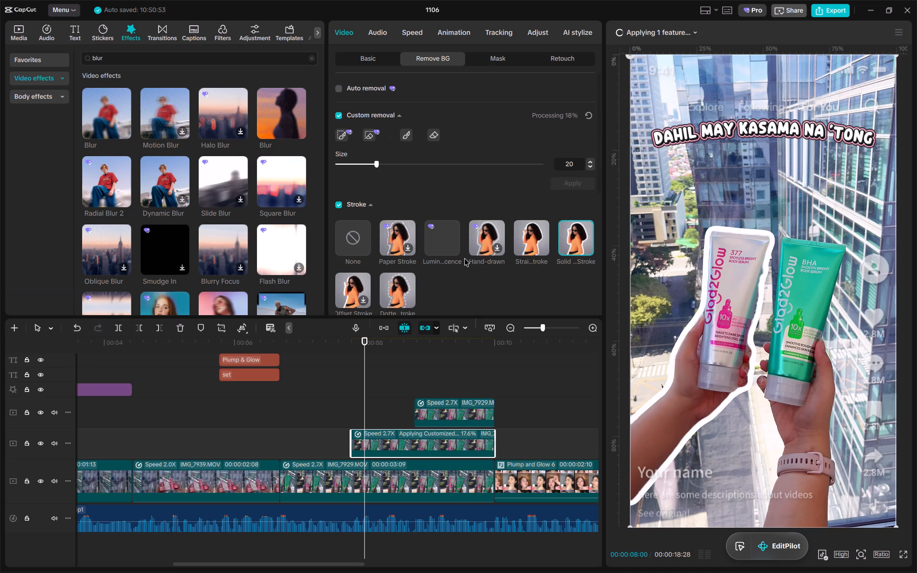
Add a white Solid Stroke outline to the green tube cutout on the upper overlay track.
{"action": "left_click_drag", "start_coordinate": [395, 349], "coordinate": [466, 353]}
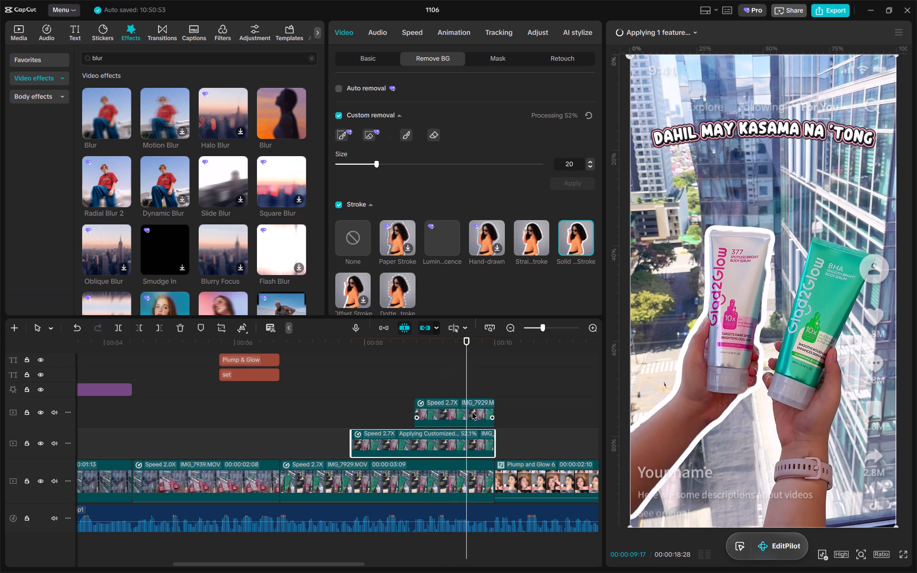
{"action": "left_click", "coordinate": [472, 412]}
{"action": "left_click", "coordinate": [337, 204]}
{"action": "left_click", "coordinate": [576, 231]}
{"action": "scroll", "coordinate": [548, 193], "scroll_direction": "down", "scroll_amount": 1}
Add a Whites keyframe to the main-track IMG_7929 clip at 00:00:07:24, where the pink tube cutout starts.
{"action": "left_click_drag", "start_coordinate": [346, 344], "coordinate": [332, 347]}
{"action": "key", "text": "space"}
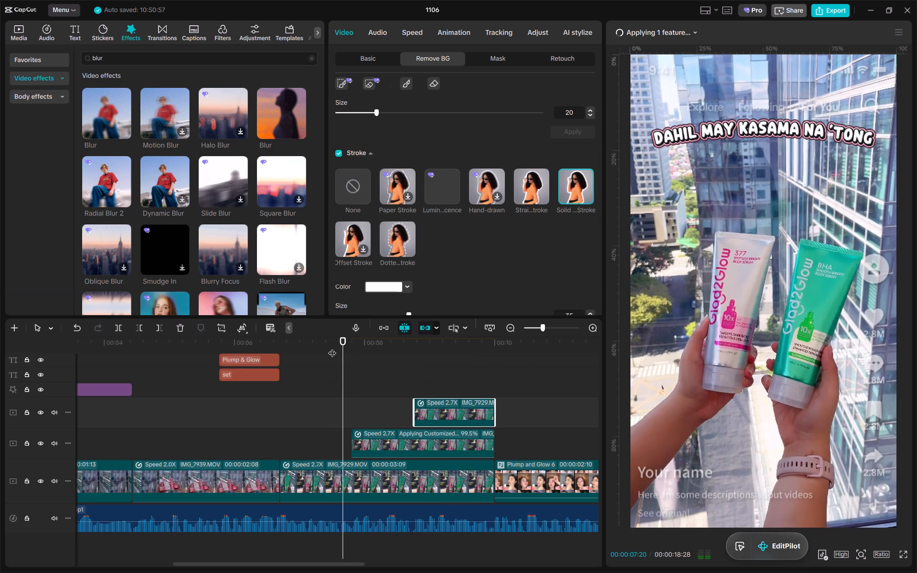
{"action": "left_click_drag", "start_coordinate": [332, 347], "coordinate": [347, 348]}
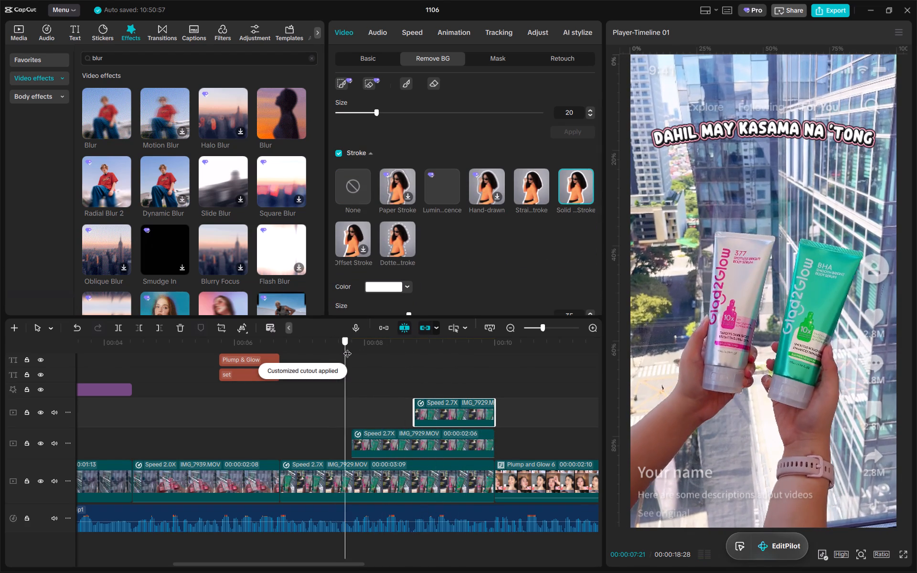
{"action": "left_click_drag", "start_coordinate": [347, 348], "coordinate": [351, 350]}
{"action": "left_click", "coordinate": [416, 479]}
{"action": "left_click", "coordinate": [501, 35]}
{"action": "scroll", "coordinate": [523, 197], "scroll_direction": "down", "scroll_amount": 15}
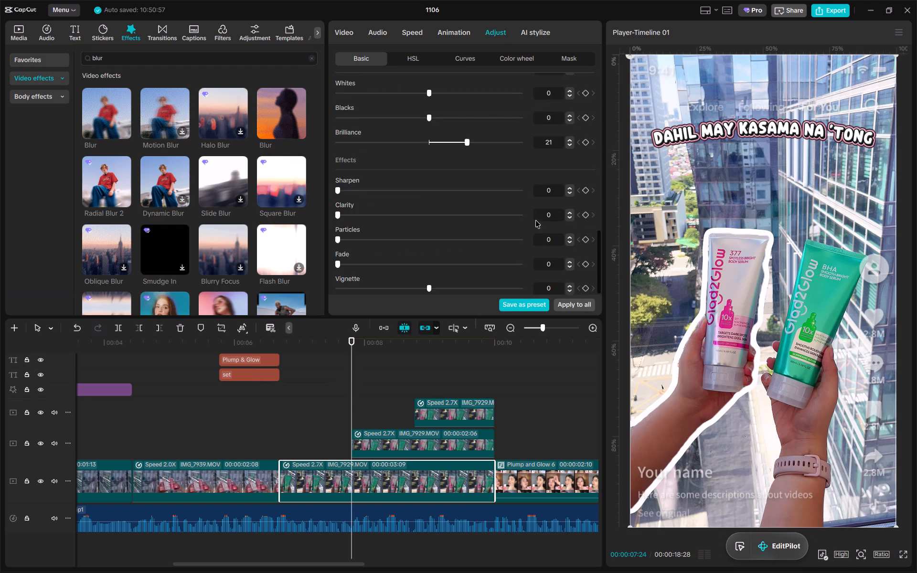
{"action": "scroll", "coordinate": [541, 226], "scroll_direction": "up", "scroll_amount": 6}
{"action": "scroll", "coordinate": [563, 214], "scroll_direction": "down", "scroll_amount": 5}
{"action": "scroll", "coordinate": [580, 175], "scroll_direction": "up", "scroll_amount": 2}
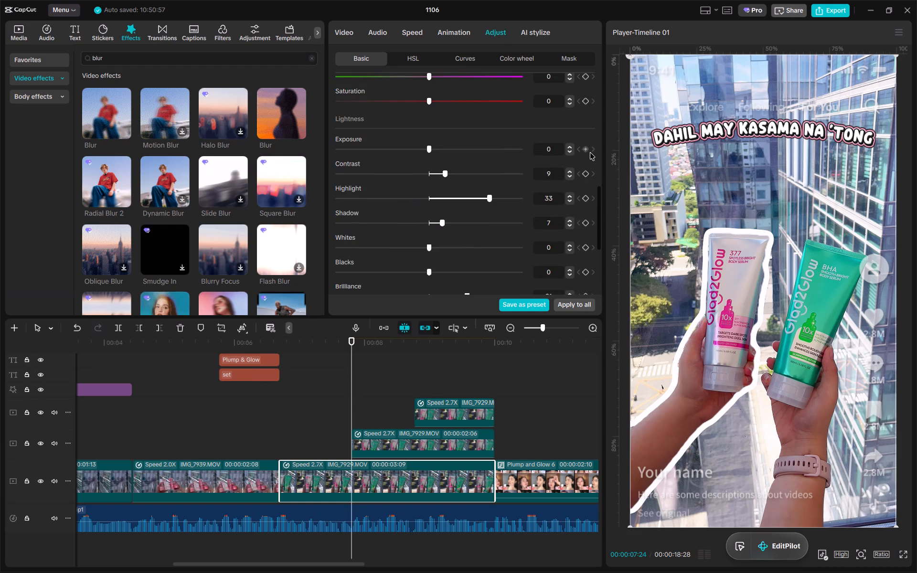
{"action": "left_click", "coordinate": [588, 150]}
{"action": "left_click", "coordinate": [588, 150]}
{"action": "left_click", "coordinate": [585, 248]}
Lower the main IMG_7929 clip's Whites to -34 at 00:00:07:27 and play back the outlined cutout sequence.
{"action": "key", "text": "Right"}
{"action": "key", "text": "Right"}
{"action": "key", "text": "Right"}
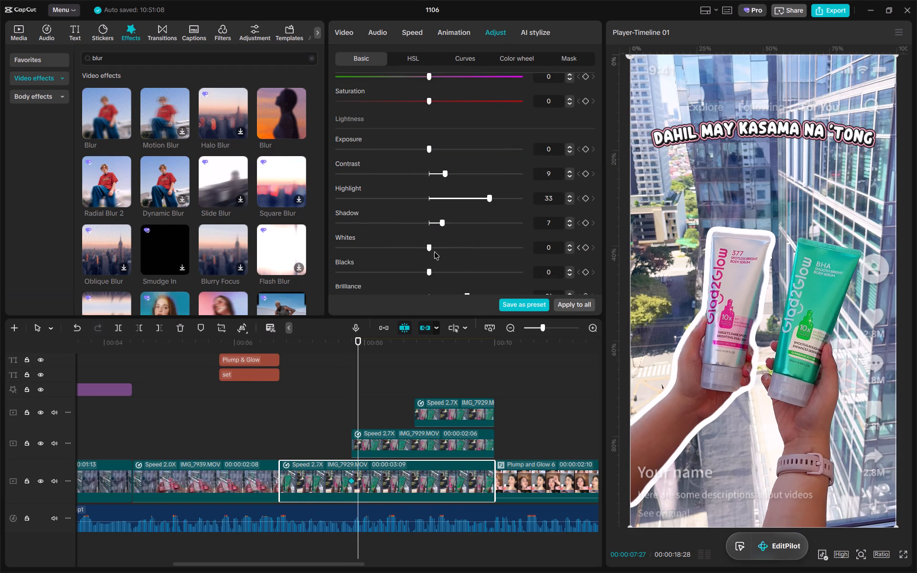
{"action": "left_click_drag", "start_coordinate": [434, 252], "coordinate": [364, 253]}
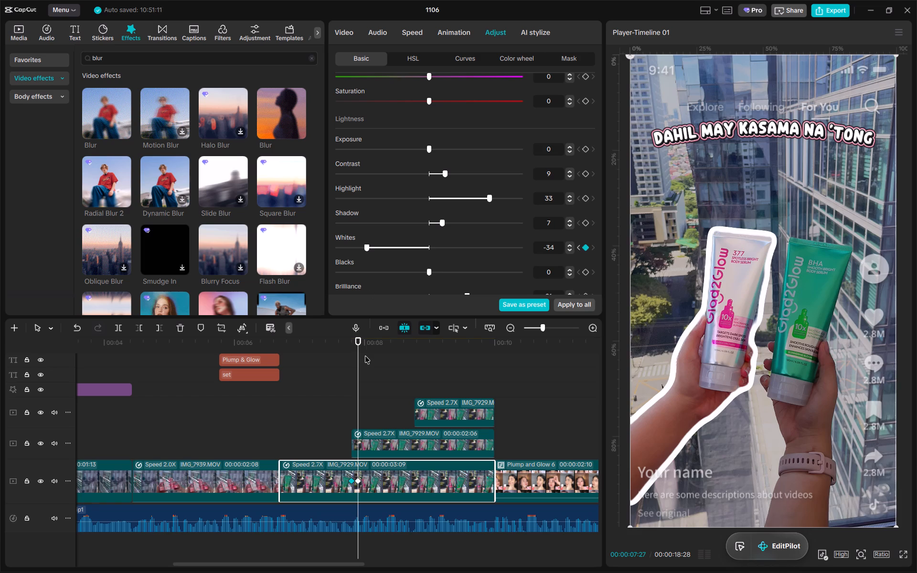
{"action": "left_click", "coordinate": [344, 343]}
{"action": "key", "text": "space"}
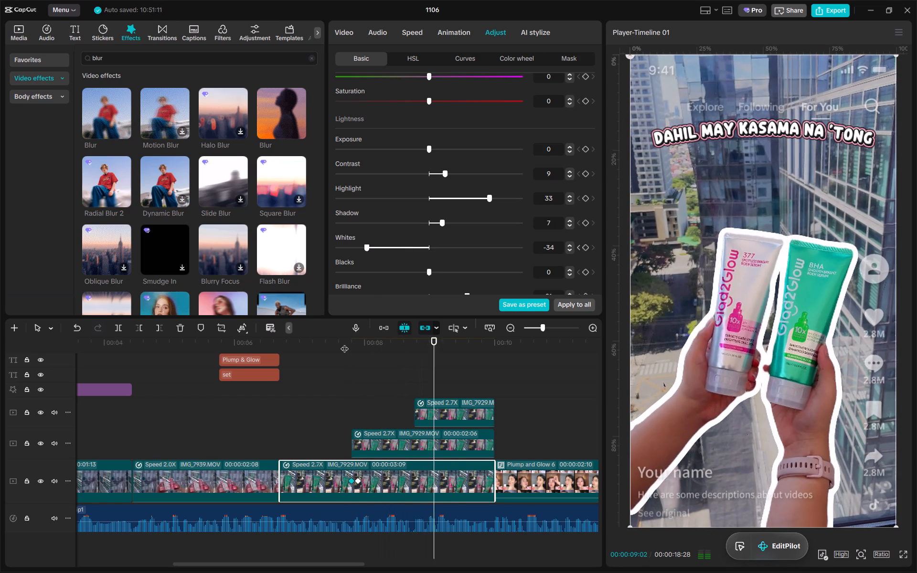
Add a Split mask to the pink tube cutout overlay at its start, 00:00:07:24.
{"action": "left_click_drag", "start_coordinate": [344, 343], "coordinate": [355, 344]}
{"action": "left_click", "coordinate": [401, 441]}
{"action": "left_click", "coordinate": [353, 346]}
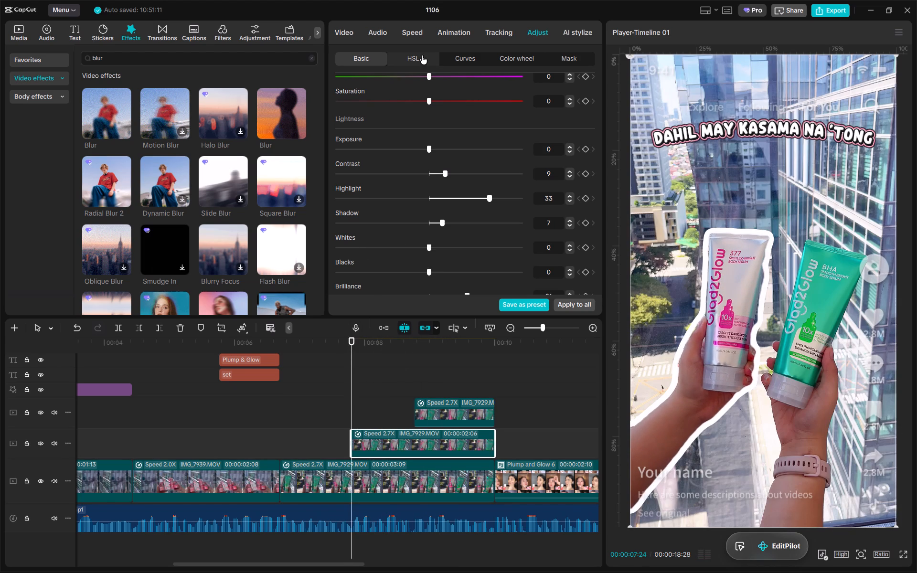
{"action": "left_click", "coordinate": [335, 25]}
{"action": "left_click", "coordinate": [495, 54]}
{"action": "left_click", "coordinate": [346, 107]}
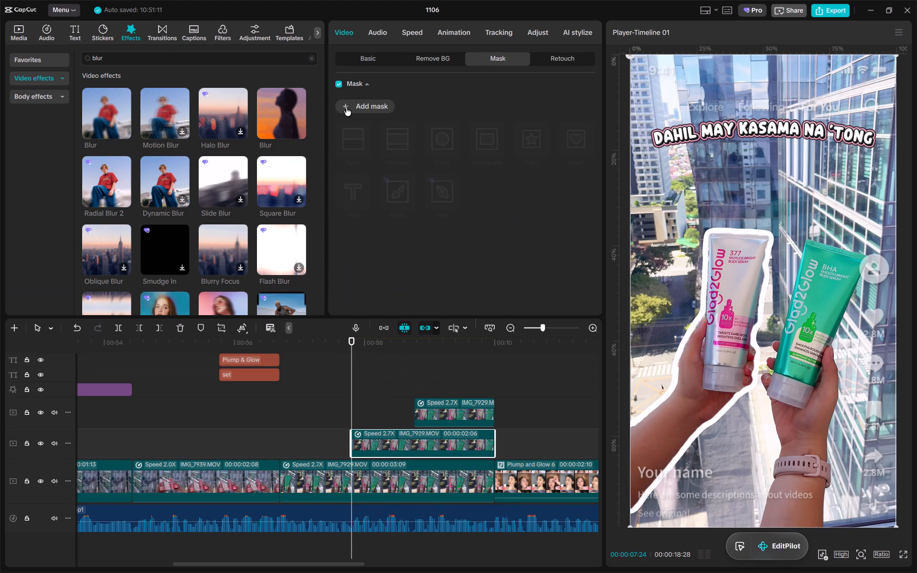
{"action": "left_click", "coordinate": [363, 189]}
{"action": "key", "text": "ctrl+z"}
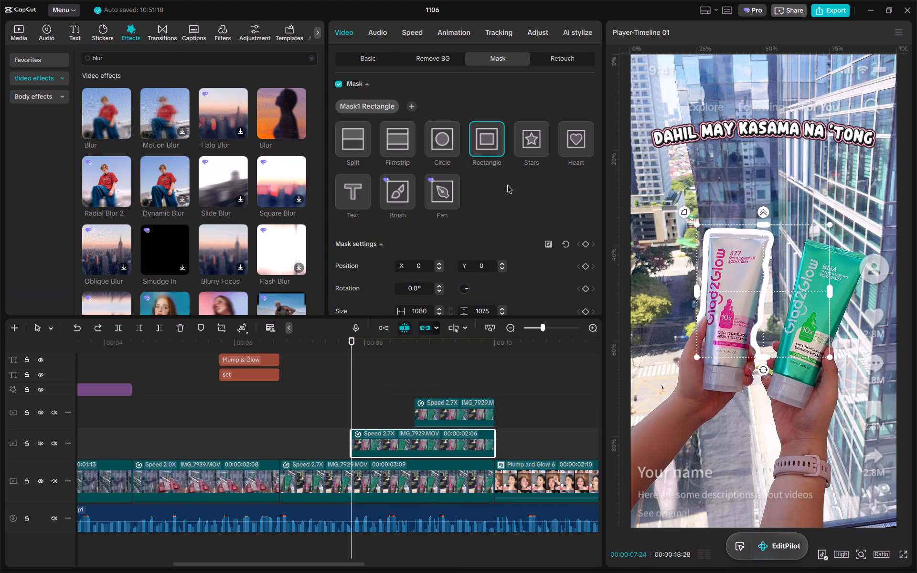
{"action": "left_click", "coordinate": [404, 146]}
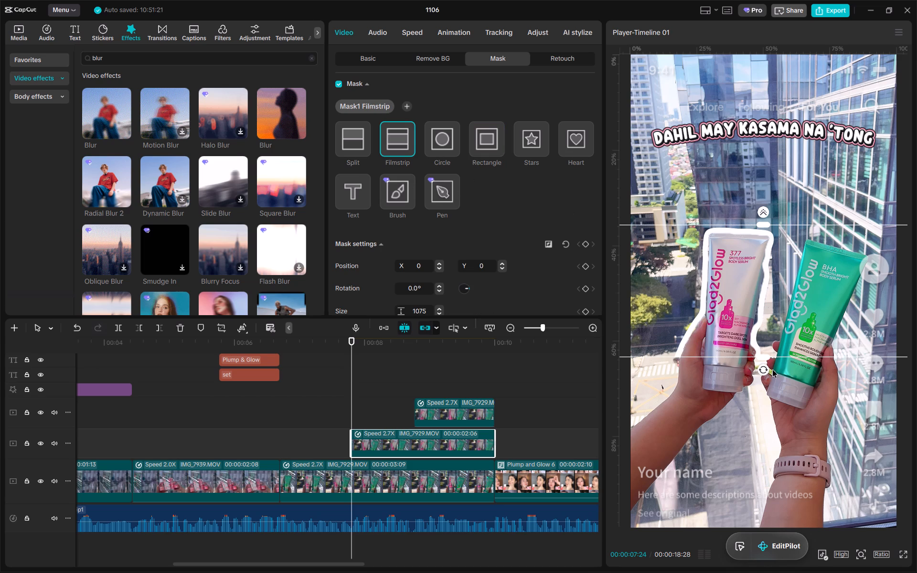
{"action": "left_click", "coordinate": [489, 150]}
{"action": "left_click", "coordinate": [405, 198]}
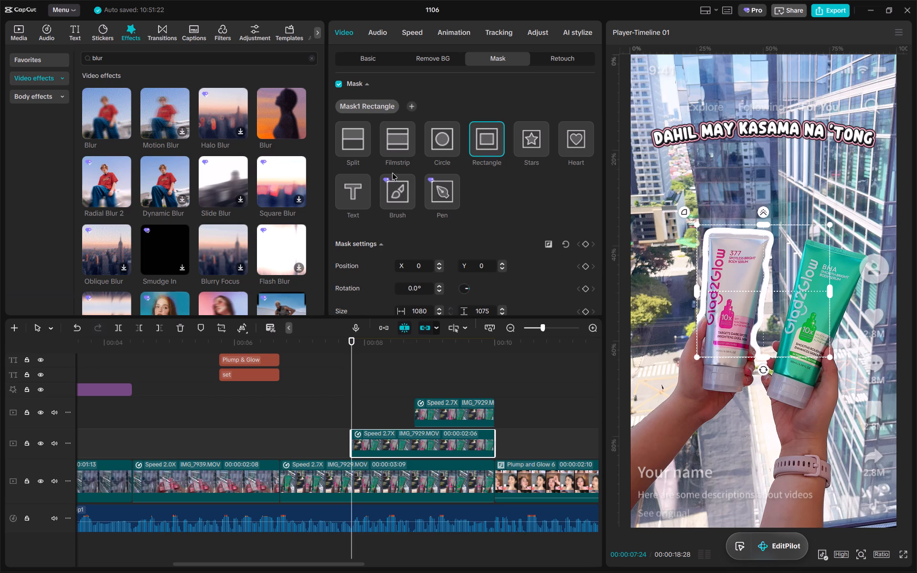
{"action": "left_click", "coordinate": [363, 140]}
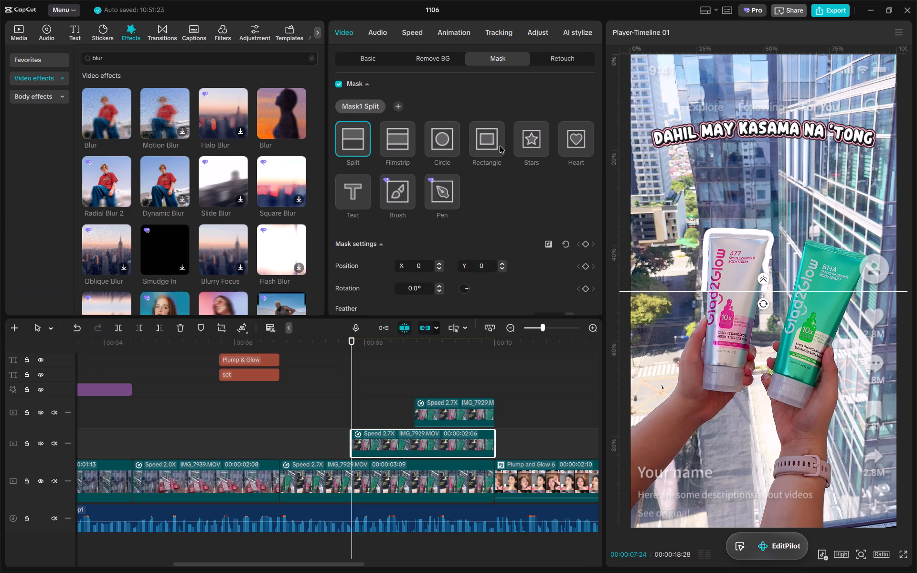
Turn the pink tube cutout's Split mask vertical at 450°, shift it to X 550, and set its feather to 20.
{"action": "left_click_drag", "start_coordinate": [757, 306], "coordinate": [817, 296]}
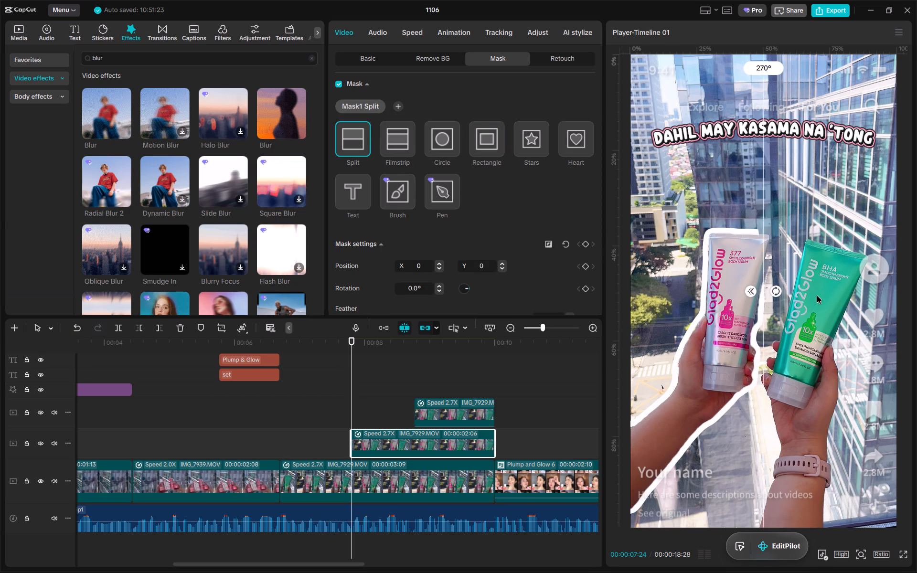
{"action": "left_click_drag", "start_coordinate": [817, 296], "coordinate": [563, 297]}
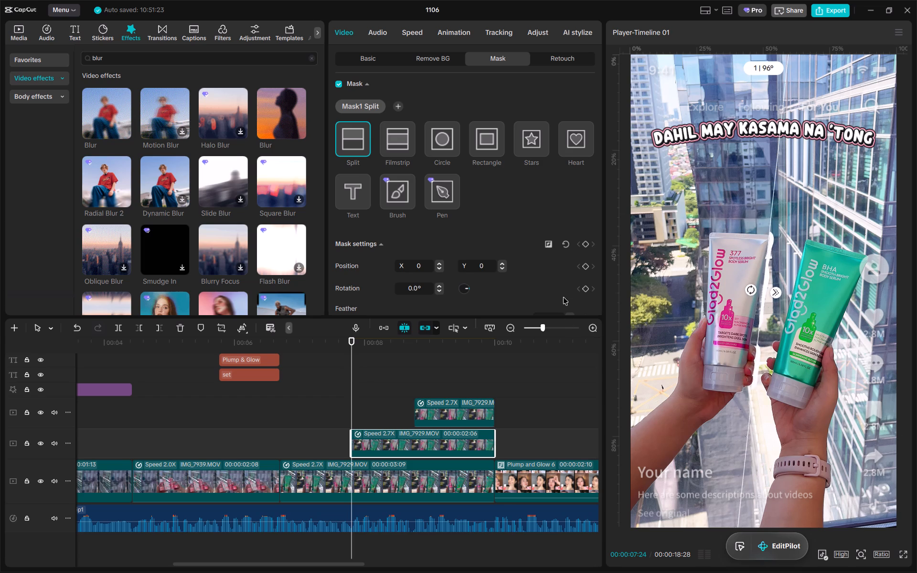
{"action": "left_click_drag", "start_coordinate": [563, 297], "coordinate": [566, 310]}
{"action": "left_click_drag", "start_coordinate": [768, 362], "coordinate": [835, 361]}
{"action": "scroll", "coordinate": [479, 223], "scroll_direction": "down", "scroll_amount": 4}
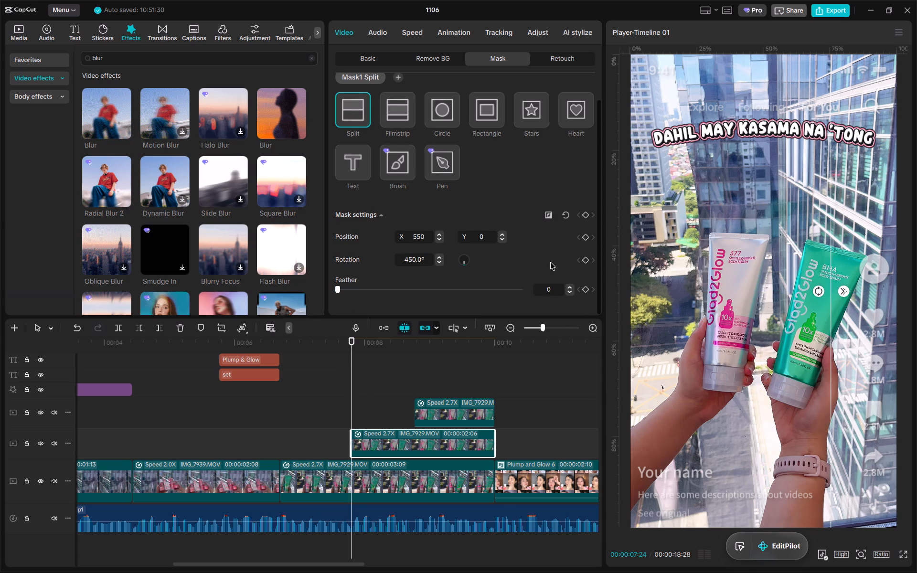
{"action": "double_click", "coordinate": [556, 286]}
{"action": "type", "text": "20"}
{"action": "key", "text": "Return"}
Rotate the pink tube cutout's Split mask to 480° and place it at X 38, Y -1115 to hide the outline.
{"action": "left_click_drag", "start_coordinate": [784, 355], "coordinate": [717, 351]}
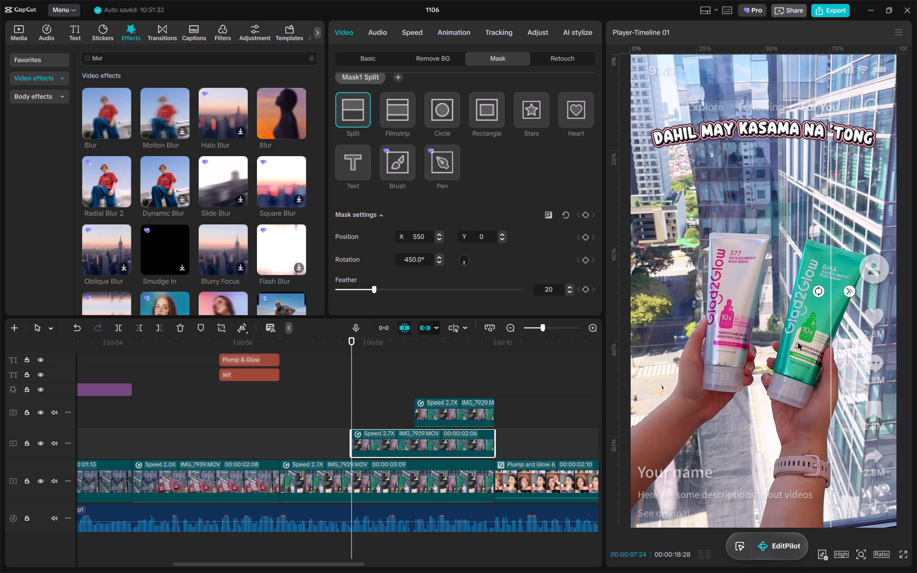
{"action": "left_click_drag", "start_coordinate": [844, 337], "coordinate": [718, 335]}
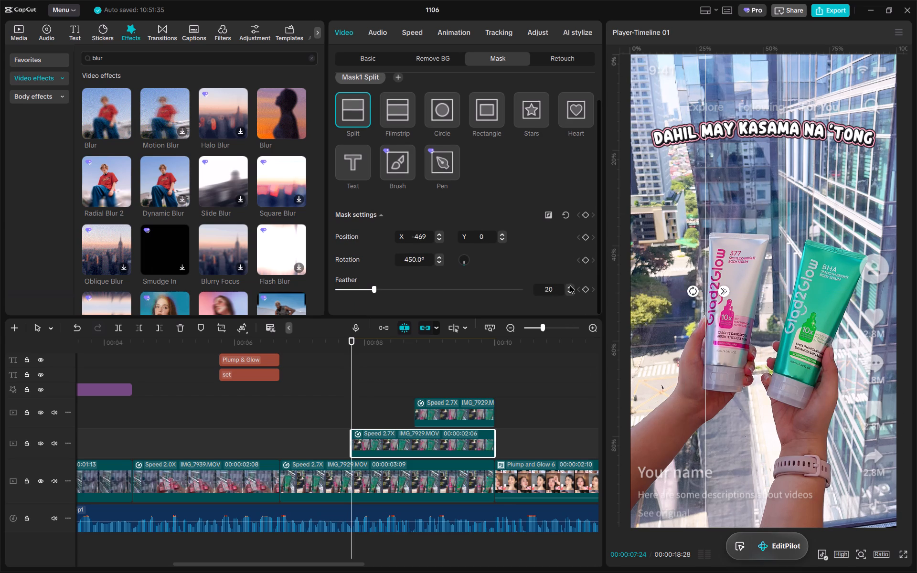
{"action": "left_click_drag", "start_coordinate": [694, 290], "coordinate": [692, 279]}
{"action": "left_click_drag", "start_coordinate": [726, 265], "coordinate": [641, 231]}
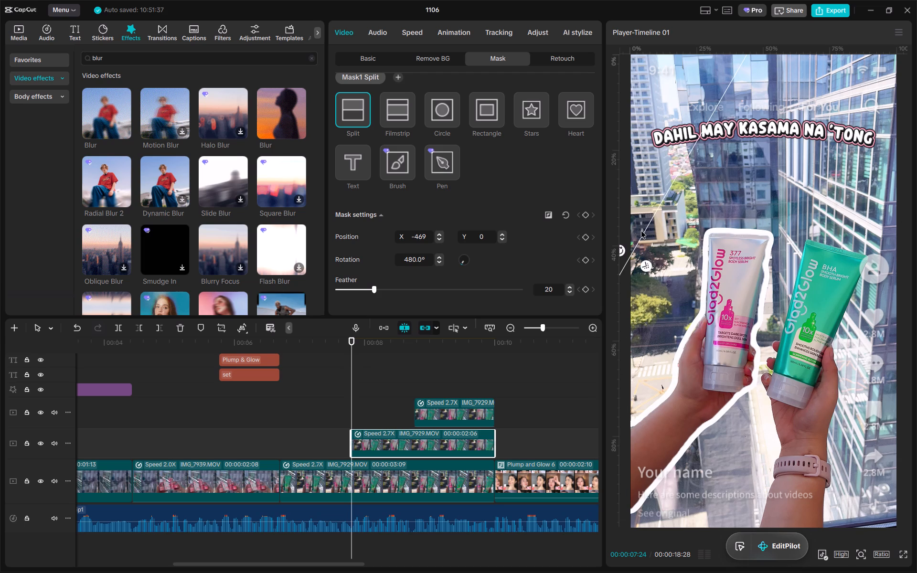
{"action": "left_click_drag", "start_coordinate": [641, 231], "coordinate": [789, 403]}
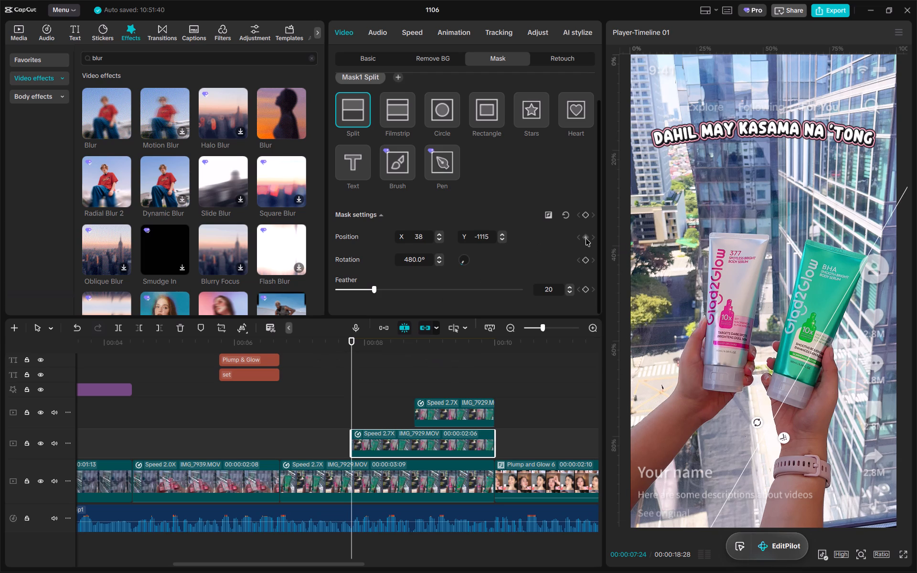
Keyframe the mask position at 00:00:07:24, move the mask to X -1080, Y -104 at 00:00:07:29, and play back the reveal.
{"action": "left_click", "coordinate": [586, 241]}
{"action": "key", "text": "Right"}
{"action": "key", "text": "Right"}
{"action": "key", "text": "Right"}
{"action": "key", "text": "Right"}
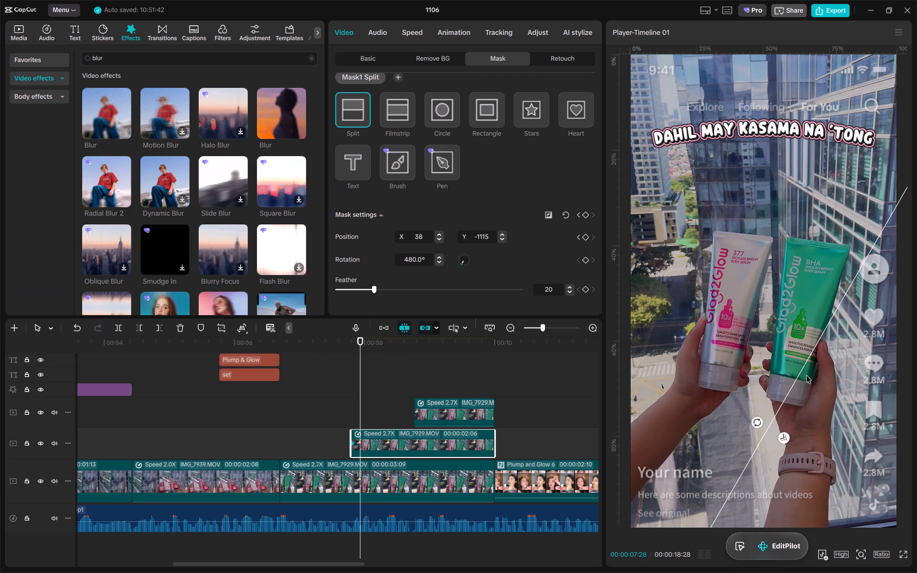
{"action": "key", "text": "Right"}
{"action": "left_click_drag", "start_coordinate": [803, 374], "coordinate": [660, 250]}
{"action": "left_click", "coordinate": [322, 342]}
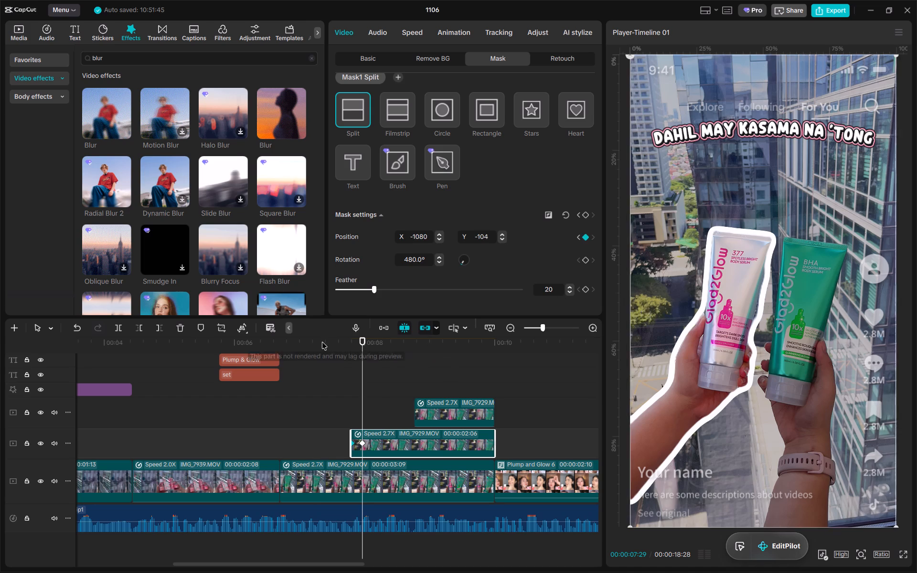
{"action": "key", "text": "space"}
{"action": "key", "text": "space"}
Add a Split mask to the green tube cutout overlay at its start, 00:00:08:23.
{"action": "left_click_drag", "start_coordinate": [322, 342], "coordinate": [416, 347]}
{"action": "left_click", "coordinate": [437, 411]}
{"action": "left_click", "coordinate": [378, 107]}
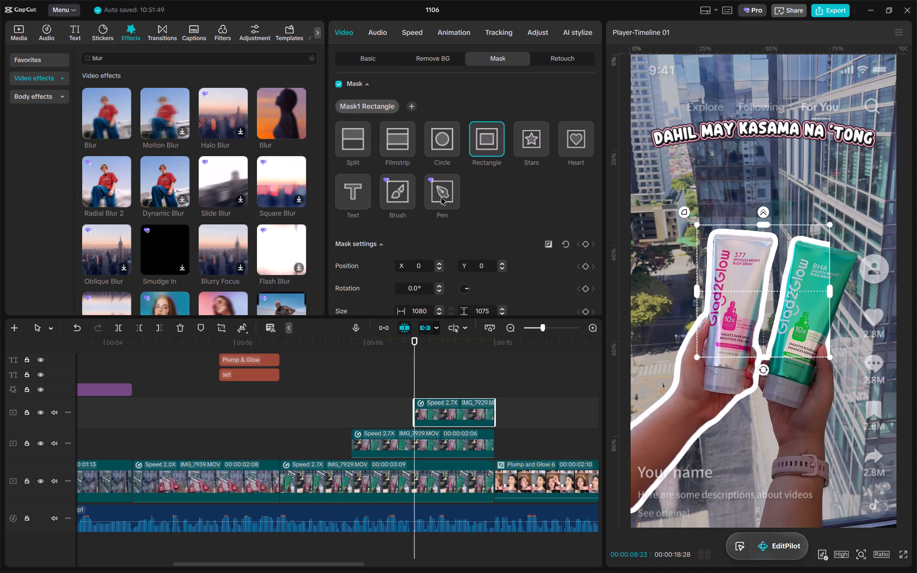
{"action": "left_click", "coordinate": [344, 148]}
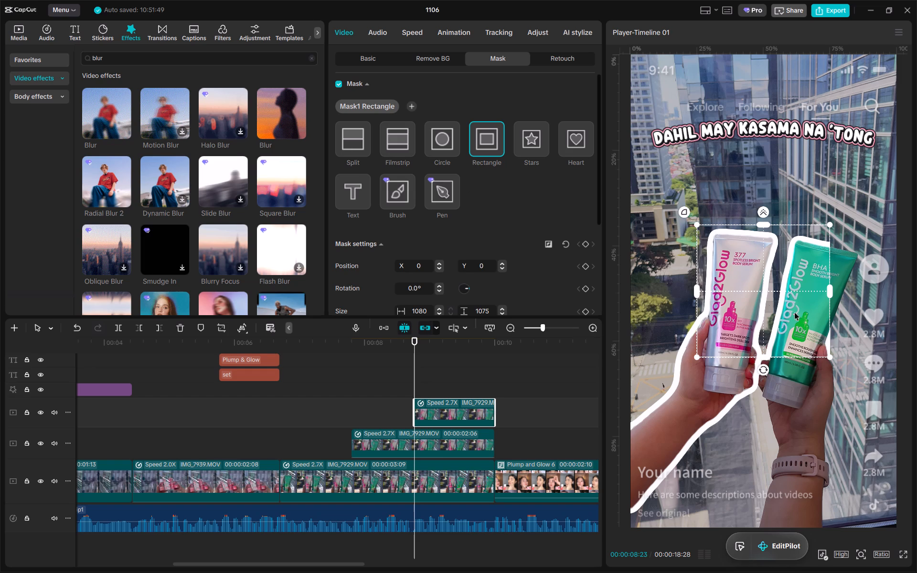
{"action": "left_click", "coordinate": [349, 148]}
Rotate the green tube cutout's Split mask to -45°, place it at X -337, Y 557, and set its feather to 20.
{"action": "left_click_drag", "start_coordinate": [767, 310], "coordinate": [789, 344]}
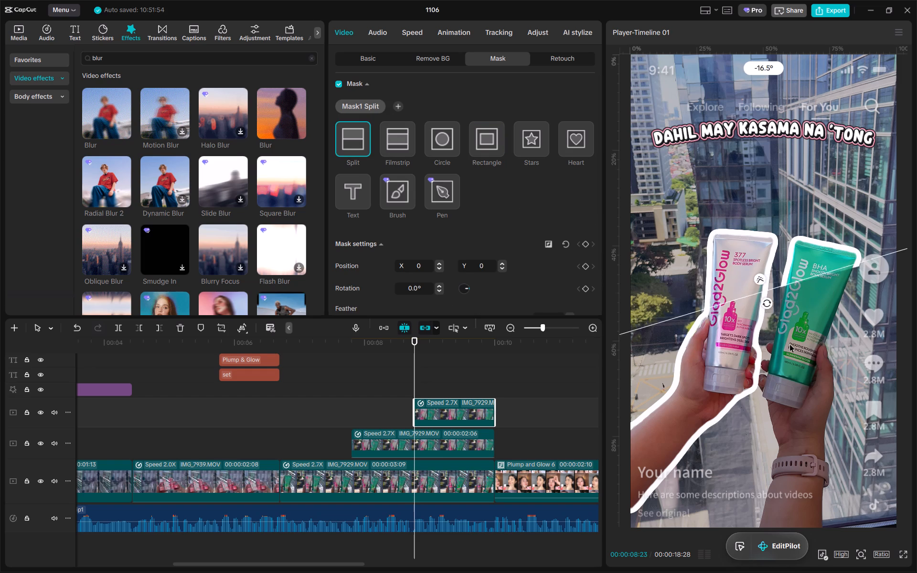
{"action": "left_click_drag", "start_coordinate": [789, 344], "coordinate": [864, 362]}
{"action": "left_click_drag", "start_coordinate": [796, 245], "coordinate": [754, 177]}
{"action": "scroll", "coordinate": [507, 208], "scroll_direction": "down", "scroll_amount": 5}
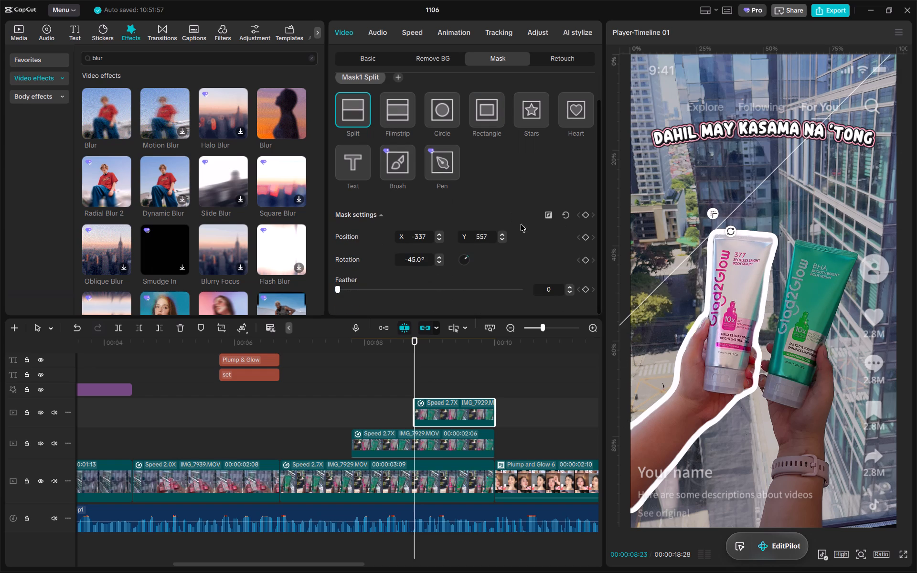
{"action": "double_click", "coordinate": [559, 284]}
{"action": "type", "text": "20"}
{"action": "key", "text": "Return"}
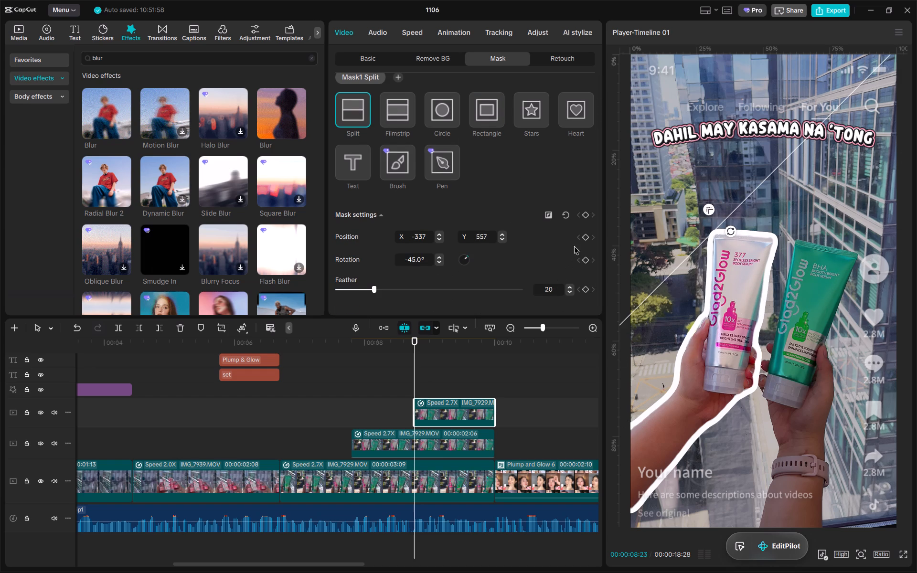
Keyframe the green tube mask's position at 00:00:08:23, move it to X 1080, Y -1565 at 00:00:08:28, and play back both reveals.
{"action": "double_click", "coordinate": [582, 237]}
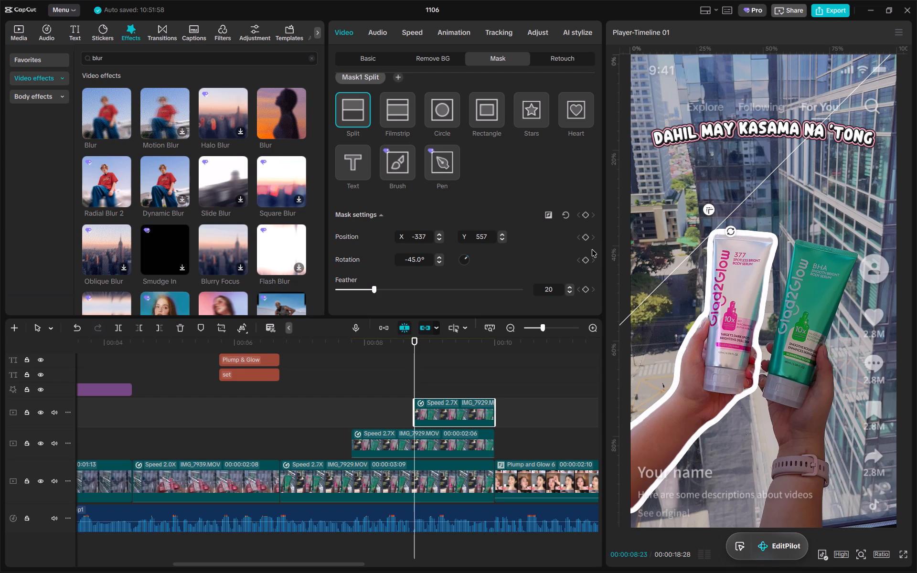
{"action": "left_click", "coordinate": [584, 241]}
{"action": "key", "text": "Right"}
{"action": "key", "text": "Right"}
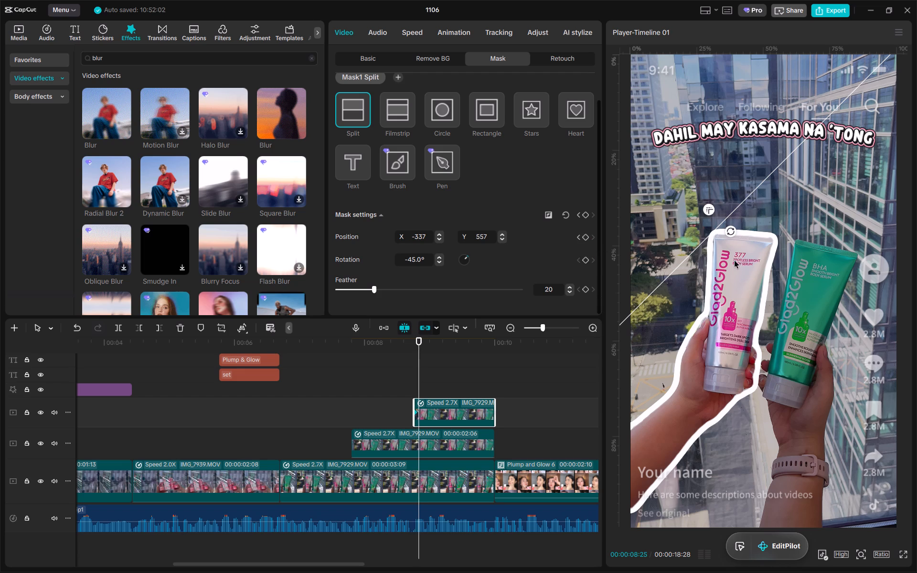
{"action": "key", "text": "Right"}
{"action": "key", "text": "Right"}
{"action": "key", "text": "Right"}
{"action": "left_click_drag", "start_coordinate": [696, 248], "coordinate": [916, 509]}
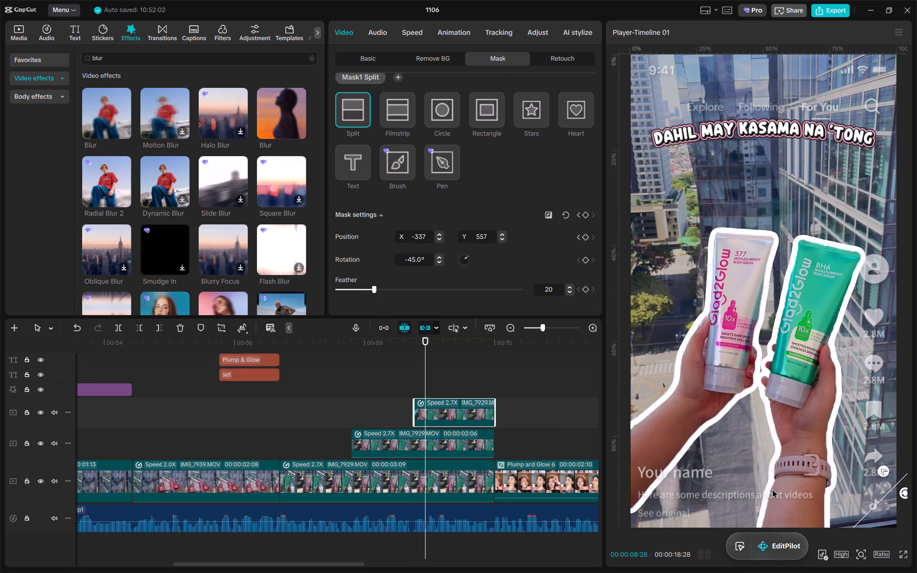
{"action": "left_click", "coordinate": [412, 346]}
{"action": "key", "text": "space"}
{"action": "left_click", "coordinate": [371, 349]}
{"action": "left_click", "coordinate": [339, 351]}
{"action": "key", "text": "space"}
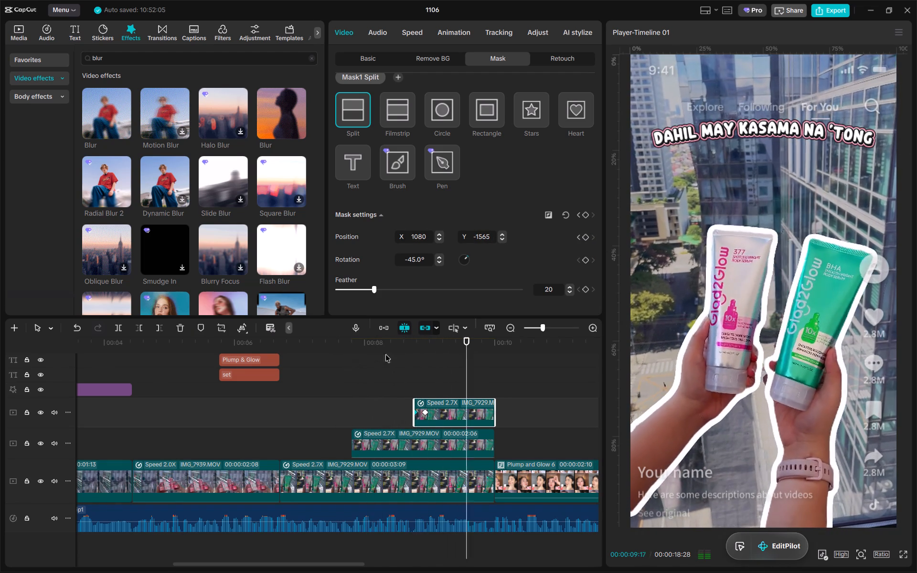
Move the text "dahil may kasama na 'tong" down closer to the tubes, append "...", and shrink it slightly.
{"action": "left_click", "coordinate": [411, 346]}
{"action": "scroll", "coordinate": [443, 397], "scroll_direction": "up", "scroll_amount": 5, "text": "ctrl"}
{"action": "left_click", "coordinate": [415, 381]}
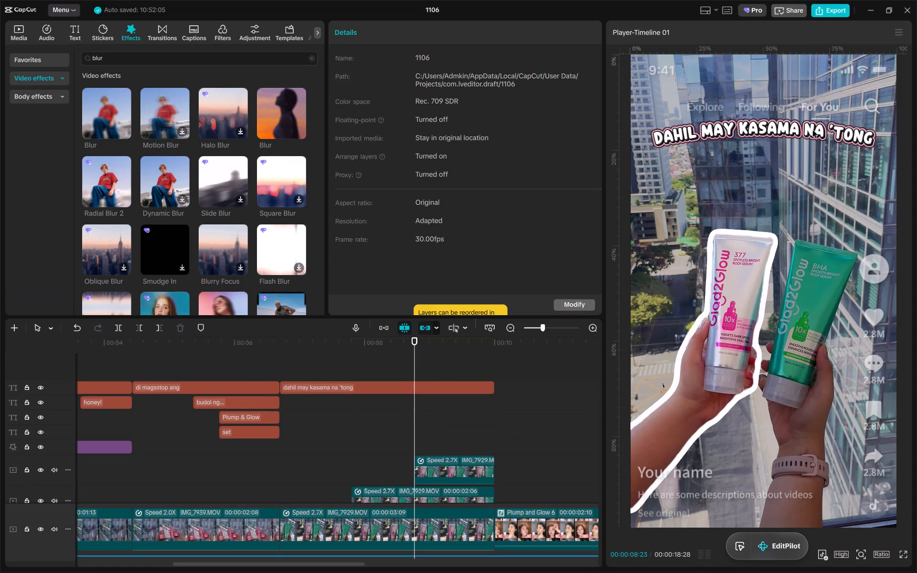
{"action": "left_click_drag", "start_coordinate": [813, 135], "coordinate": [815, 175]}
{"action": "left_click", "coordinate": [523, 93]}
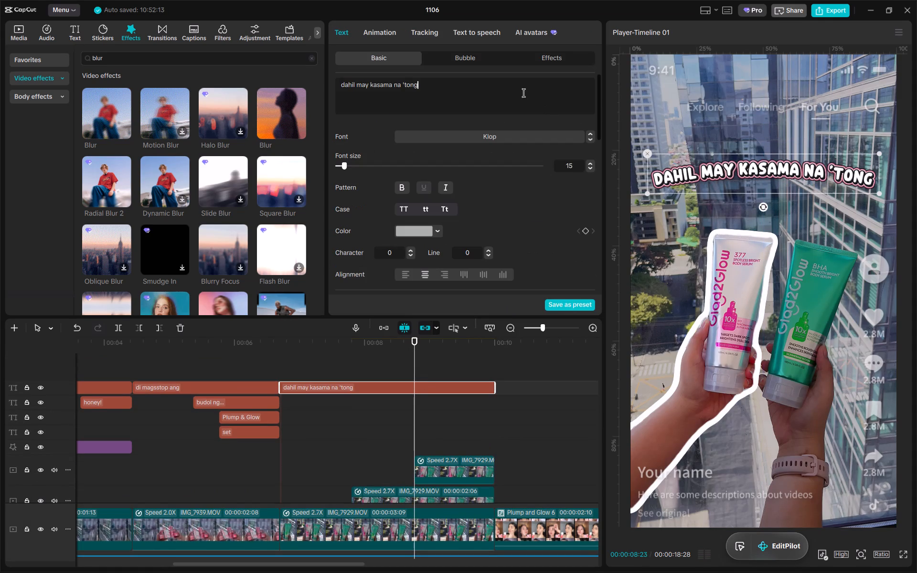
{"action": "key", "text": "period"}
{"action": "key", "text": "period"}
{"action": "key", "text": "period"}
{"action": "left_click_drag", "start_coordinate": [886, 197], "coordinate": [877, 193]}
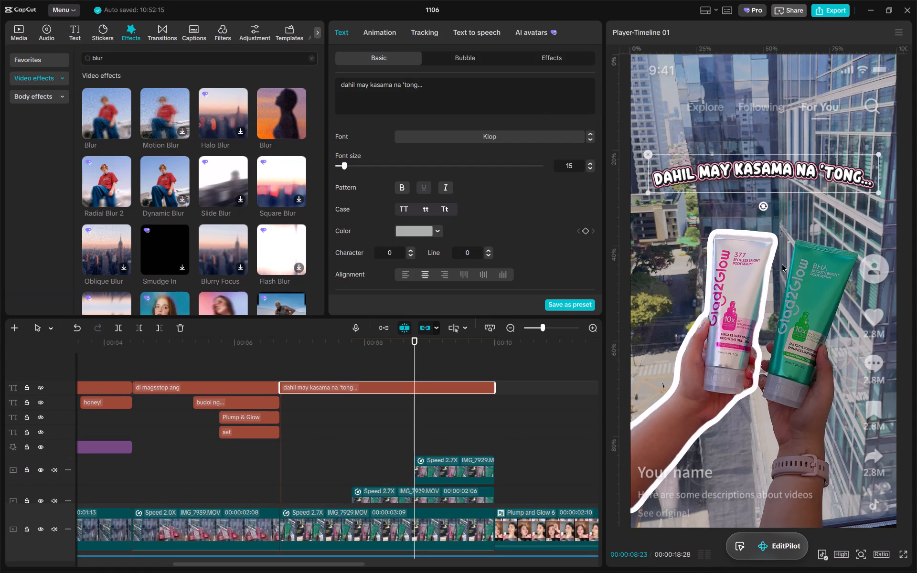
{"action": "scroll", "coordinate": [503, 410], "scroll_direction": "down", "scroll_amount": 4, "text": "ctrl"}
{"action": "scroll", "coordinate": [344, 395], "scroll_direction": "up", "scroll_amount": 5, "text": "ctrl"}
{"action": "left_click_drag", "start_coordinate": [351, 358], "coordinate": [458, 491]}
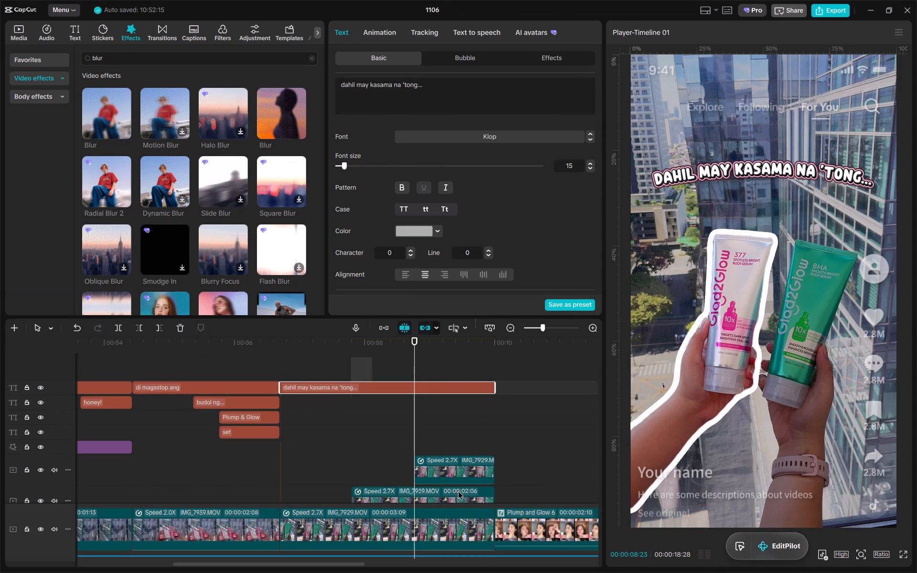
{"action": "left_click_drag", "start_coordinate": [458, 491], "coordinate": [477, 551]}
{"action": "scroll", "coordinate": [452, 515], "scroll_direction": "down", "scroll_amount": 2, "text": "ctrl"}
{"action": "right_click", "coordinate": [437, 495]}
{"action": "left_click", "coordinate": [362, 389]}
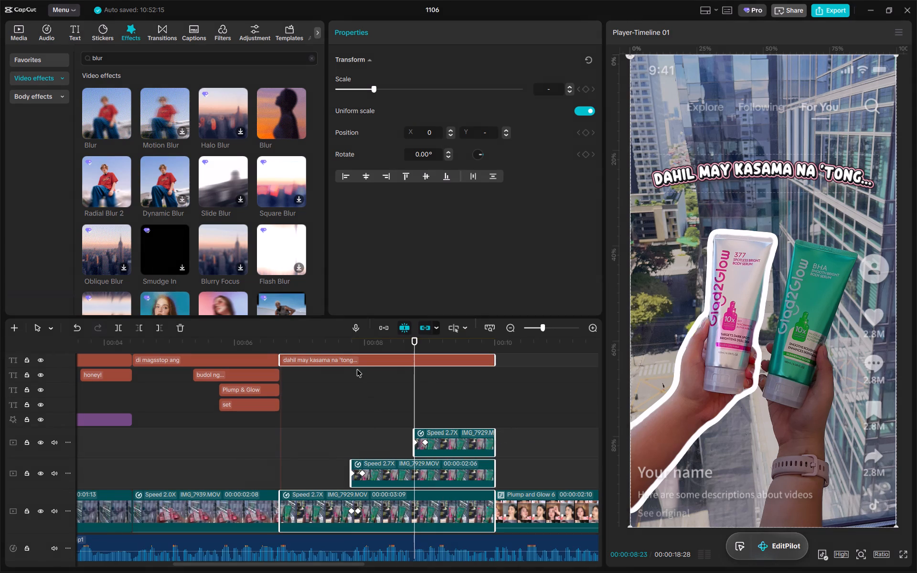
Add timeline markers at 00:00:07:24 and 00:00:08:23, where the pink and green tube cutouts start.
{"action": "left_click", "coordinate": [350, 353]}
{"action": "left_click_drag", "start_coordinate": [366, 405], "coordinate": [365, 398]}
{"action": "left_click", "coordinate": [357, 353]}
{"action": "key", "text": "comma"}
{"action": "key", "text": "m"}
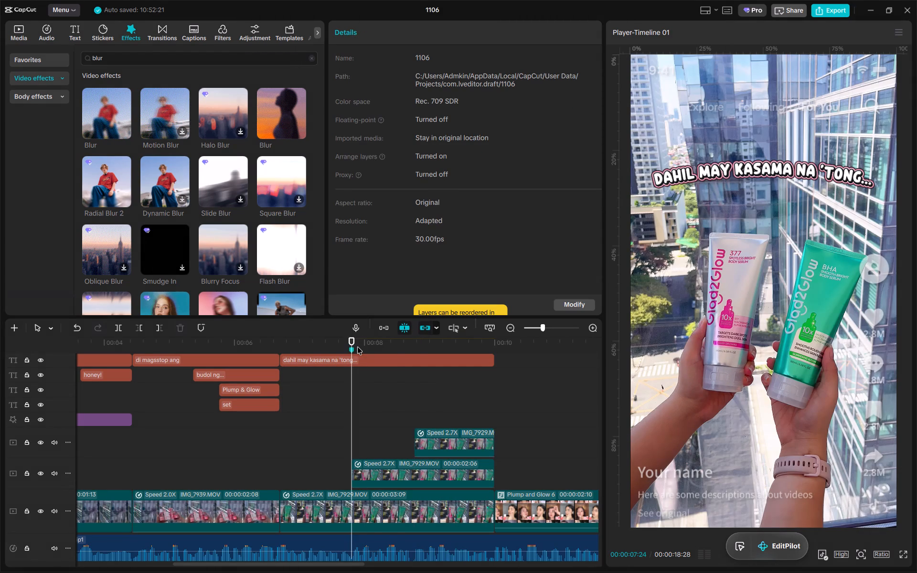
{"action": "left_click_drag", "start_coordinate": [357, 346], "coordinate": [416, 345]}
{"action": "key", "text": "m"}
Combine the "dahil may kasama na 'tong..." text, both tube cutouts and the main IMG_7929 clip into a compound clip.
{"action": "left_click_drag", "start_coordinate": [522, 359], "coordinate": [430, 462]}
{"action": "left_click", "coordinate": [440, 509], "text": "ctrl"}
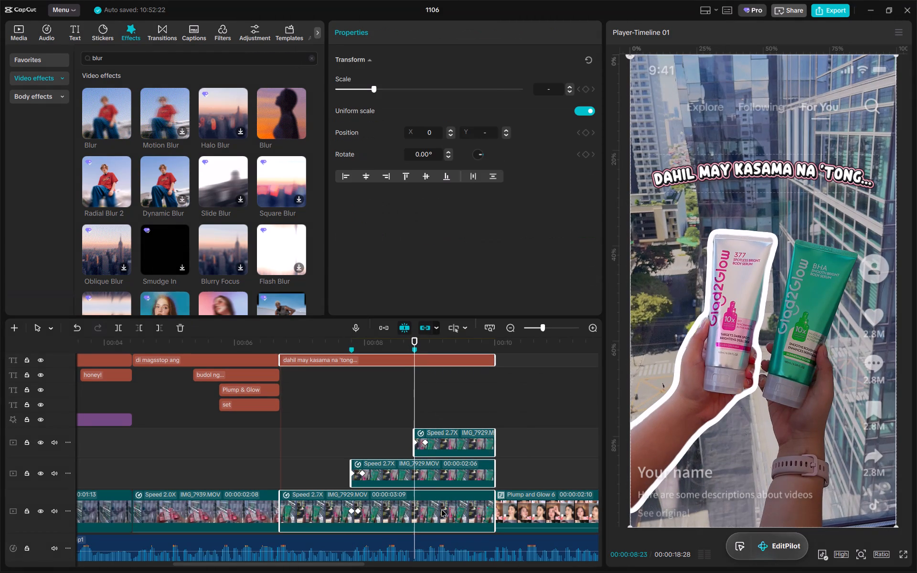
{"action": "right_click", "coordinate": [441, 509]}
{"action": "left_click", "coordinate": [535, 422]}
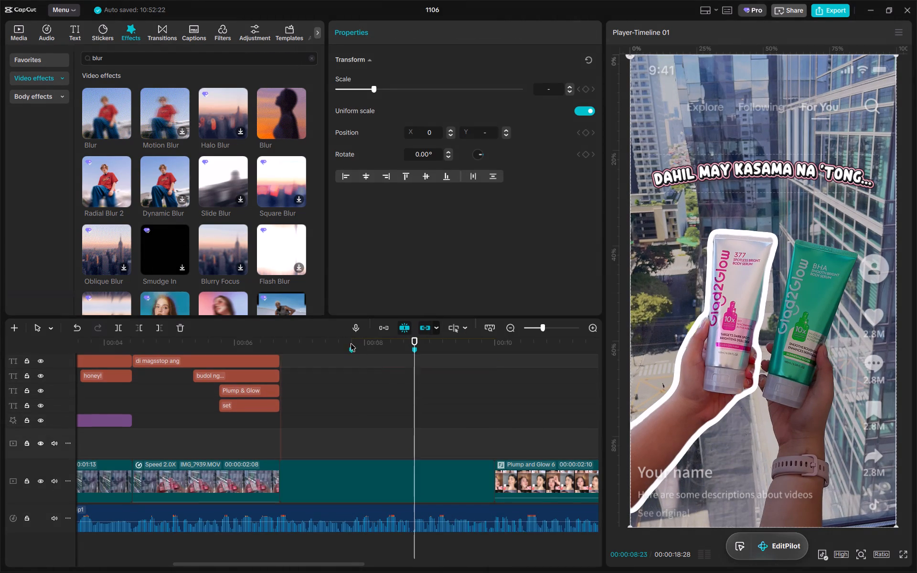
Add a scale keyframe at 100% to the tubes compound clip at 00:00:07:24.
{"action": "left_click", "coordinate": [349, 343]}
{"action": "left_click", "coordinate": [404, 480]}
{"action": "left_click", "coordinate": [374, 27]}
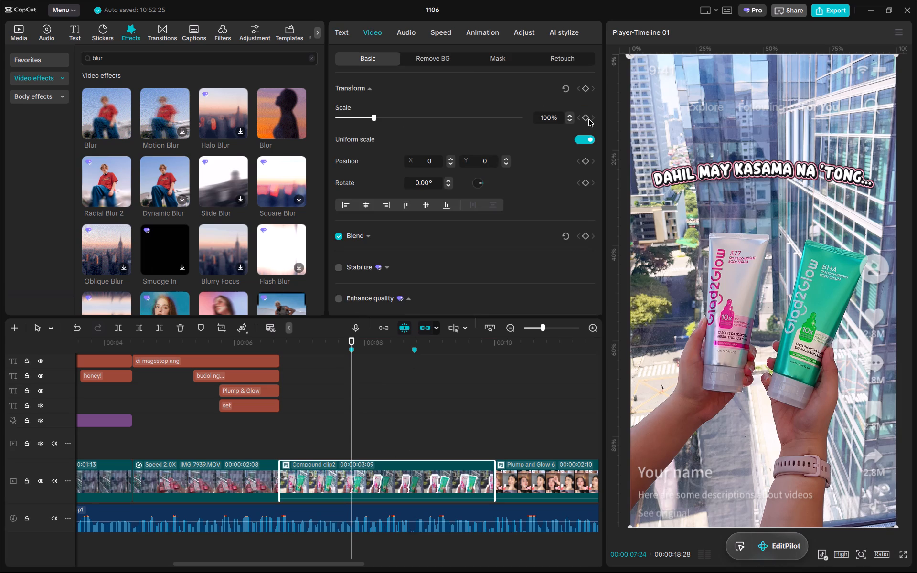
{"action": "left_click", "coordinate": [587, 119]}
Keyframe the compound clip at 00:00:07:29 with scale 120% and position X 216, Y 262, shifting the frame towards the pink tube.
{"action": "key", "text": "Right"}
{"action": "key", "text": "Right"}
{"action": "key", "text": "Right"}
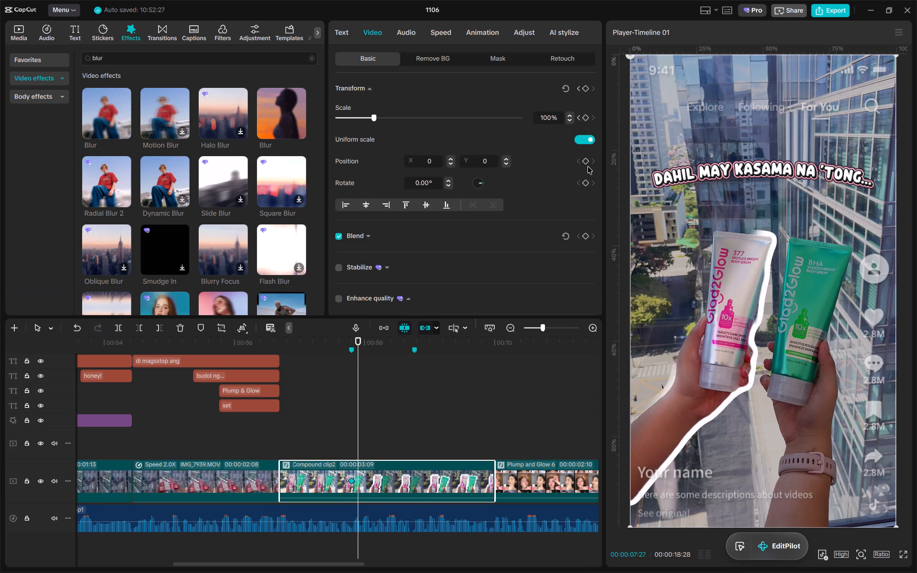
{"action": "key", "text": "Right"}
{"action": "key", "text": "Right"}
{"action": "left_click", "coordinate": [586, 165]}
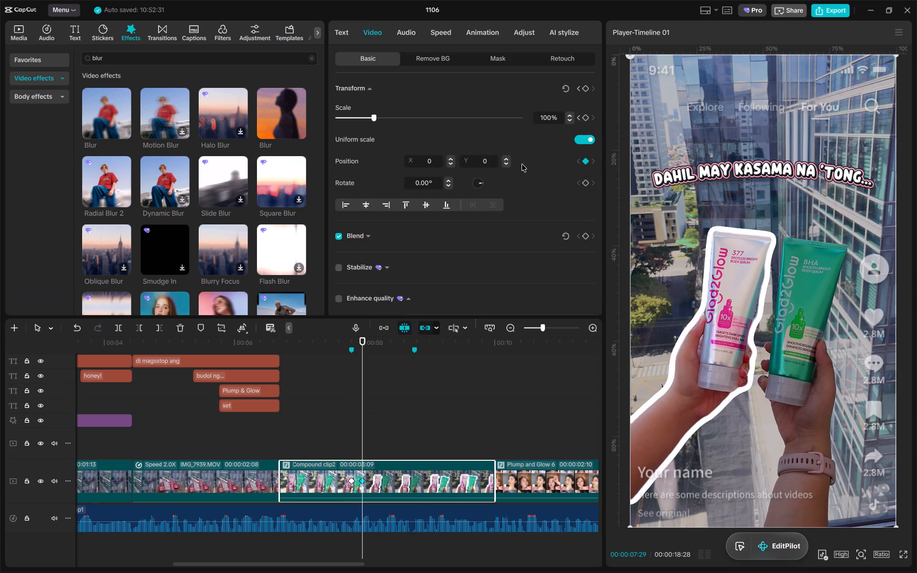
{"action": "left_click", "coordinate": [585, 117]}
{"action": "double_click", "coordinate": [549, 118]}
{"action": "type", "text": "120"}
{"action": "key", "text": "Return"}
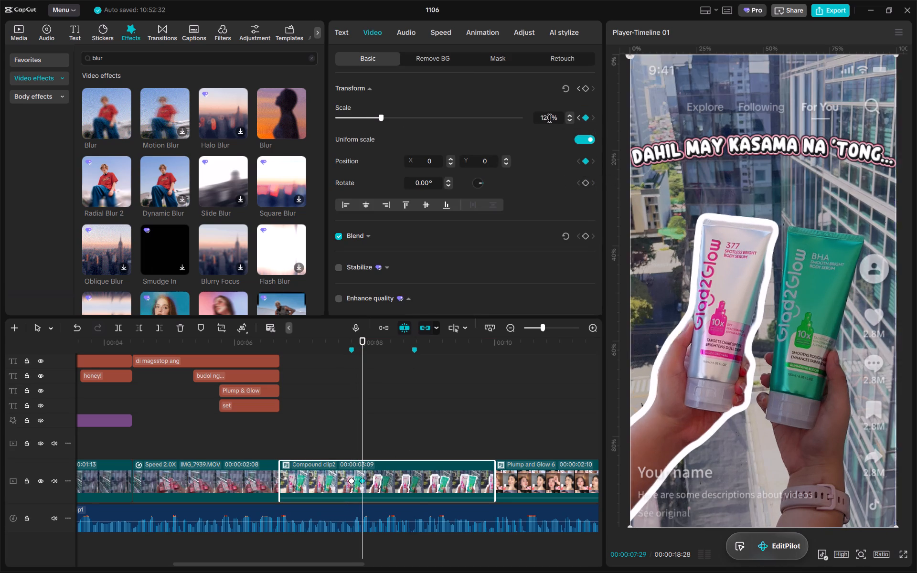
{"action": "left_click_drag", "start_coordinate": [773, 278], "coordinate": [802, 239]}
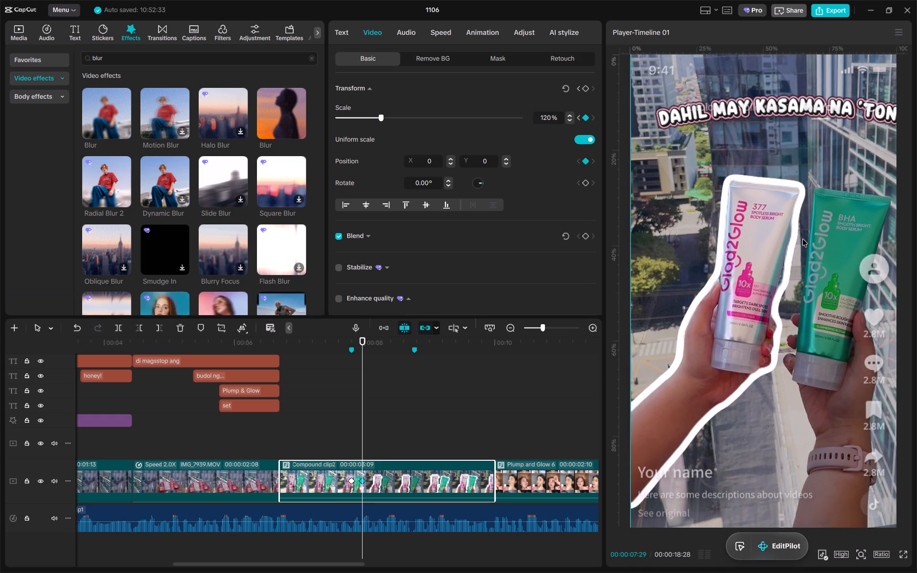
{"action": "left_click_drag", "start_coordinate": [802, 239], "coordinate": [798, 246]}
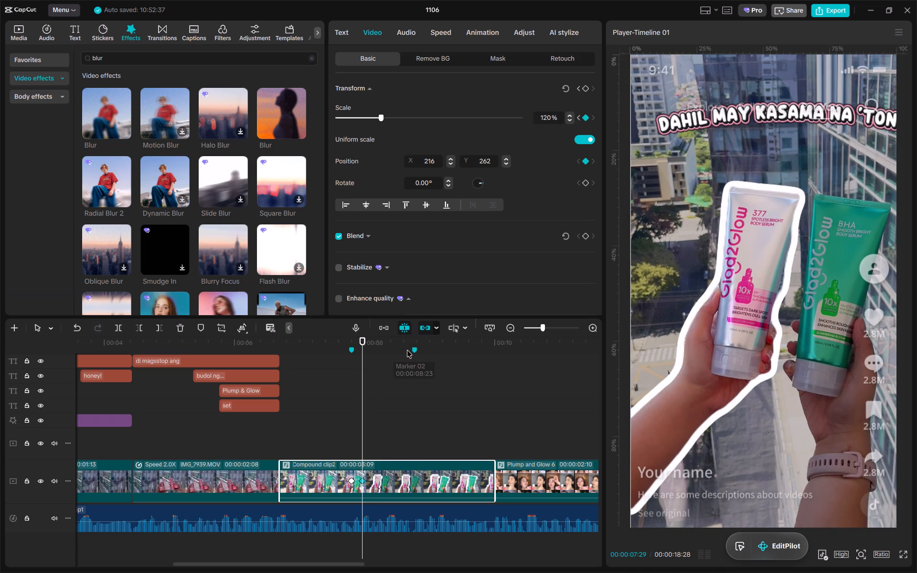
Apply the Cubic Out preset curve to the compound clip's keyframe at 00:00:07:29.
{"action": "right_click", "coordinate": [360, 483]}
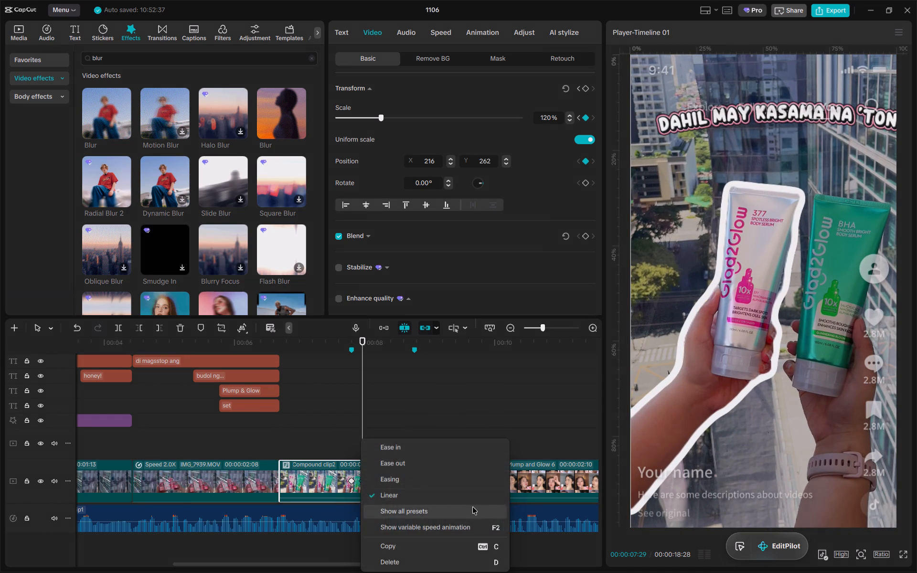
{"action": "left_click", "coordinate": [472, 507]}
{"action": "left_click", "coordinate": [583, 481]}
{"action": "left_click", "coordinate": [692, 391]}
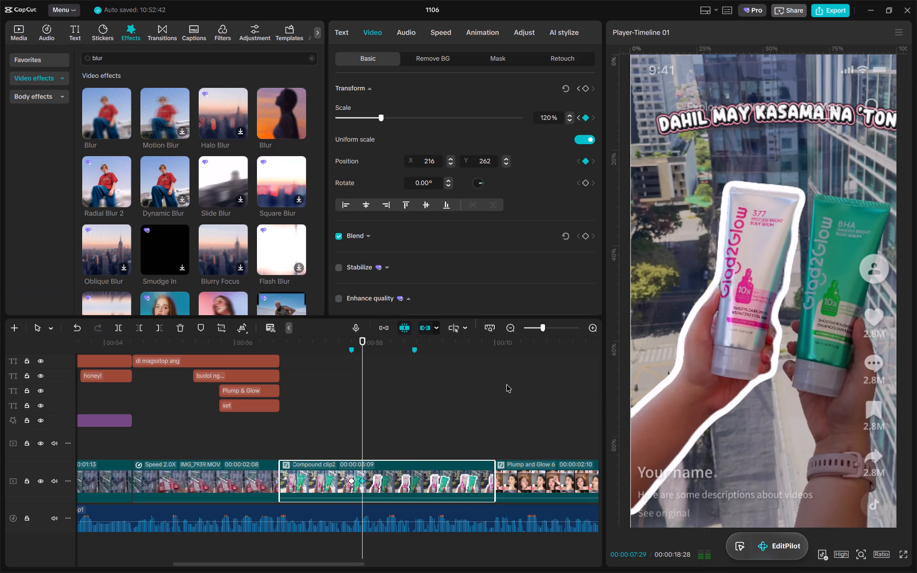
Add a position keyframe at 00:00:07:24 on the compound clip and set it to X 0, Y 0.
{"action": "left_click", "coordinate": [353, 343]}
{"action": "left_click", "coordinate": [585, 163]}
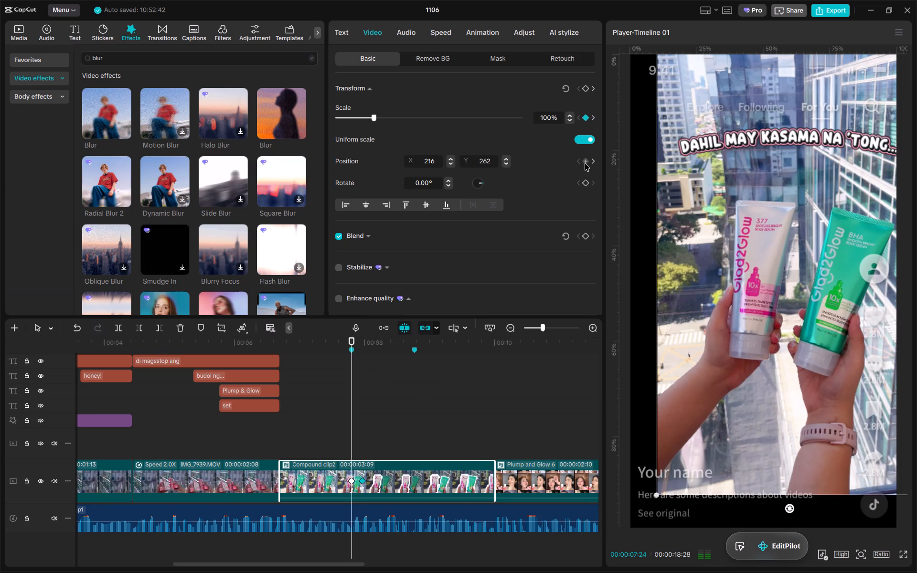
{"action": "left_click", "coordinate": [462, 165]}
{"action": "triple_click", "coordinate": [485, 161]}
{"action": "key", "text": "0"}
{"action": "key", "text": "Return"}
{"action": "triple_click", "coordinate": [435, 159]}
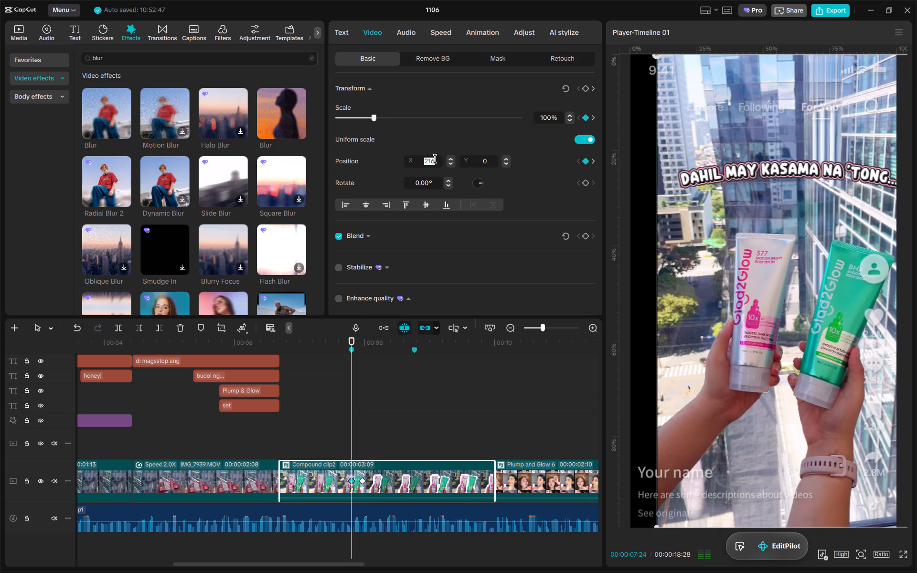
{"action": "key", "text": "0"}
{"action": "key", "text": "Return"}
Reapply the Cubic Out curve to the 00:00:07:29 keyframe so it covers the position move, and play back the zoom.
{"action": "left_click", "coordinate": [395, 482]}
{"action": "left_click", "coordinate": [360, 480]}
{"action": "right_click", "coordinate": [360, 480]}
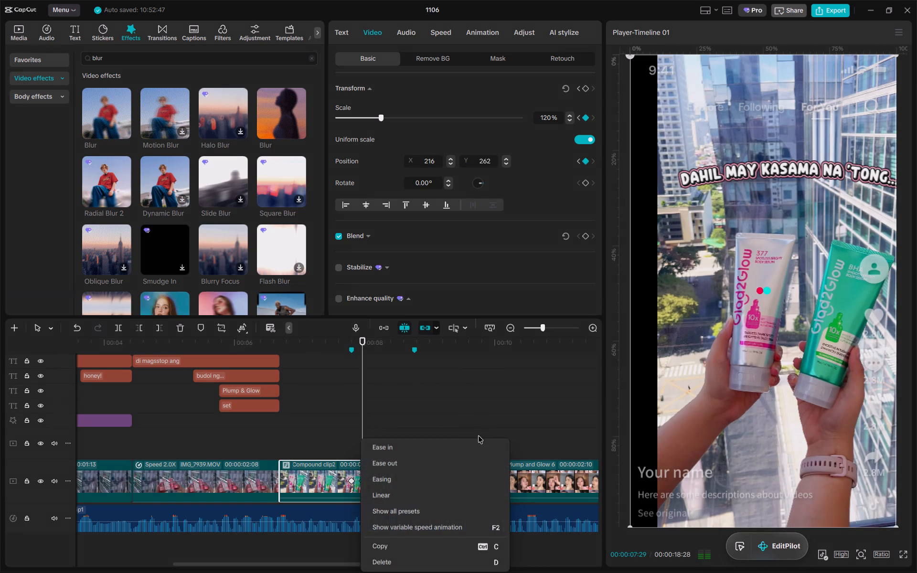
{"action": "left_click", "coordinate": [486, 509]}
{"action": "left_click", "coordinate": [589, 483]}
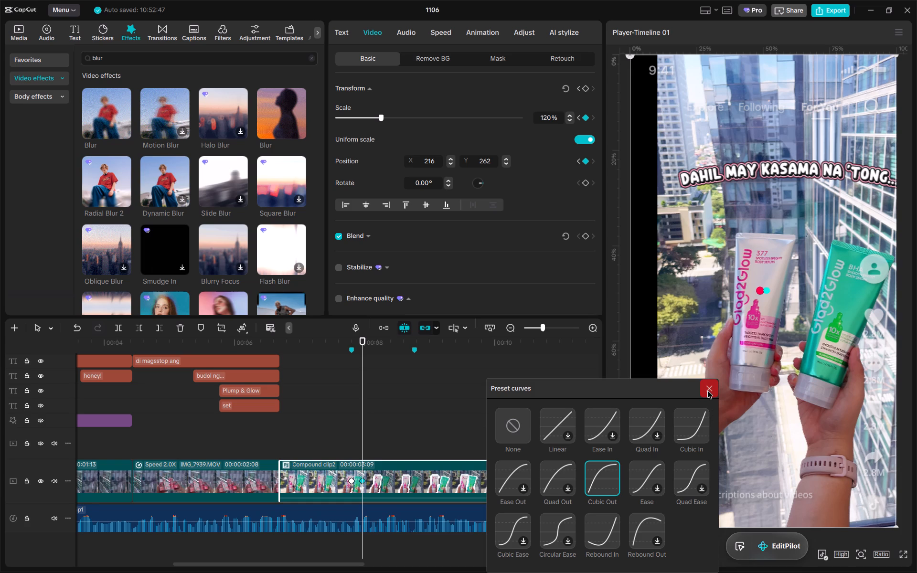
{"action": "left_click", "coordinate": [711, 388]}
{"action": "left_click_drag", "start_coordinate": [362, 336], "coordinate": [355, 339]}
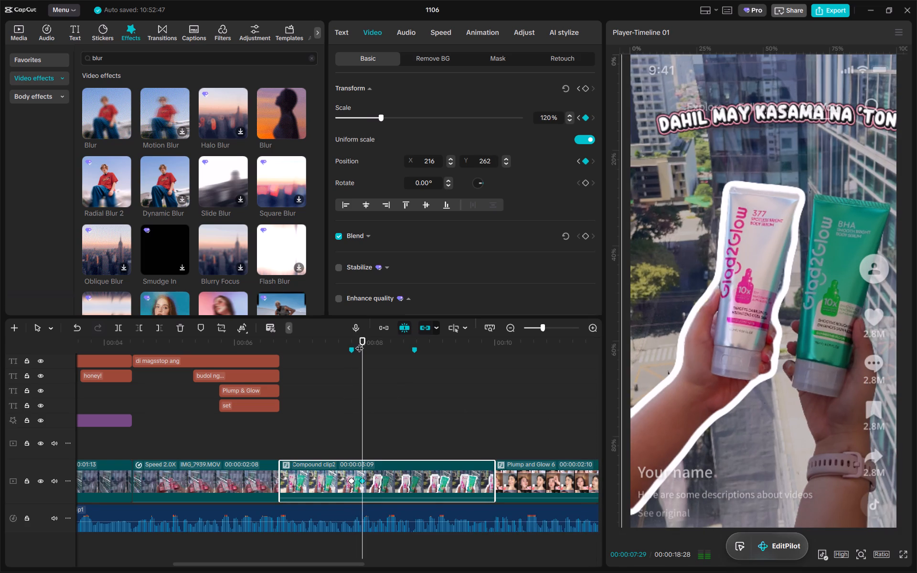
{"action": "left_click_drag", "start_coordinate": [362, 341], "coordinate": [353, 340]}
{"action": "key", "text": "space"}
Keyframe the compound clip's position at the 00:00:08:23 marker, and shift it to X -216, Y 265 at 00:00:08:28, towards the green tube.
{"action": "left_click_drag", "start_coordinate": [389, 345], "coordinate": [412, 345]}
{"action": "left_click", "coordinate": [587, 159]}
{"action": "key", "text": "Right"}
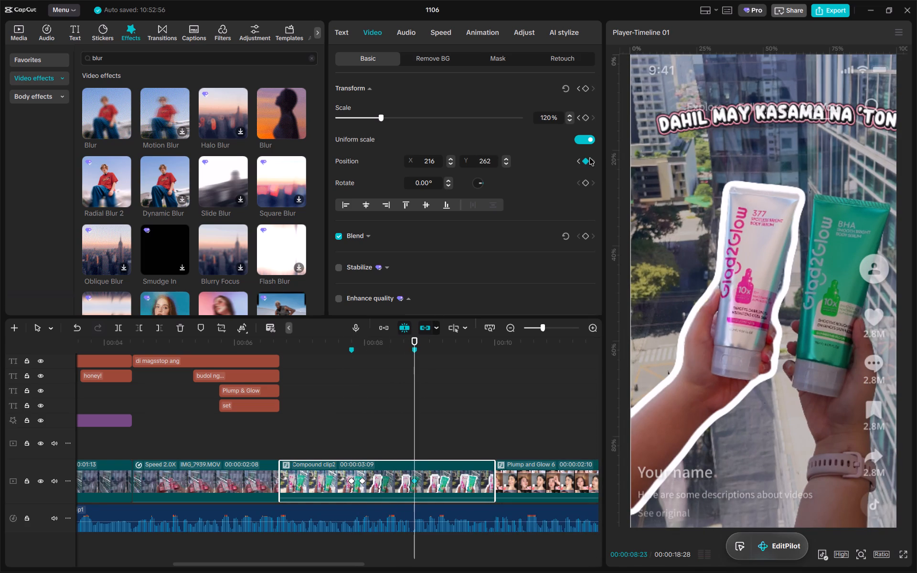
{"action": "key", "text": "Right"}
{"action": "key", "text": "Right"}
{"action": "key", "text": "Right"}
{"action": "key", "text": "Right"}
{"action": "left_click_drag", "start_coordinate": [831, 278], "coordinate": [780, 277]}
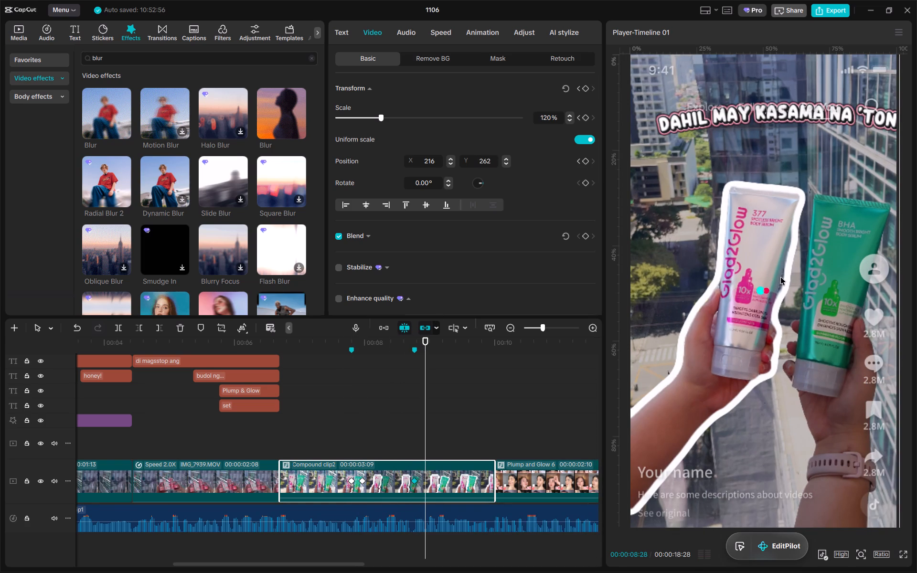
{"action": "left_click_drag", "start_coordinate": [780, 277], "coordinate": [776, 277]}
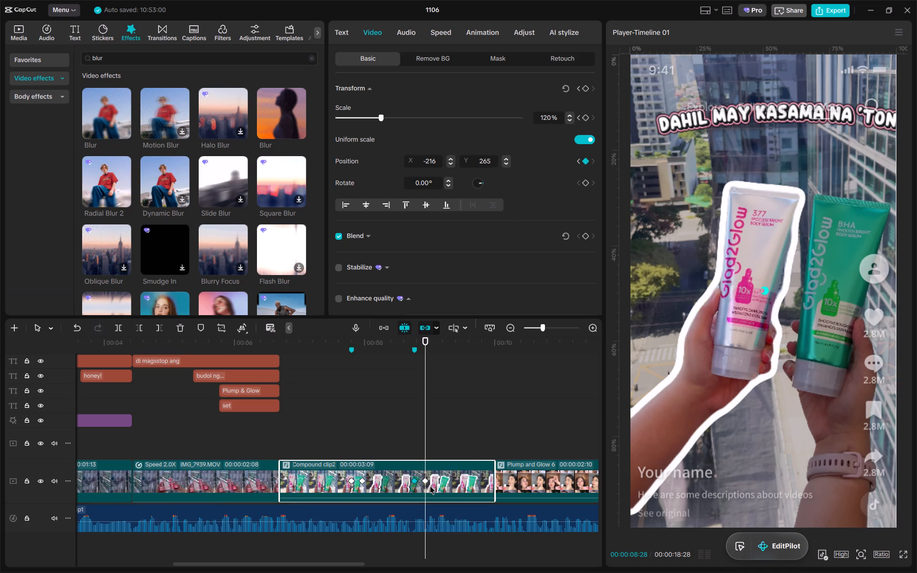
Apply the Cubic Out curve to the 00:00:08:28 keyframe, deselect the clip and move the playhead back to 00:00:06:11.
{"action": "left_click", "coordinate": [430, 486]}
{"action": "right_click", "coordinate": [427, 484]}
{"action": "left_click", "coordinate": [543, 515]}
{"action": "left_click", "coordinate": [661, 495]}
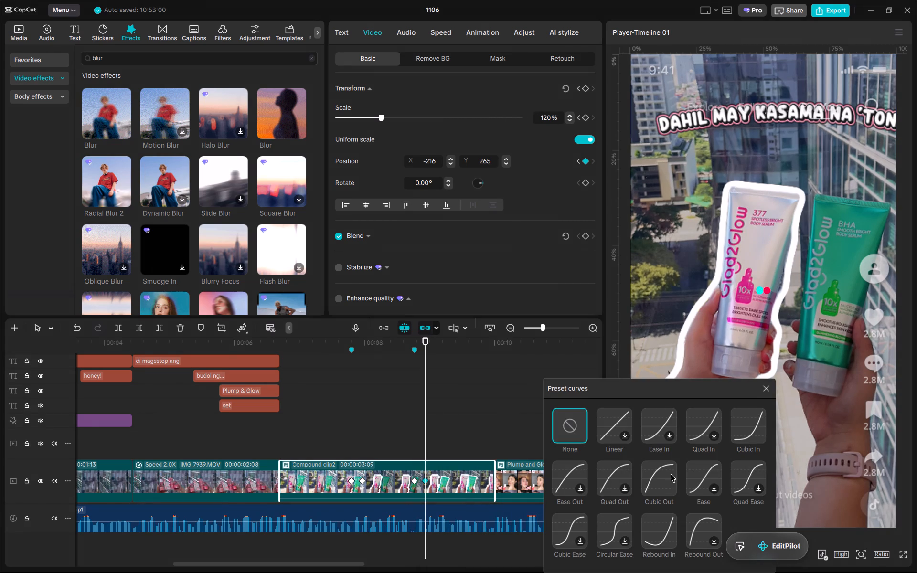
{"action": "left_click", "coordinate": [773, 396]}
{"action": "left_click", "coordinate": [405, 412]}
{"action": "left_click_drag", "start_coordinate": [330, 340], "coordinate": [259, 350]}
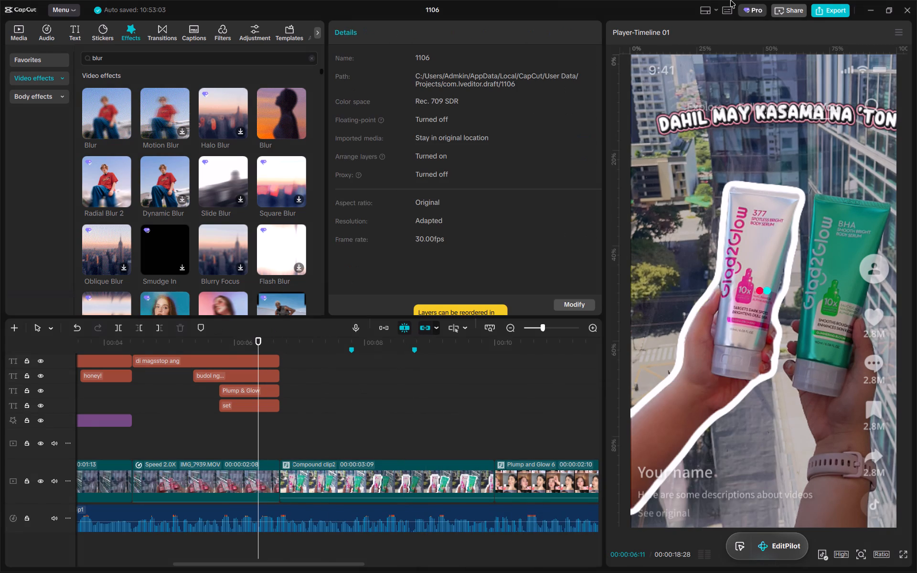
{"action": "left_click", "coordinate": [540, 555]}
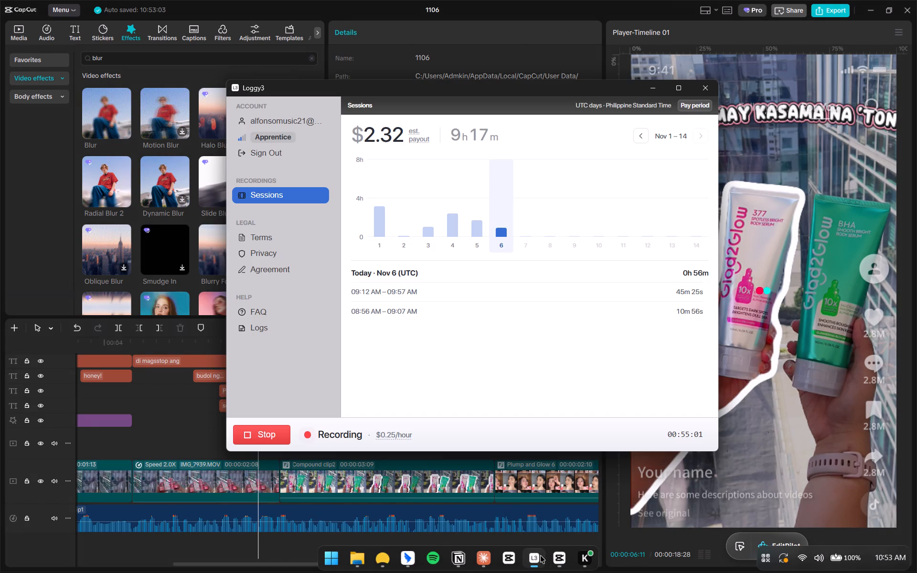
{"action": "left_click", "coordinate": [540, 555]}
Close the CapCut project window and bring up Task Manager to inspect the running processes.
{"action": "left_click", "coordinate": [904, 6]}
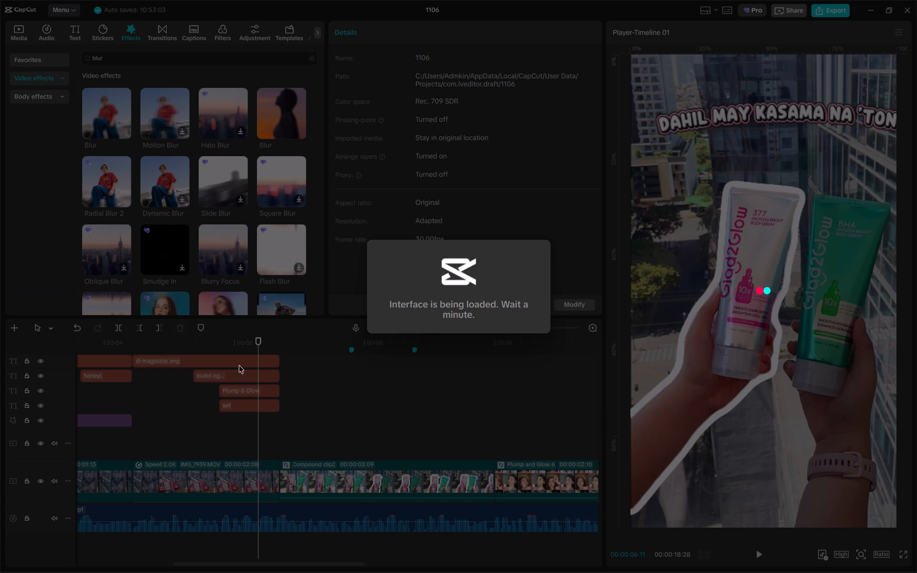
{"action": "key", "text": "ctrl+shift+Escape"}
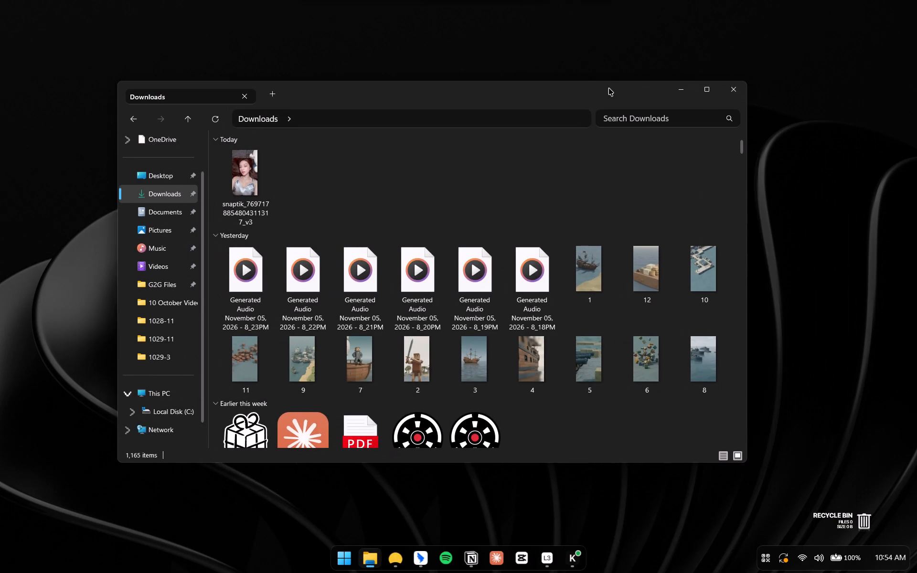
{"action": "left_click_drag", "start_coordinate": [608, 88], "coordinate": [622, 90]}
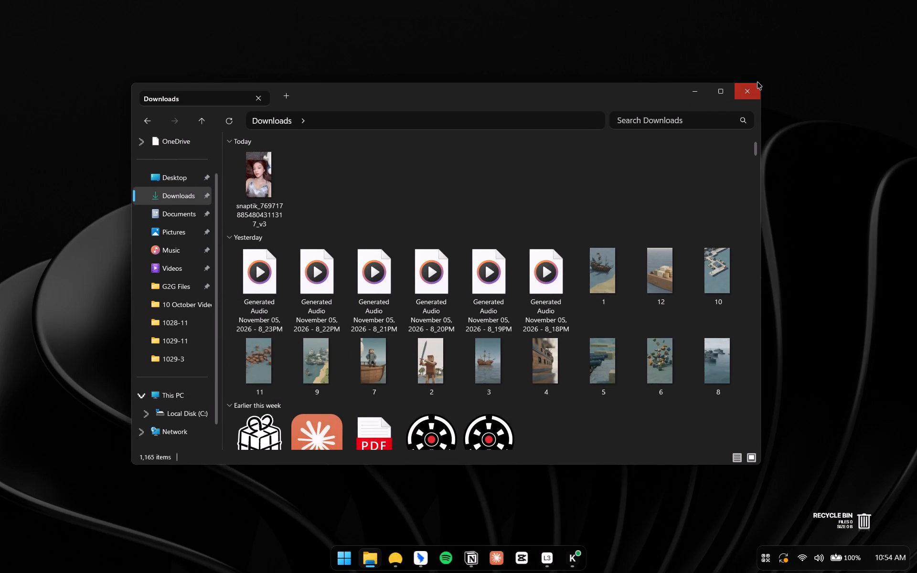
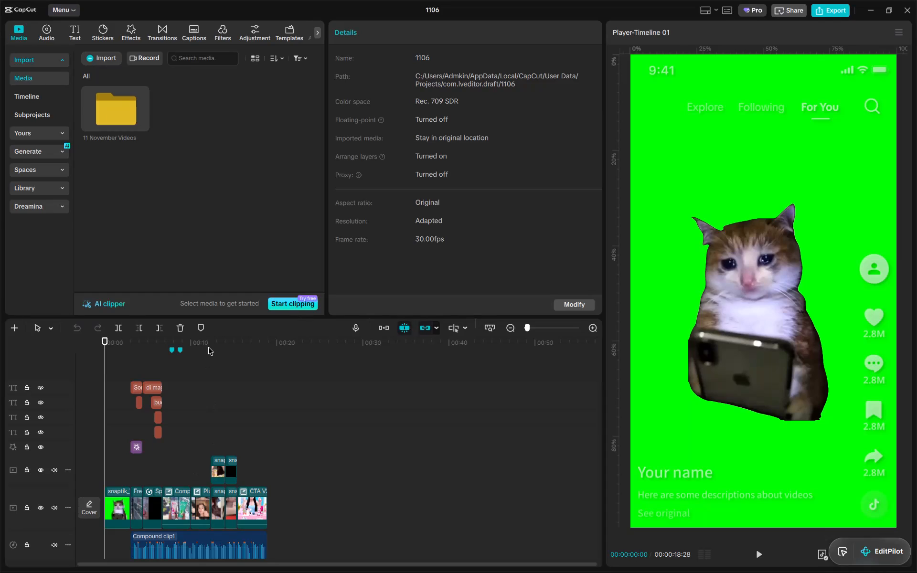
Scrub through the reopened timeline and play back the compound clip's zoom from the 00:00:07:24 marker.
{"action": "scroll", "coordinate": [214, 387], "scroll_direction": "up", "scroll_amount": 18, "text": "alt"}
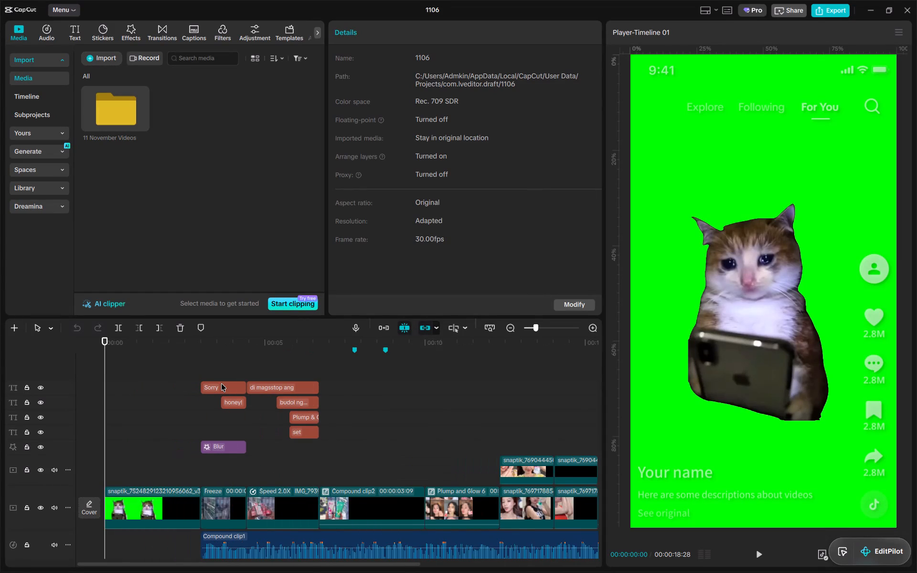
{"action": "scroll", "coordinate": [221, 383], "scroll_direction": "up", "scroll_amount": 4, "text": "alt"}
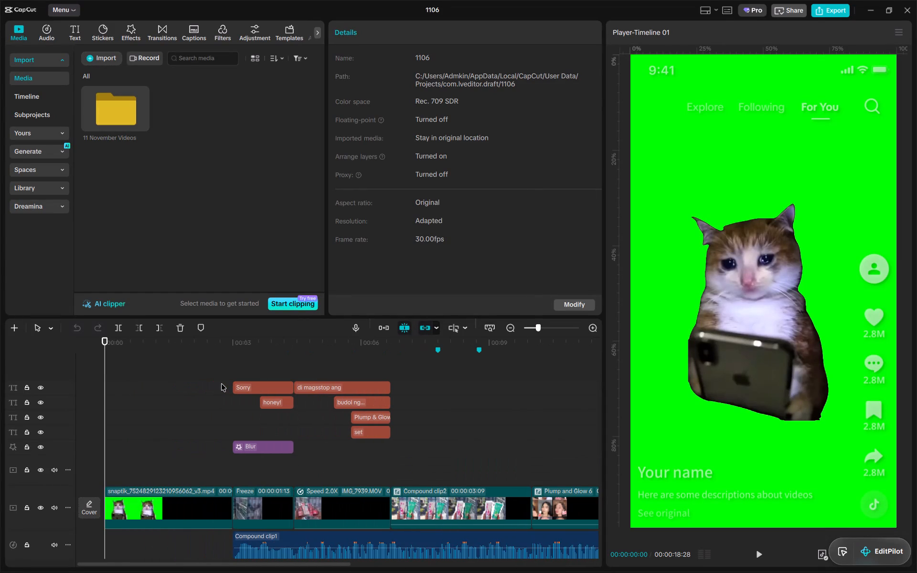
{"action": "left_click_drag", "start_coordinate": [266, 343], "coordinate": [312, 338]}
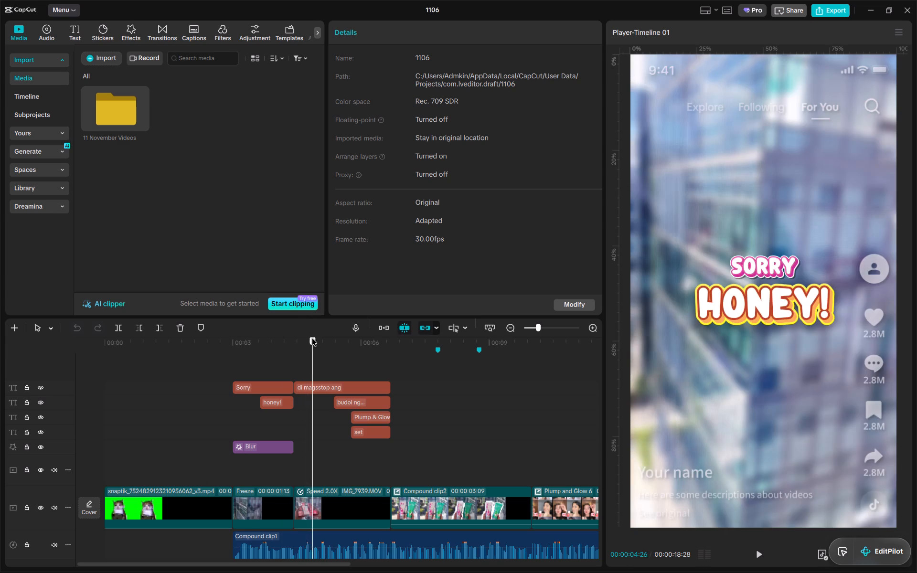
{"action": "left_click_drag", "start_coordinate": [312, 338], "coordinate": [363, 331]}
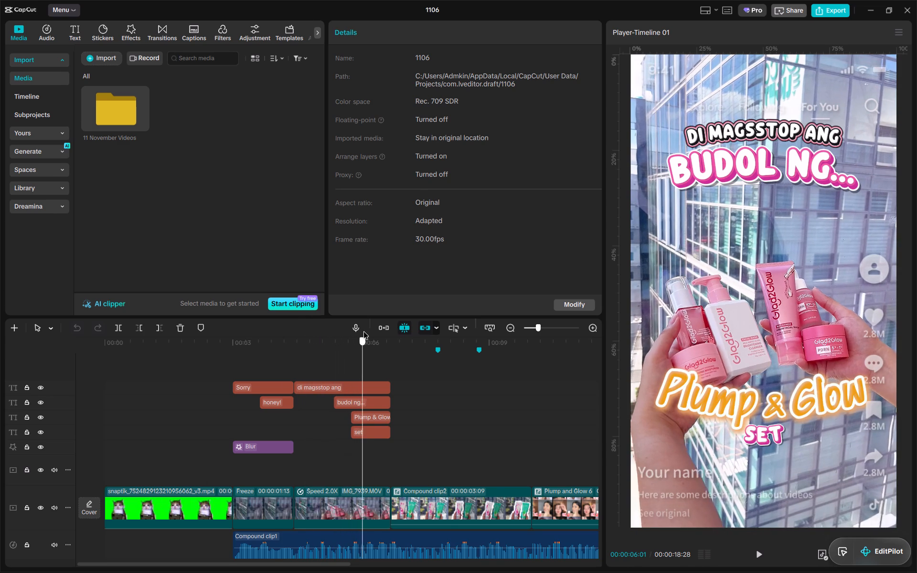
{"action": "left_click_drag", "start_coordinate": [363, 331], "coordinate": [480, 328]}
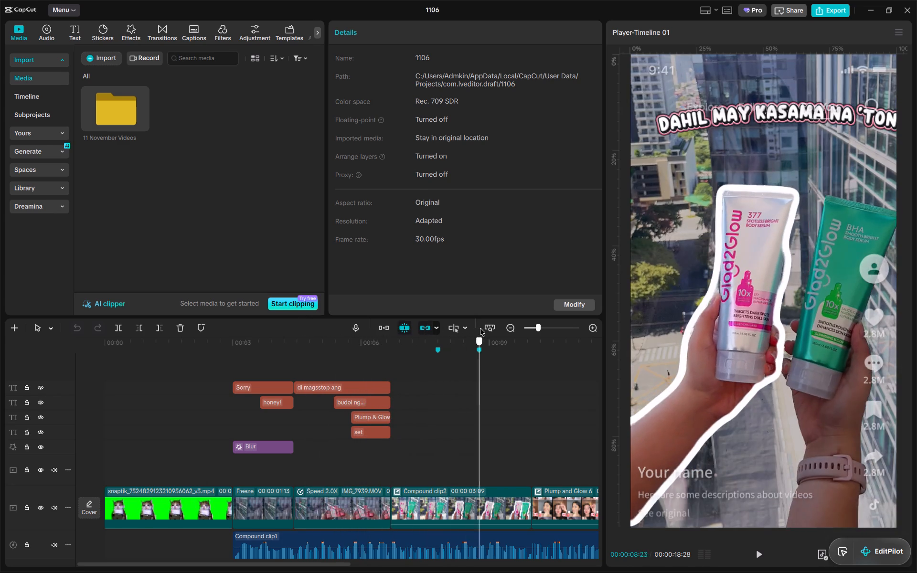
{"action": "left_click_drag", "start_coordinate": [480, 328], "coordinate": [437, 340]}
{"action": "key", "text": "space"}
{"action": "scroll", "coordinate": [504, 413], "scroll_direction": "up", "scroll_amount": 9, "text": "alt"}
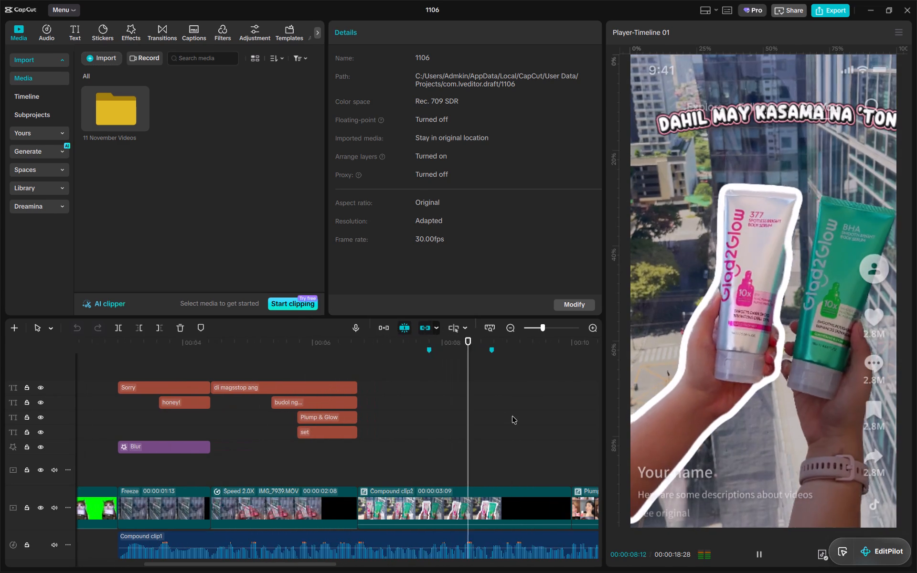
{"action": "scroll", "coordinate": [512, 416], "scroll_direction": "left", "scroll_amount": 3}
{"action": "key", "text": "space"}
Apply the Cubic Out preset curve to the compound clip's 00:00:07:24 keyframe.
{"action": "left_click", "coordinate": [301, 497]}
{"action": "left_click", "coordinate": [226, 507]}
{"action": "right_click", "coordinate": [222, 508]}
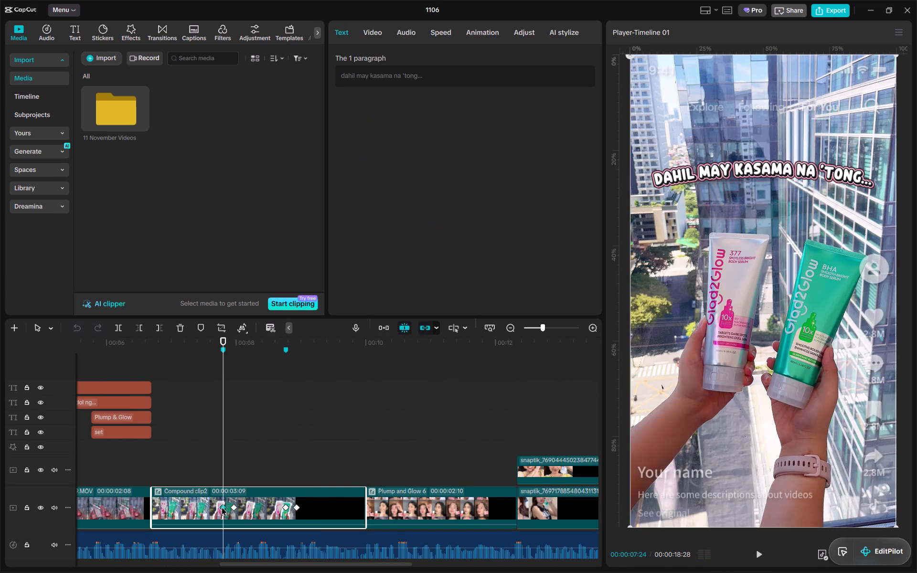
{"action": "left_click", "coordinate": [337, 507]}
{"action": "left_click", "coordinate": [463, 479]}
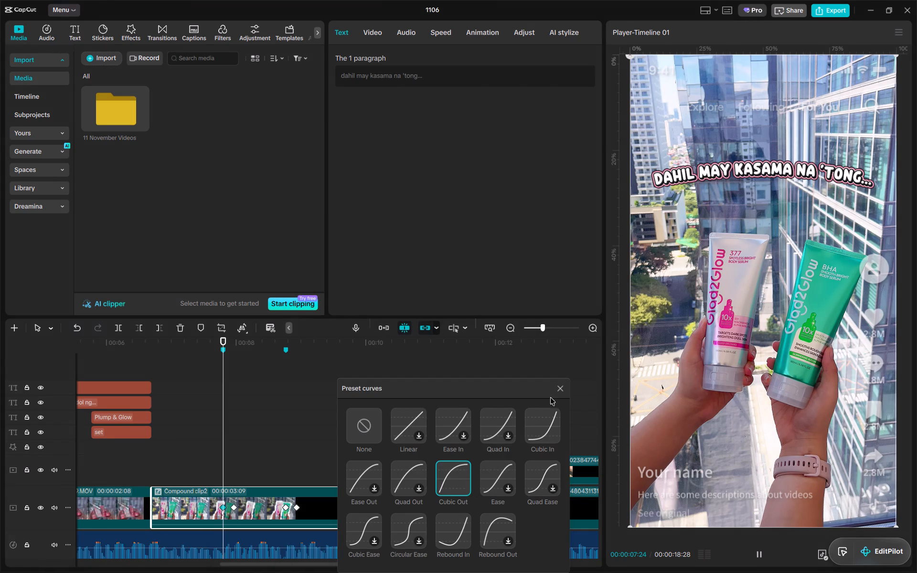
{"action": "left_click", "coordinate": [556, 389]}
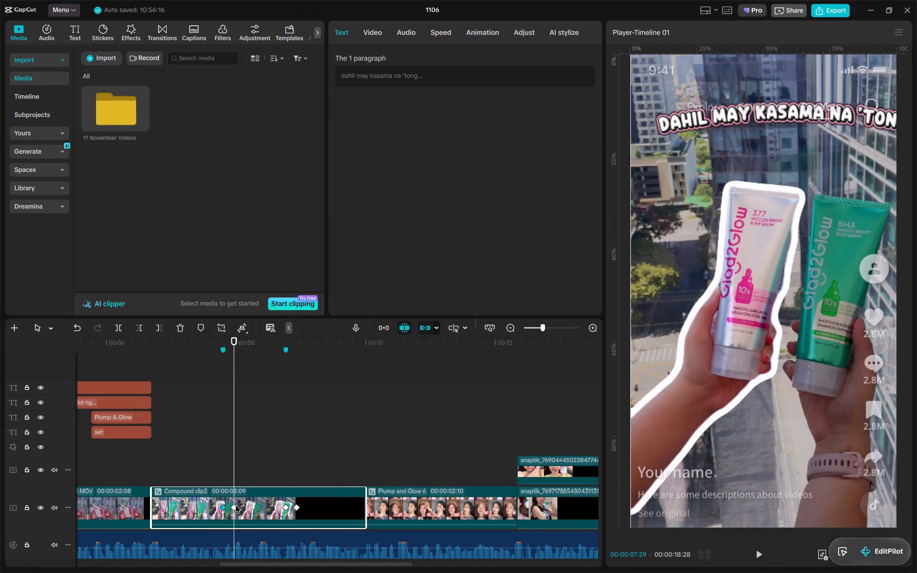
Play back the compound clip's eased moves and its transition into the Plump and Glow 6 clip, from 00:00:10:00.
{"action": "key", "text": "space"}
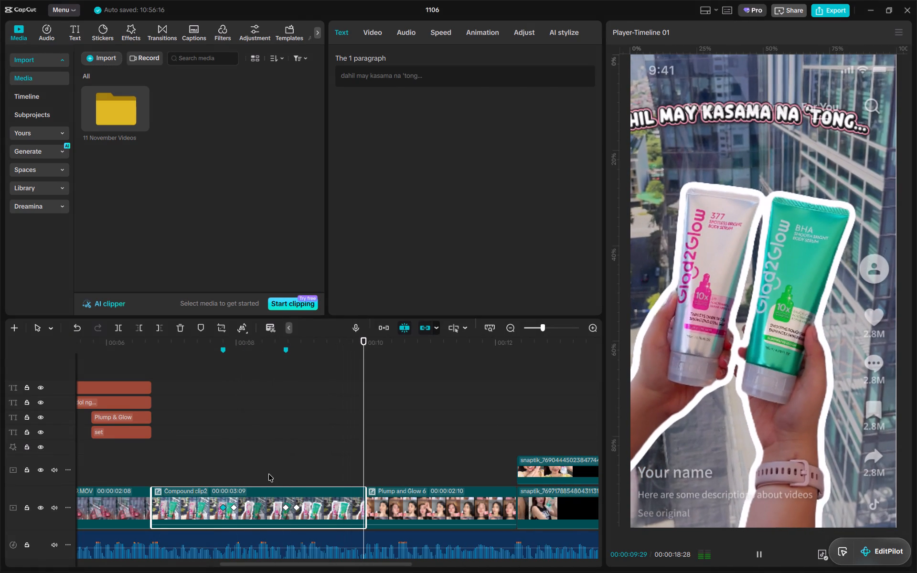
{"action": "scroll", "coordinate": [441, 470], "scroll_direction": "down", "scroll_amount": 3, "text": "alt"}
{"action": "key", "text": "space"}
{"action": "left_click_drag", "start_coordinate": [405, 347], "coordinate": [368, 347]}
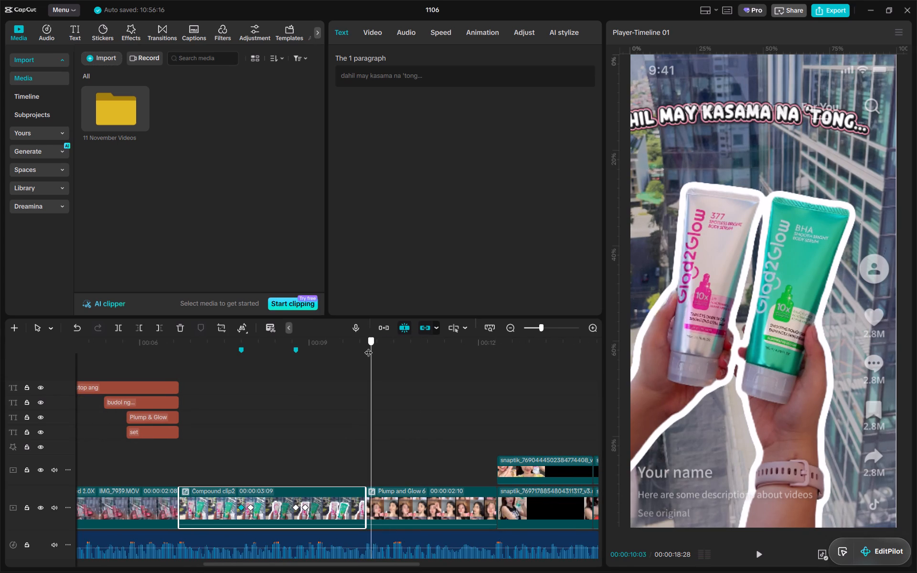
{"action": "left_click_drag", "start_coordinate": [368, 347], "coordinate": [367, 346]}
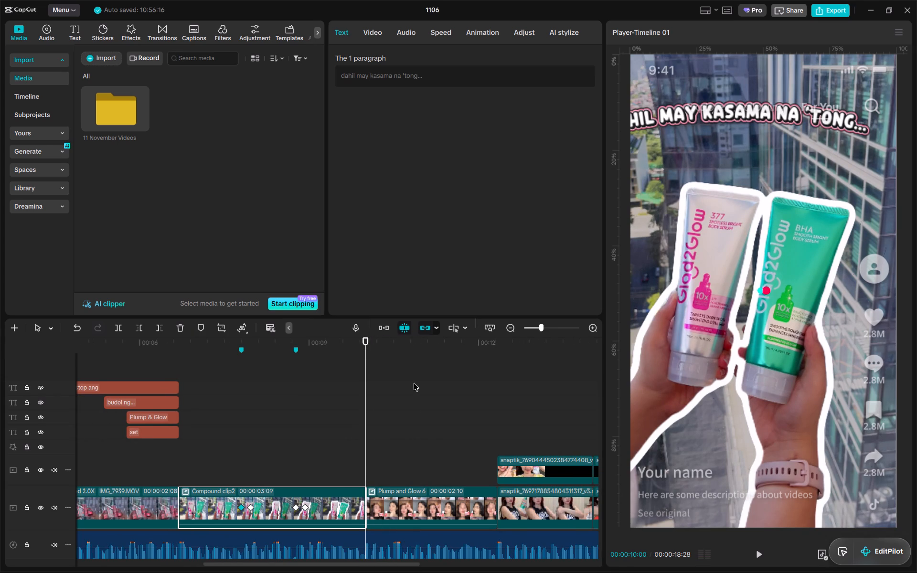
{"action": "key", "text": "space"}
{"action": "left_click", "coordinate": [414, 383]}
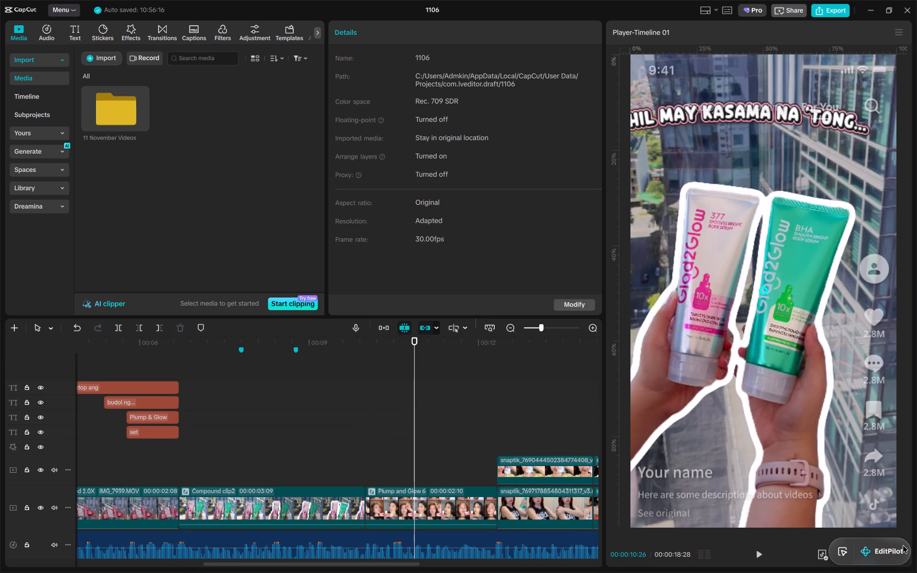
Move the floating EditPilot widget off the player's display controls.
{"action": "left_click_drag", "start_coordinate": [903, 553], "coordinate": [785, 548]}
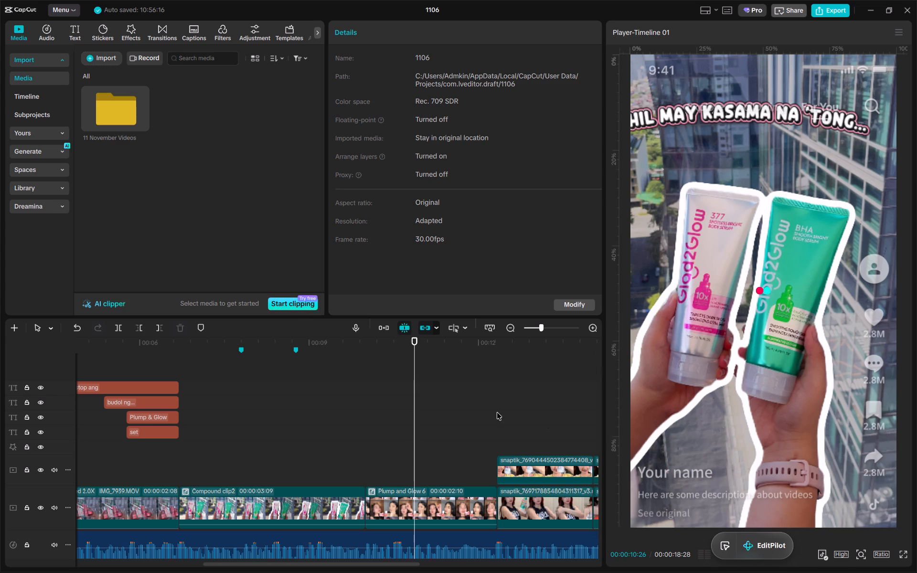
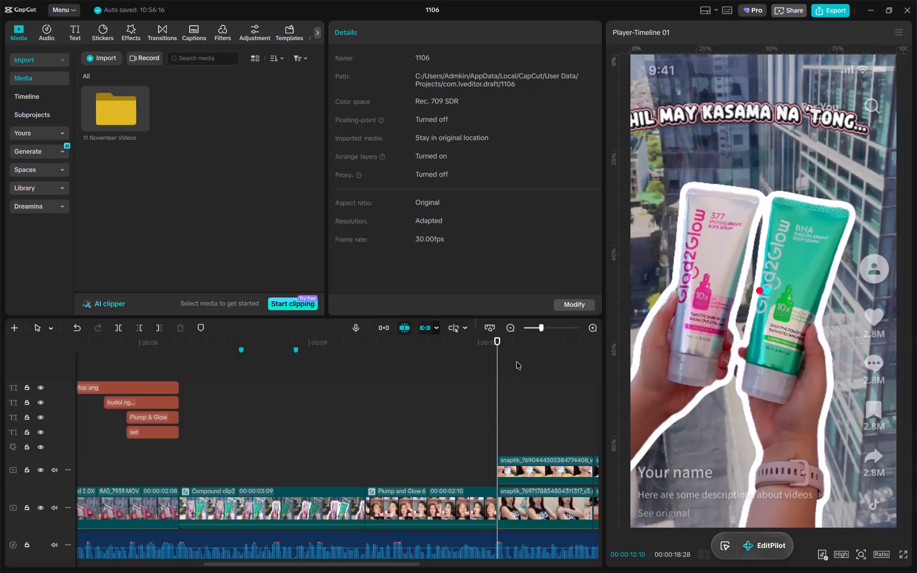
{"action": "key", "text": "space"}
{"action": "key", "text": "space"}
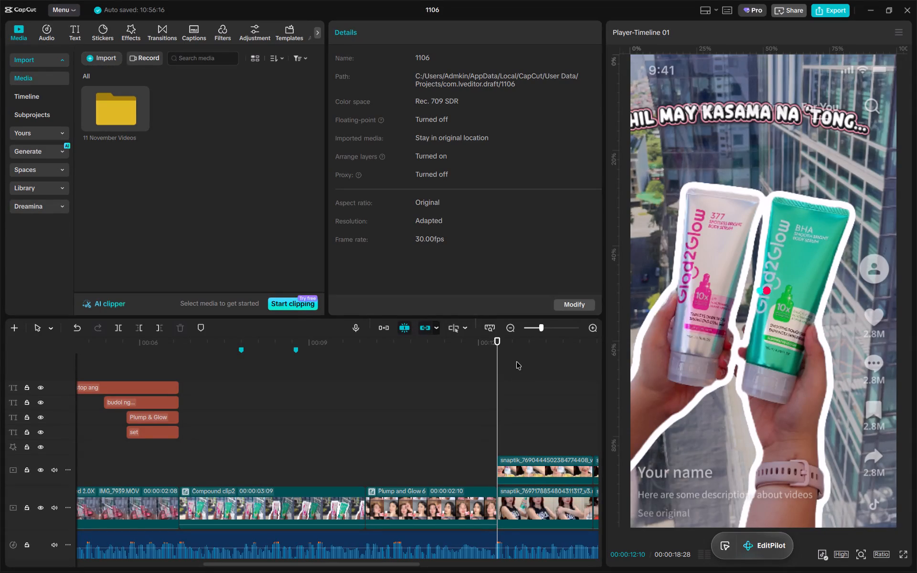
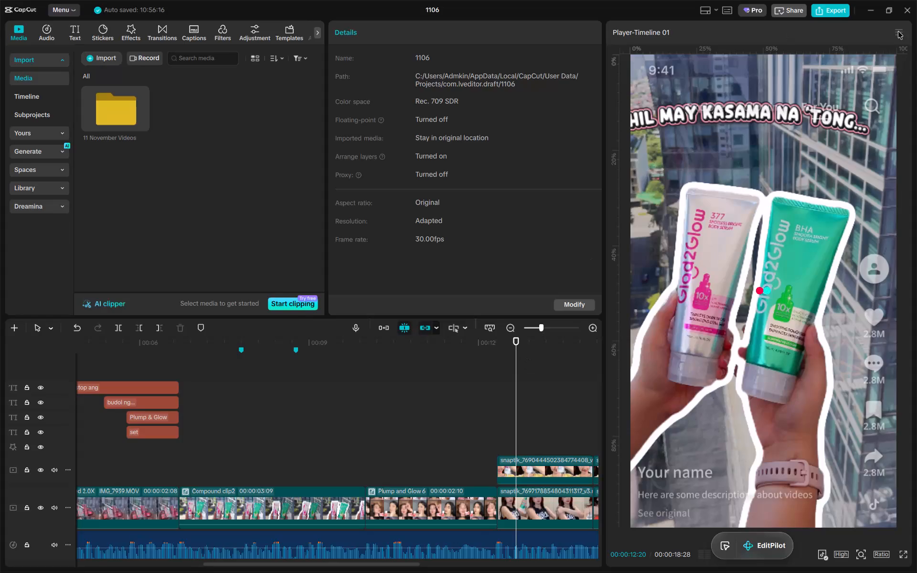
Close the 1106 project window.
{"action": "left_click", "coordinate": [911, 9]}
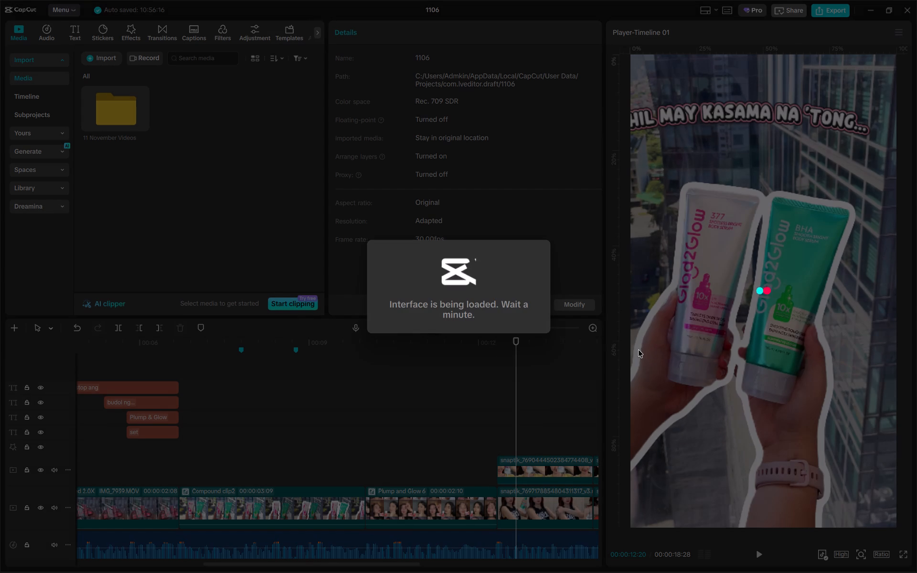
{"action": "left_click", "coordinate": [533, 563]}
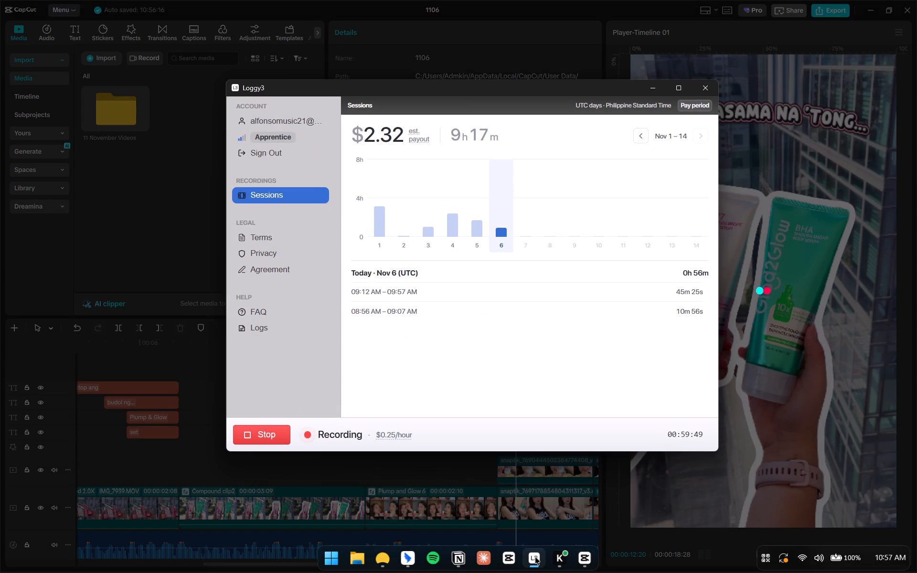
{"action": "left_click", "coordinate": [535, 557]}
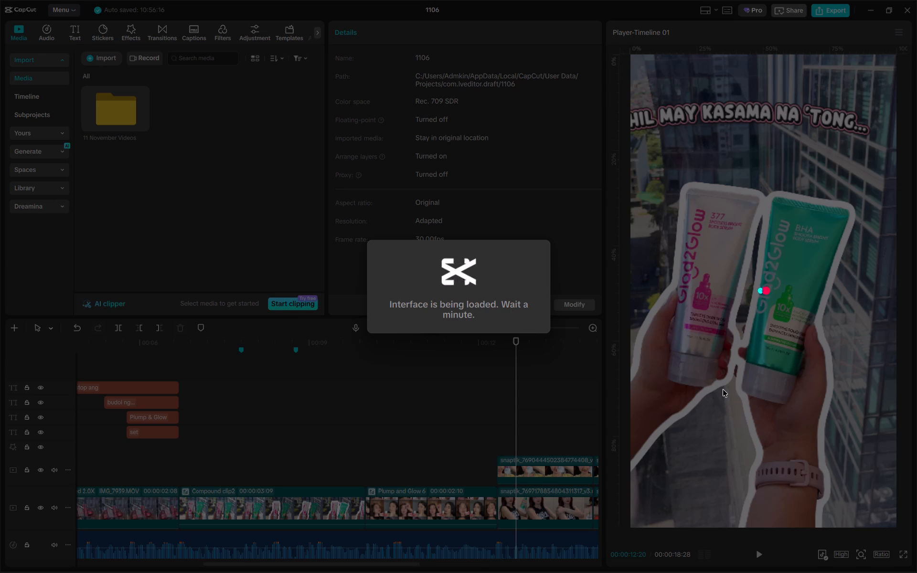
Open Windows Task Manager while the video editor is still loading.
{"action": "key", "text": "ctrl+shift+grave"}
{"action": "key", "text": "ctrl+shift+Escape"}
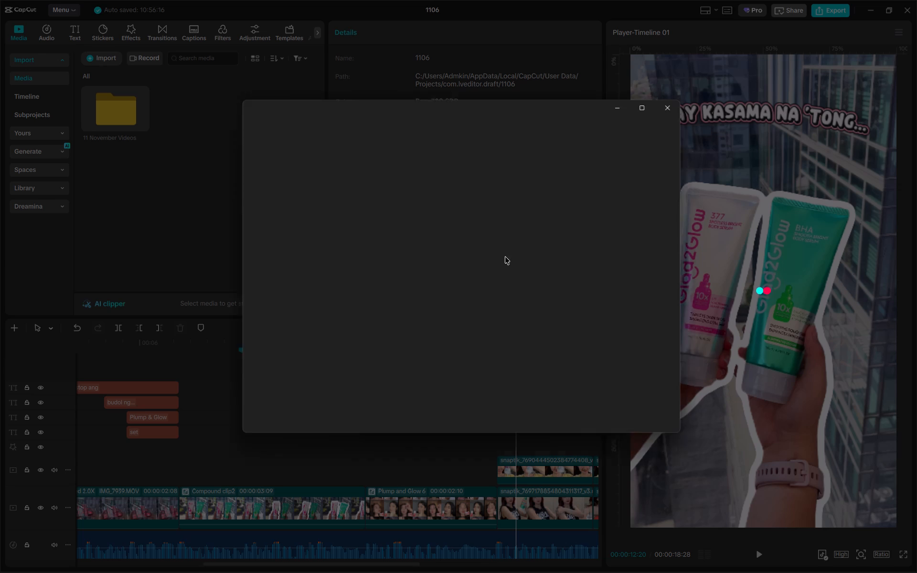
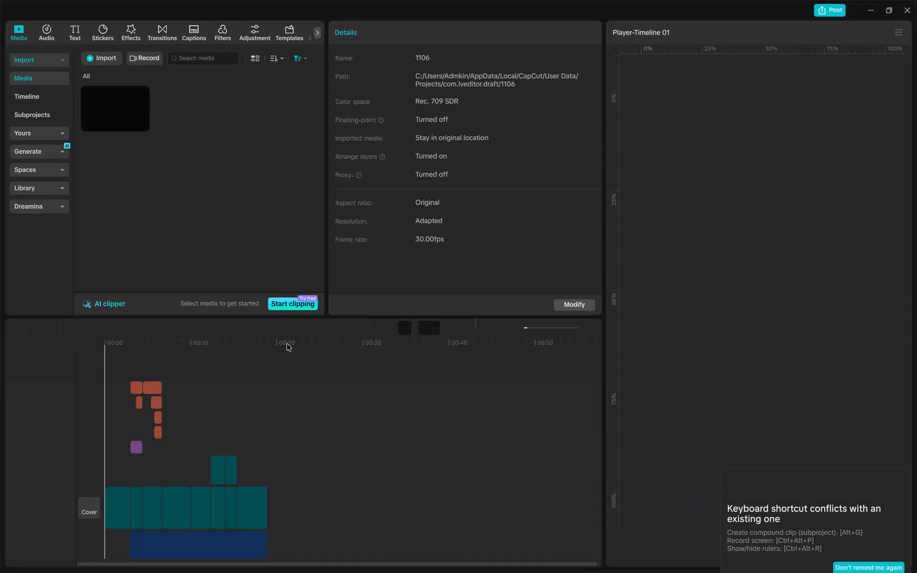
Dismiss the keyboard shortcut conflict notice.
{"action": "left_click", "coordinate": [899, 469]}
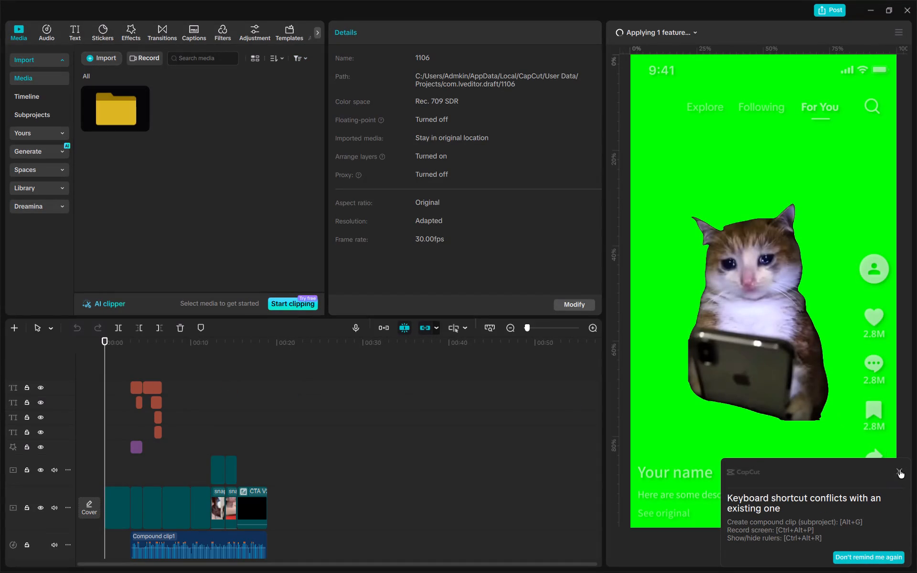
Move the 'Plump & Glow' and 'set' captions together slightly lower in the frame, below the products.
{"action": "scroll", "coordinate": [307, 425], "scroll_direction": "up", "scroll_amount": 20, "text": "alt"}
{"action": "scroll", "coordinate": [307, 425], "scroll_direction": "up", "scroll_amount": 11, "text": "alt"}
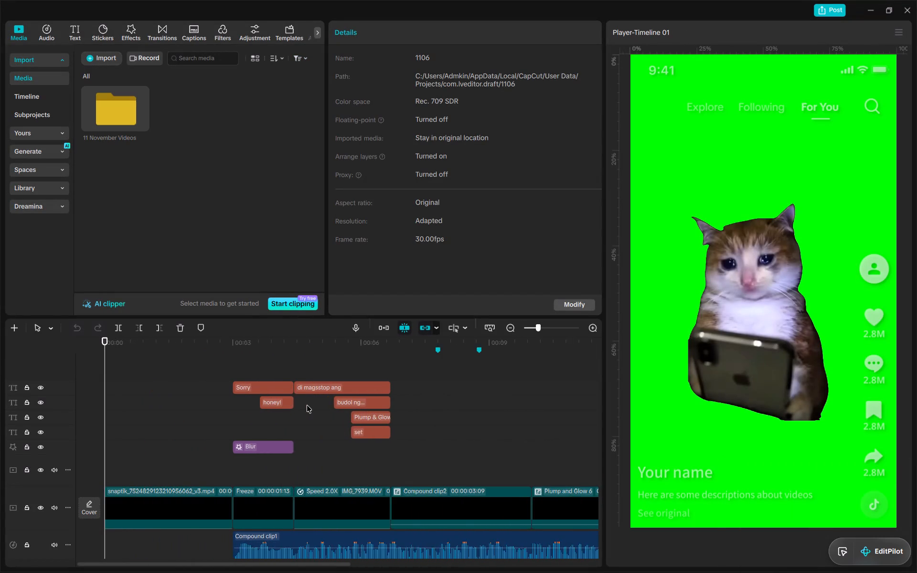
{"action": "scroll", "coordinate": [307, 400], "scroll_direction": "up", "scroll_amount": 4, "text": "alt"}
{"action": "left_click", "coordinate": [423, 349]}
{"action": "scroll", "coordinate": [458, 425], "scroll_direction": "down", "scroll_amount": 8, "text": "alt"}
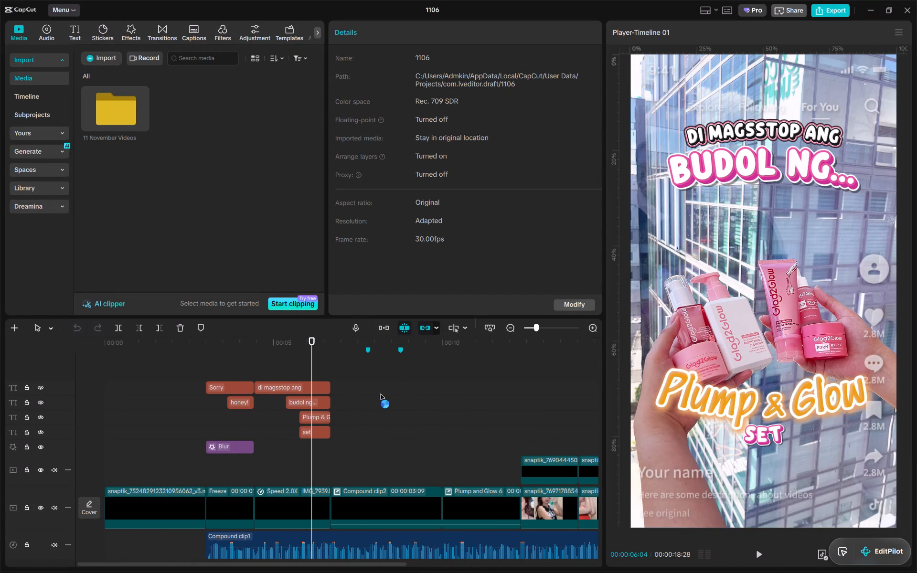
{"action": "left_click_drag", "start_coordinate": [319, 344], "coordinate": [331, 343]}
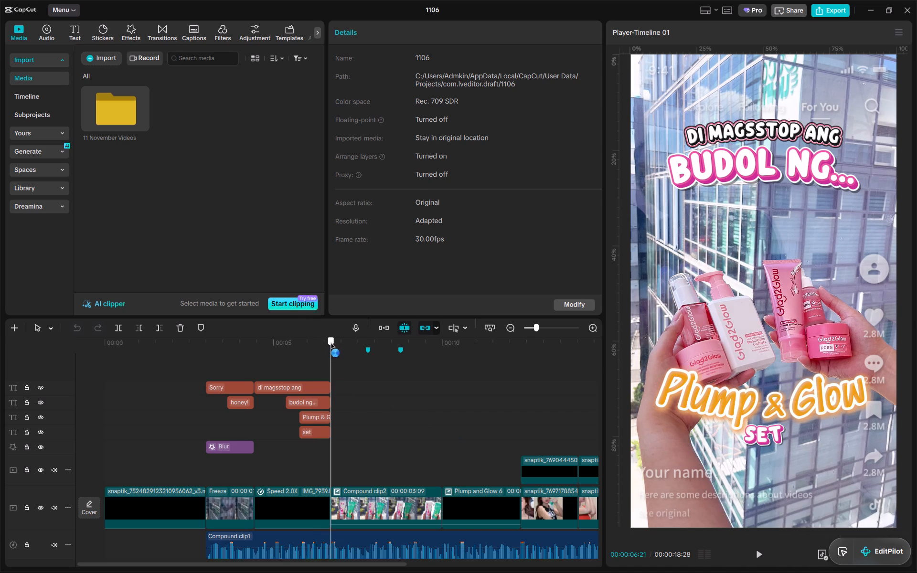
{"action": "left_click_drag", "start_coordinate": [331, 343], "coordinate": [238, 346]}
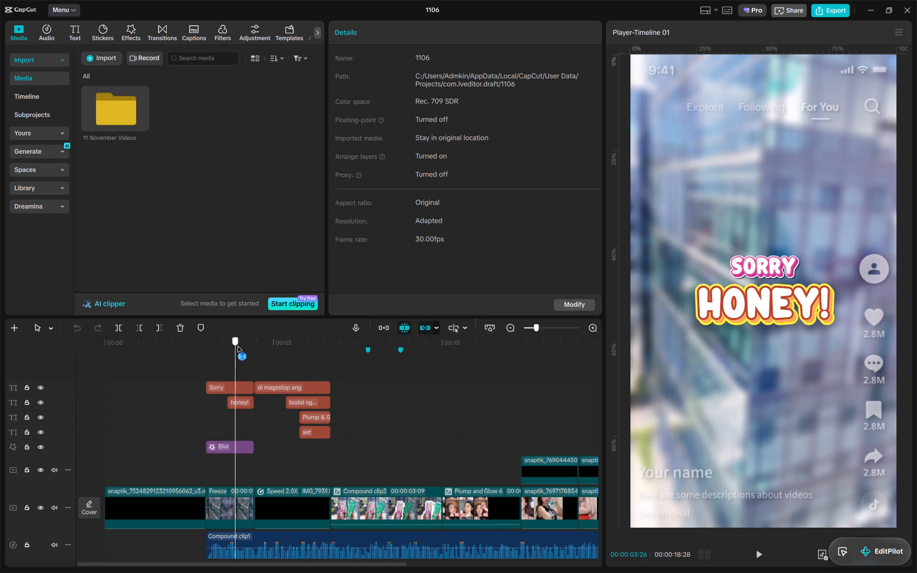
{"action": "left_click_drag", "start_coordinate": [238, 346], "coordinate": [313, 353]}
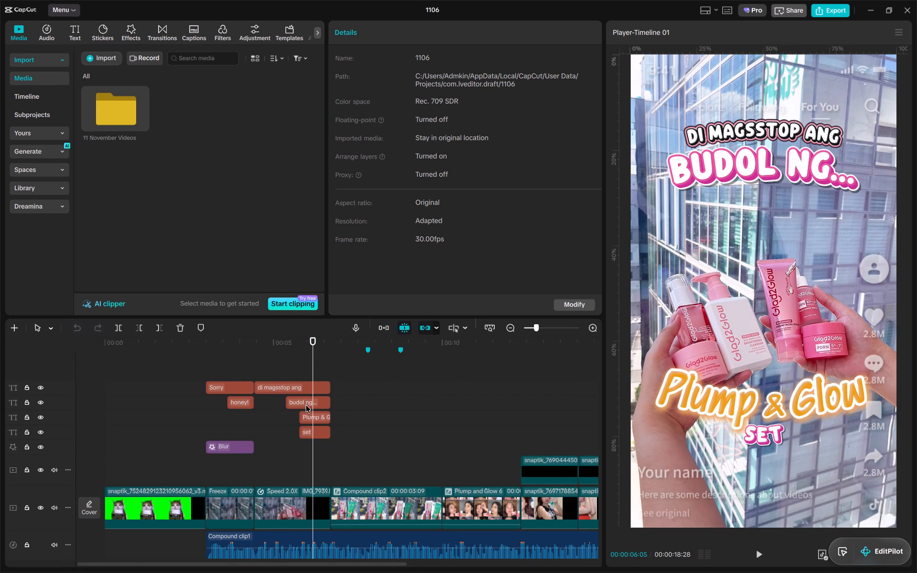
{"action": "scroll", "coordinate": [306, 406], "scroll_direction": "up", "scroll_amount": 8, "text": "alt"}
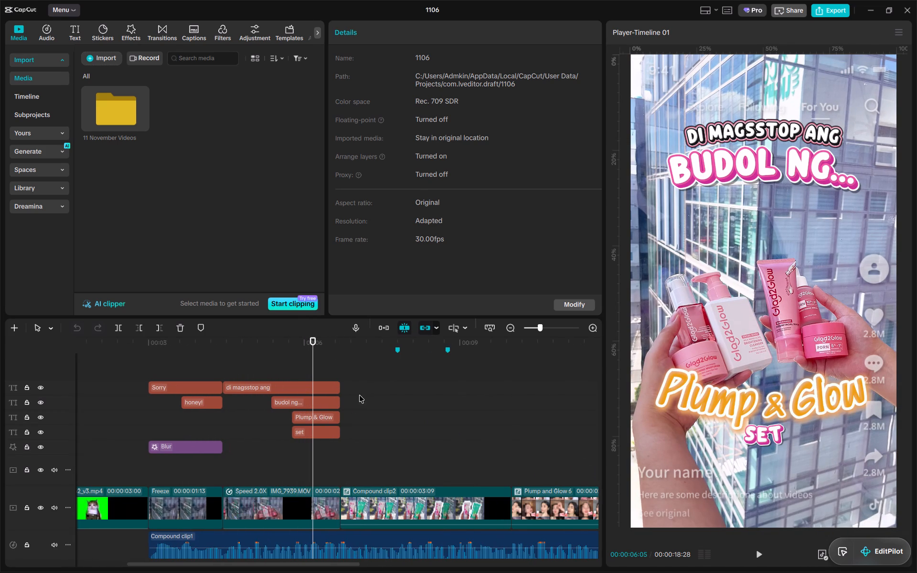
{"action": "left_click_drag", "start_coordinate": [358, 419], "coordinate": [325, 437]}
{"action": "left_click_drag", "start_coordinate": [784, 402], "coordinate": [781, 425]}
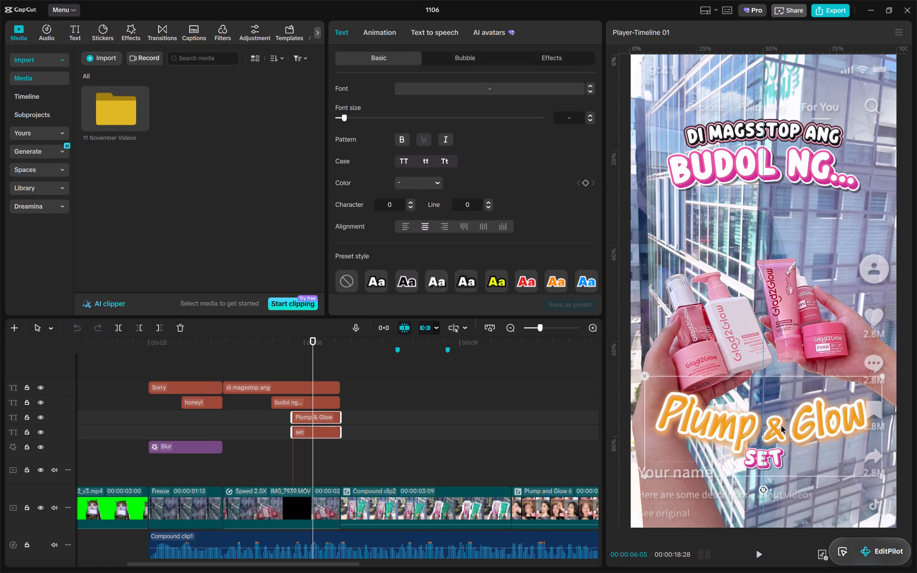
{"action": "left_click_drag", "start_coordinate": [781, 425], "coordinate": [782, 424]}
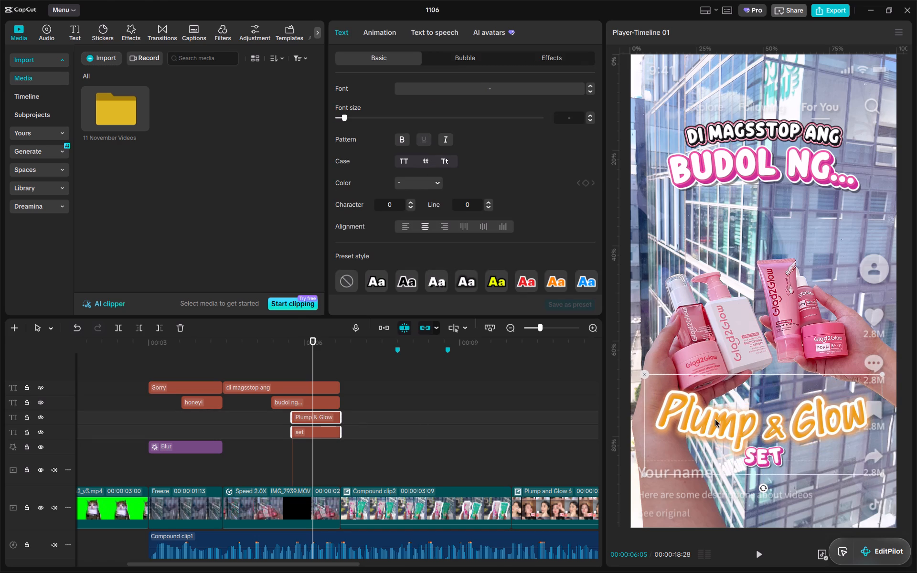
Add a scale keyframe to the IMG_7939.MOV clip at 00:00:05:23, where the 'Plump & Glow' caption starts.
{"action": "scroll", "coordinate": [404, 385], "scroll_direction": "down", "scroll_amount": 11, "text": "alt"}
{"action": "left_click_drag", "start_coordinate": [268, 343], "coordinate": [286, 345]}
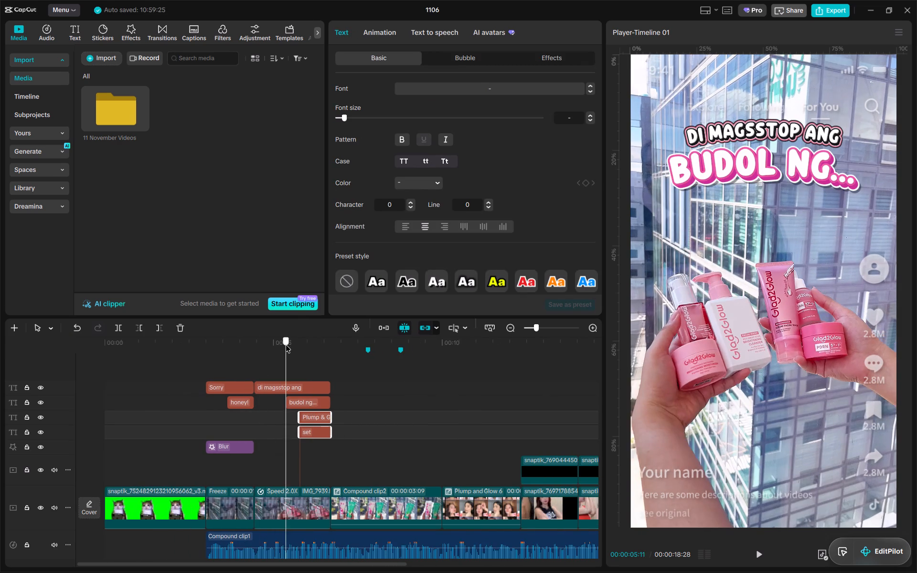
{"action": "left_click_drag", "start_coordinate": [286, 345], "coordinate": [300, 344]}
{"action": "scroll", "coordinate": [312, 463], "scroll_direction": "up", "scroll_amount": 9, "text": "alt"}
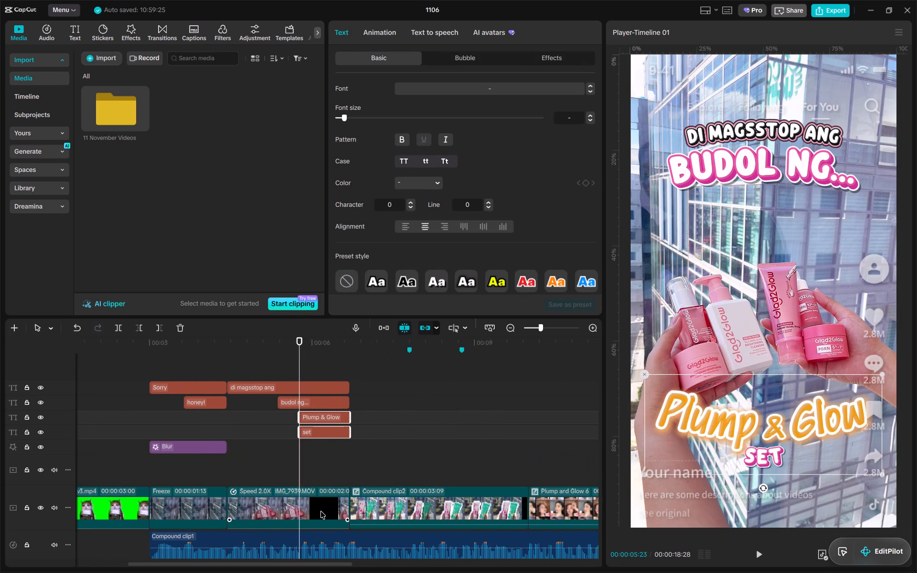
{"action": "left_click", "coordinate": [320, 511]}
{"action": "scroll", "coordinate": [457, 373], "scroll_direction": "up", "scroll_amount": 7, "text": "alt"}
{"action": "left_click", "coordinate": [583, 117]}
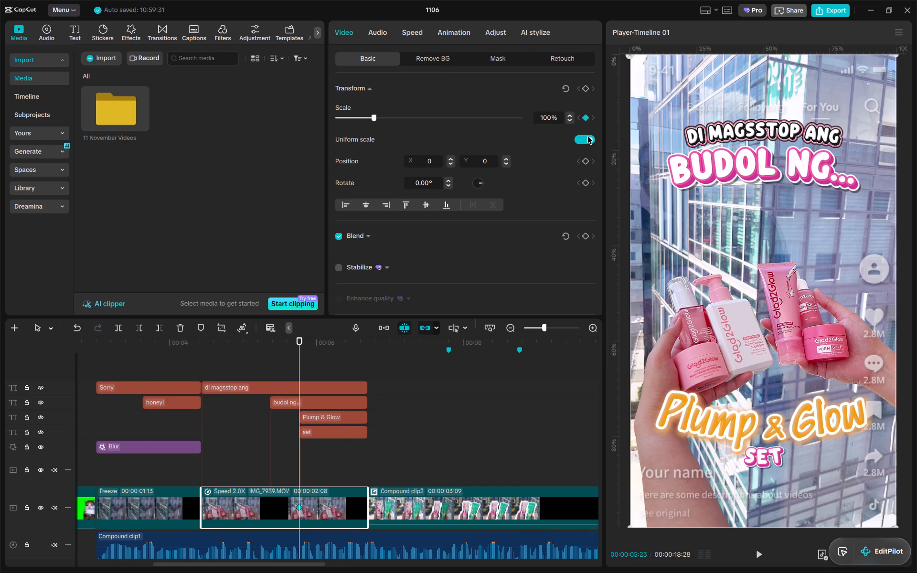
Five frames on, at 00:00:05:28, add a position keyframe, set the scale to 130%, and raise the footage to Y about 408.
{"action": "key", "text": "Right"}
{"action": "key", "text": "Right"}
{"action": "key", "text": "Right"}
{"action": "key", "text": "Right"}
{"action": "key", "text": "Right"}
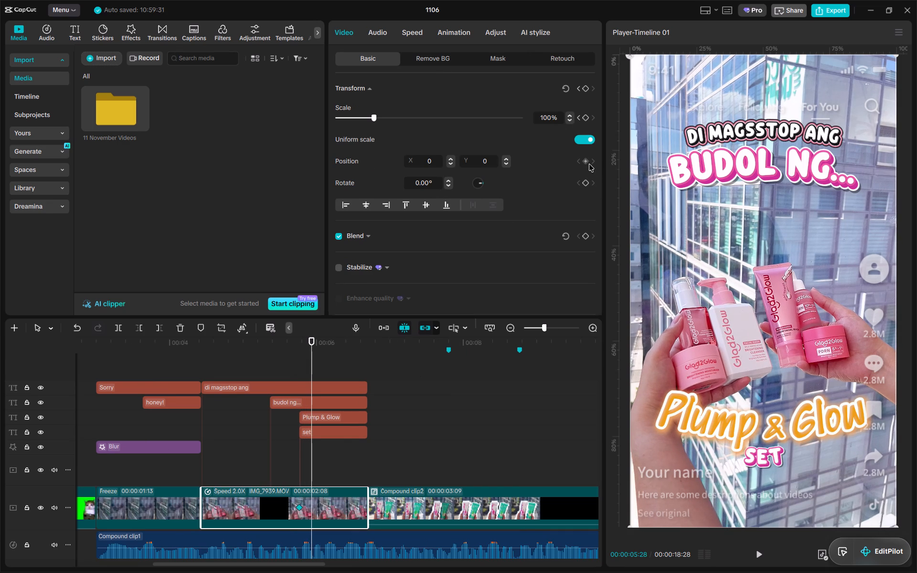
{"action": "left_click", "coordinate": [589, 164]}
{"action": "left_click", "coordinate": [552, 128]}
{"action": "double_click", "coordinate": [548, 119]}
{"action": "type", "text": "130"}
{"action": "key", "text": "Return"}
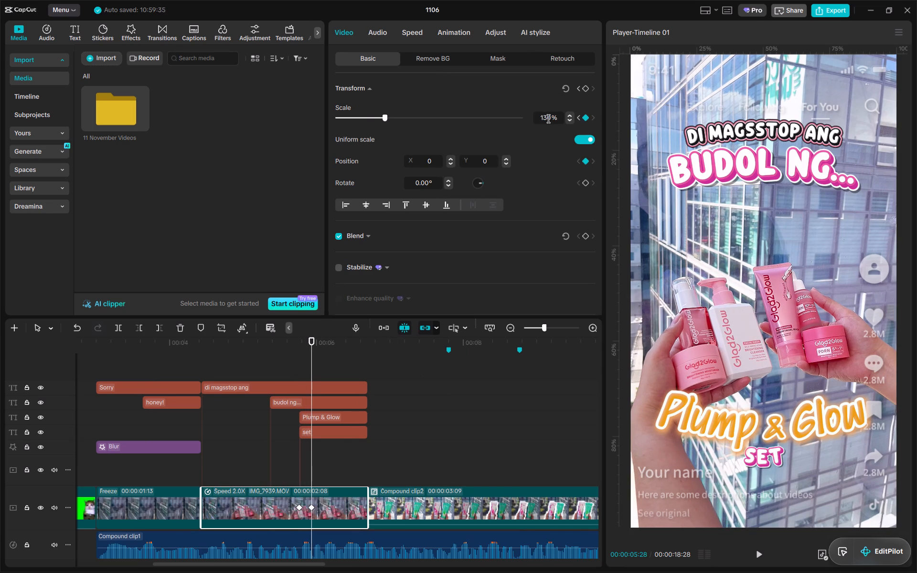
{"action": "left_click_drag", "start_coordinate": [809, 255], "coordinate": [810, 204]}
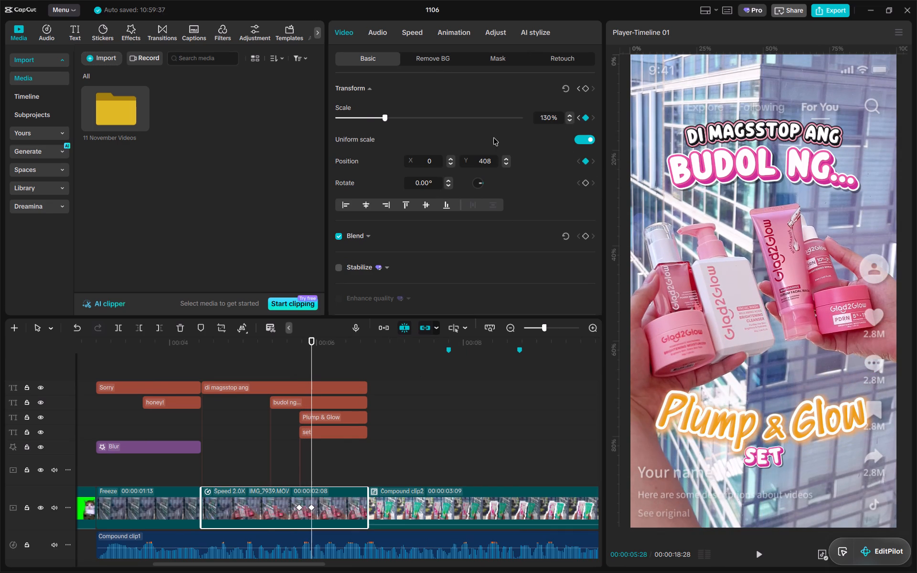
Set the scale at 00:00:05:28 to 120% and adjust the footage's vertical position to Y about 382.
{"action": "double_click", "coordinate": [547, 120]}
{"action": "type", "text": "120"}
{"action": "key", "text": "Return"}
{"action": "left_click_drag", "start_coordinate": [734, 265], "coordinate": [734, 277]}
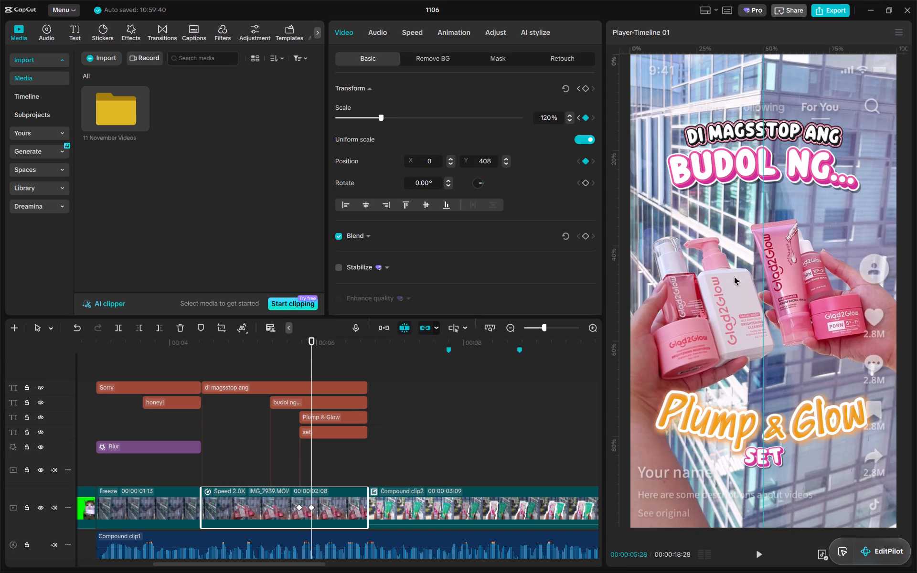
{"action": "left_click_drag", "start_coordinate": [734, 277], "coordinate": [735, 269]}
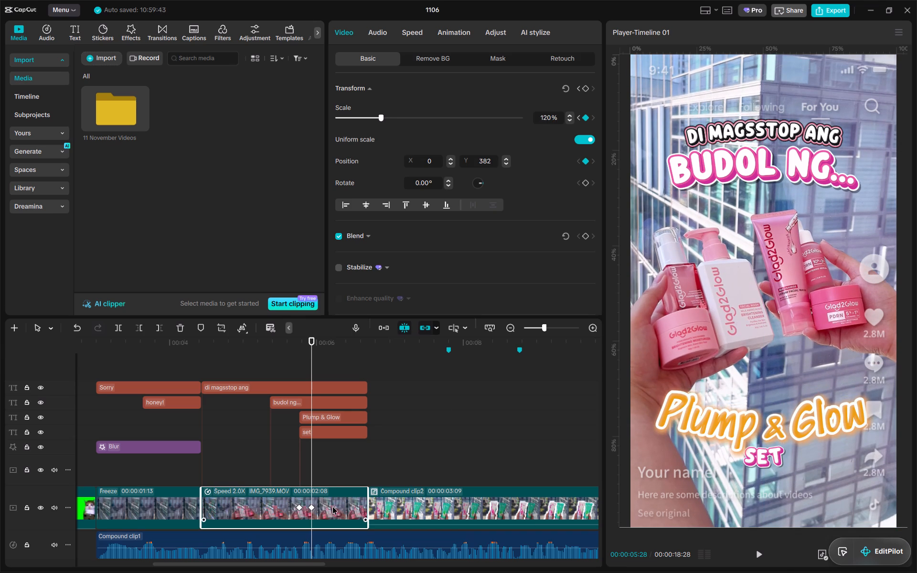
Apply the Cubic Out preset curve to the IMG_7939.MOV keyframe at 00:00:05:28.
{"action": "left_click", "coordinate": [332, 507]}
{"action": "right_click", "coordinate": [314, 505]}
{"action": "left_click", "coordinate": [420, 511]}
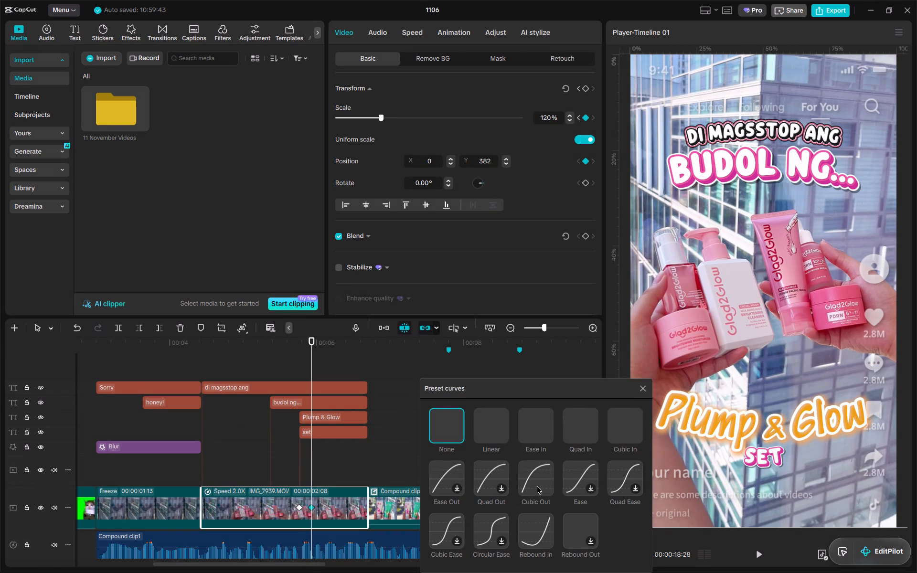
{"action": "left_click", "coordinate": [531, 483]}
{"action": "left_click", "coordinate": [645, 383]}
{"action": "left_click", "coordinate": [331, 463]}
Add a position keyframe to the IMG_7939.MOV clip at 00:00:05:23 with Y set to 0.
{"action": "left_click_drag", "start_coordinate": [311, 352], "coordinate": [304, 348]}
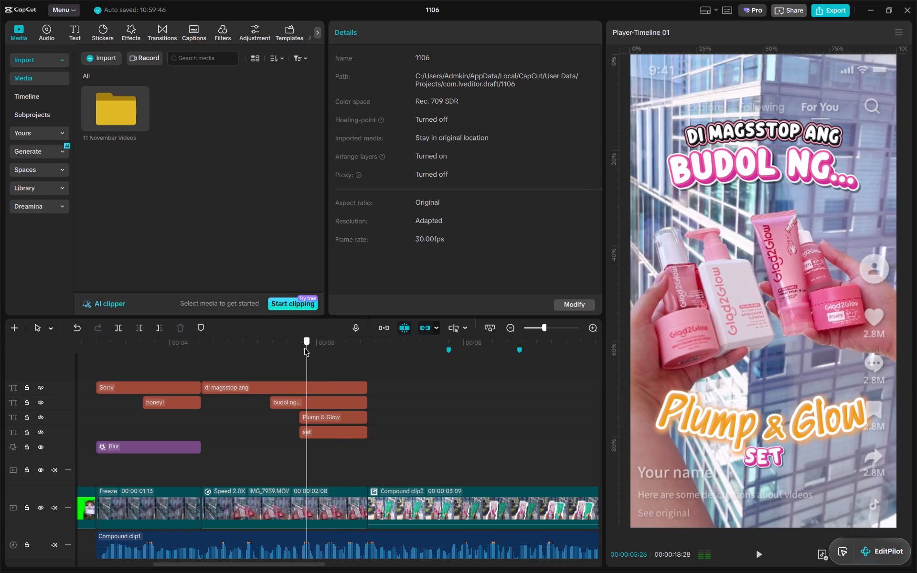
{"action": "left_click_drag", "start_coordinate": [304, 348], "coordinate": [300, 346]}
{"action": "left_click", "coordinate": [346, 519]}
{"action": "left_click", "coordinate": [585, 166]}
{"action": "double_click", "coordinate": [478, 160]}
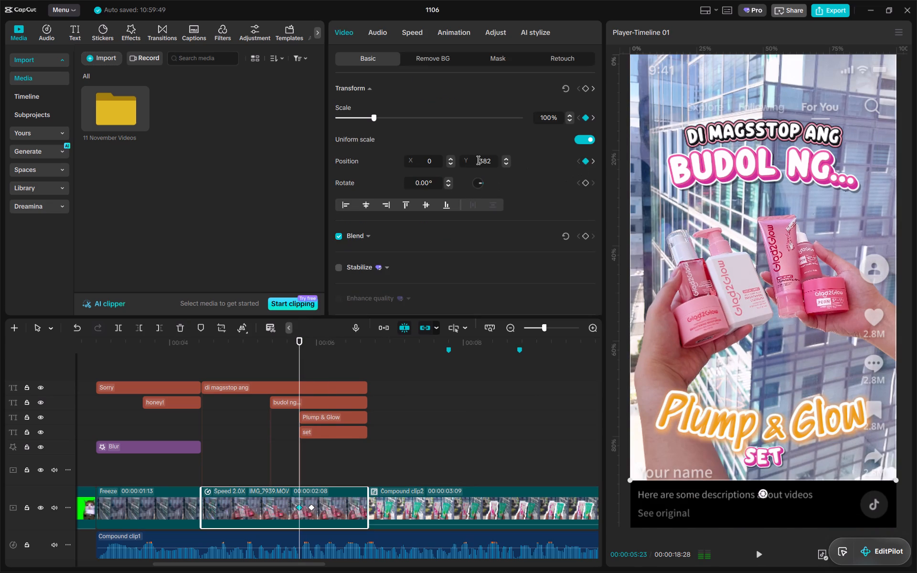
{"action": "key", "text": "0"}
{"action": "key", "text": "Return"}
Apply the Cubic Out preset curve to the IMG_7939.MOV keyframe at 00:00:05:23.
{"action": "left_click", "coordinate": [303, 511]}
{"action": "right_click", "coordinate": [300, 507]}
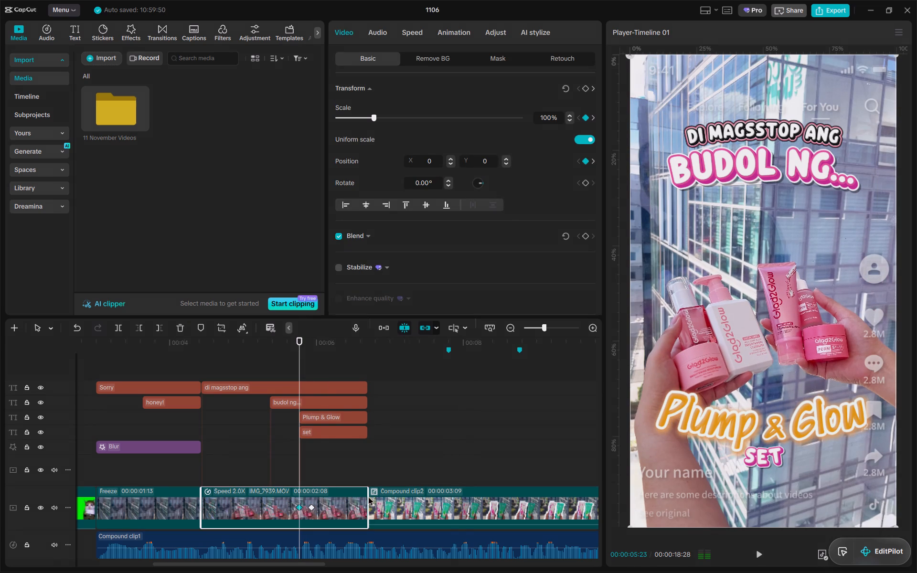
{"action": "left_click", "coordinate": [407, 515]}
{"action": "left_click", "coordinate": [536, 483]}
{"action": "left_click", "coordinate": [629, 378]}
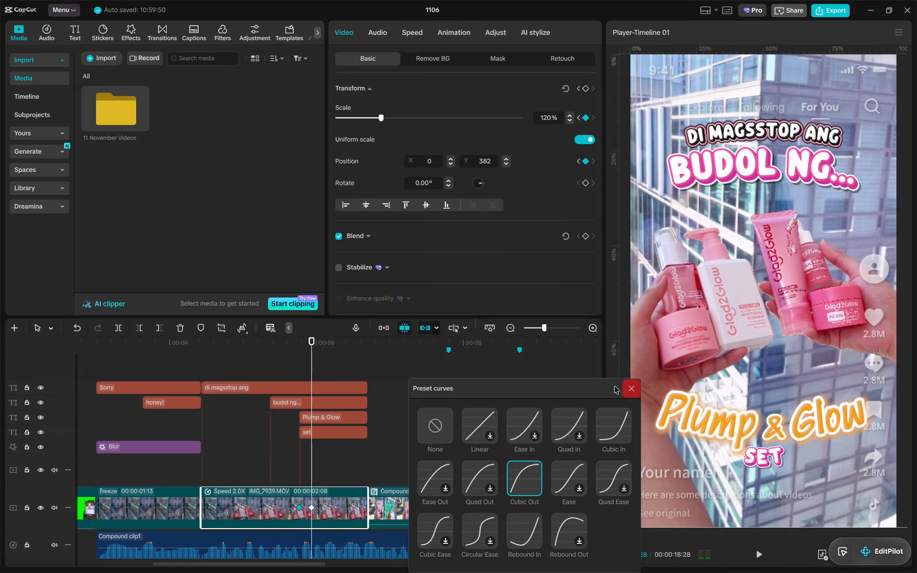
{"action": "left_click", "coordinate": [619, 382]}
{"action": "left_click", "coordinate": [631, 389]}
Reapply the Cubic Out preset curve to the IMG_7939.MOV keyframe at 00:00:05:28.
{"action": "left_click", "coordinate": [313, 512]}
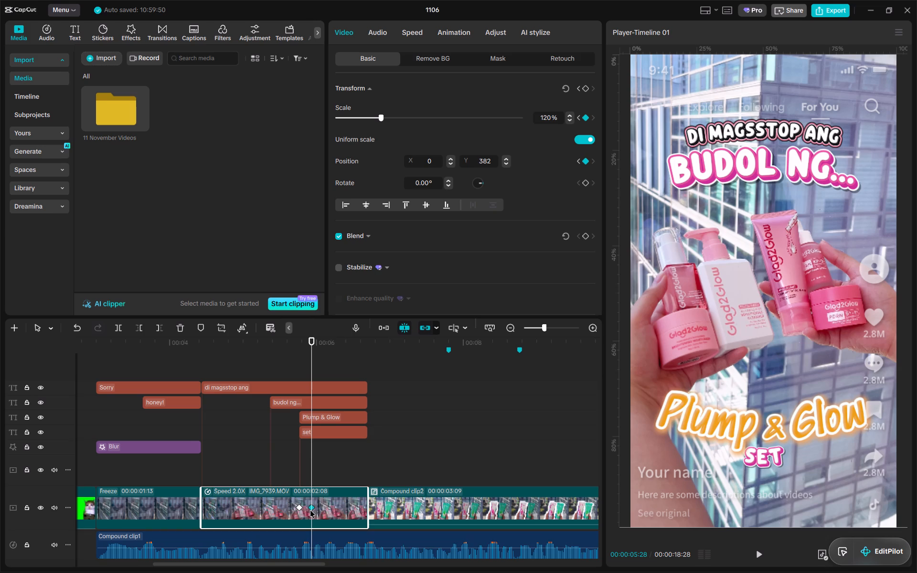
{"action": "right_click", "coordinate": [310, 510]}
{"action": "left_click", "coordinate": [394, 511]}
{"action": "left_click", "coordinate": [517, 489]}
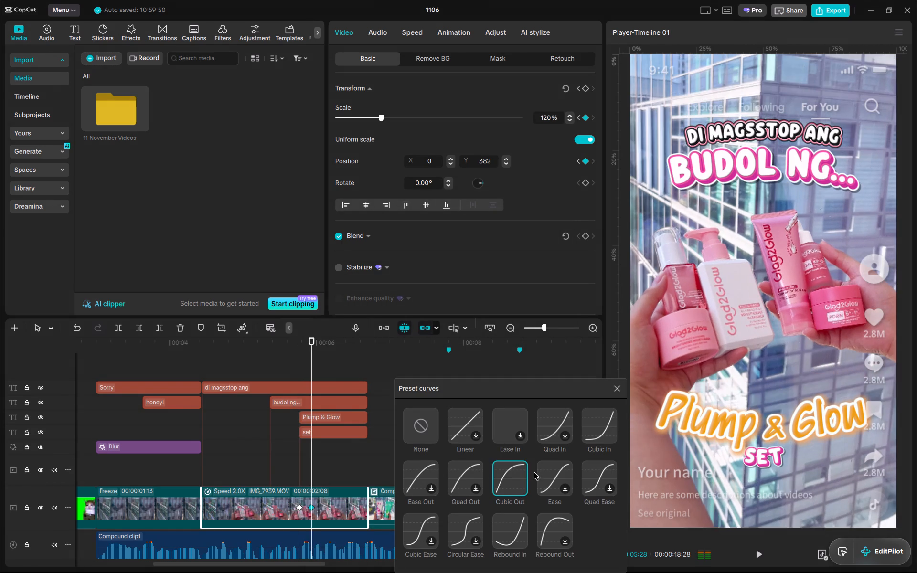
{"action": "left_click", "coordinate": [620, 390]}
{"action": "left_click", "coordinate": [425, 472]}
Play and scrub through the new zoom on the IMG_7939.MOV clip to check its motion.
{"action": "left_click", "coordinate": [259, 348]}
{"action": "key", "text": "space"}
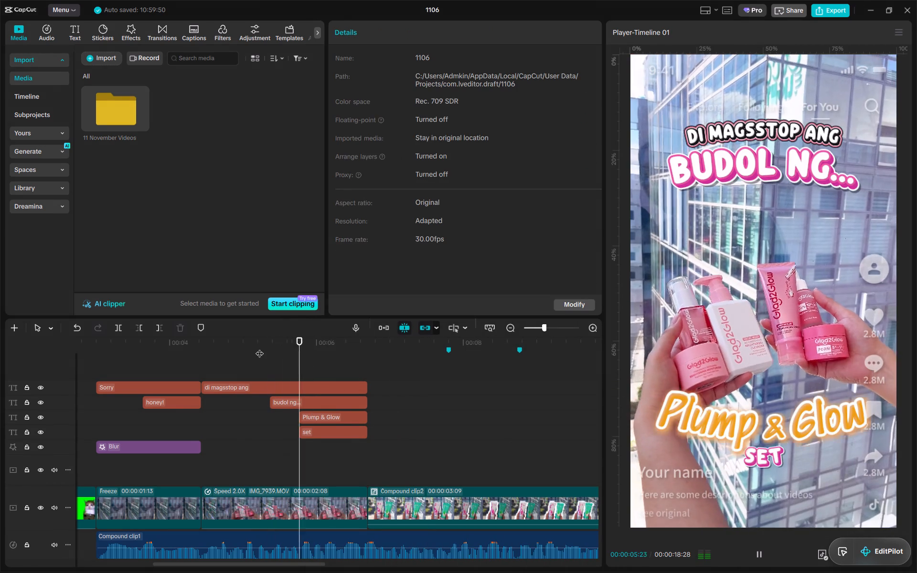
{"action": "left_click_drag", "start_coordinate": [259, 348], "coordinate": [324, 342]}
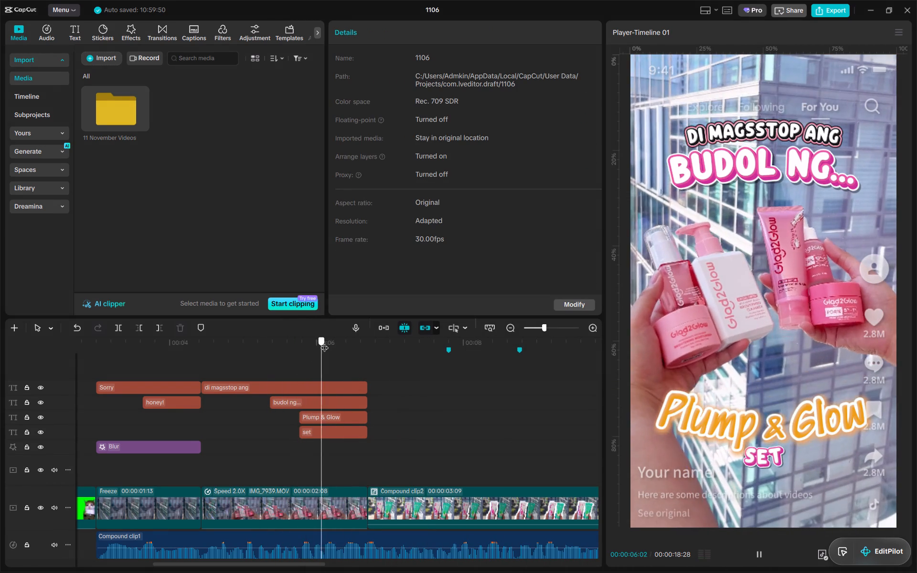
Reapply the Cubic Out preset curve to the IMG_7939.MOV keyframe at 00:00:05:23.
{"action": "left_click_drag", "start_coordinate": [324, 342], "coordinate": [302, 346]}
{"action": "left_click", "coordinate": [303, 500]}
{"action": "right_click", "coordinate": [299, 508]}
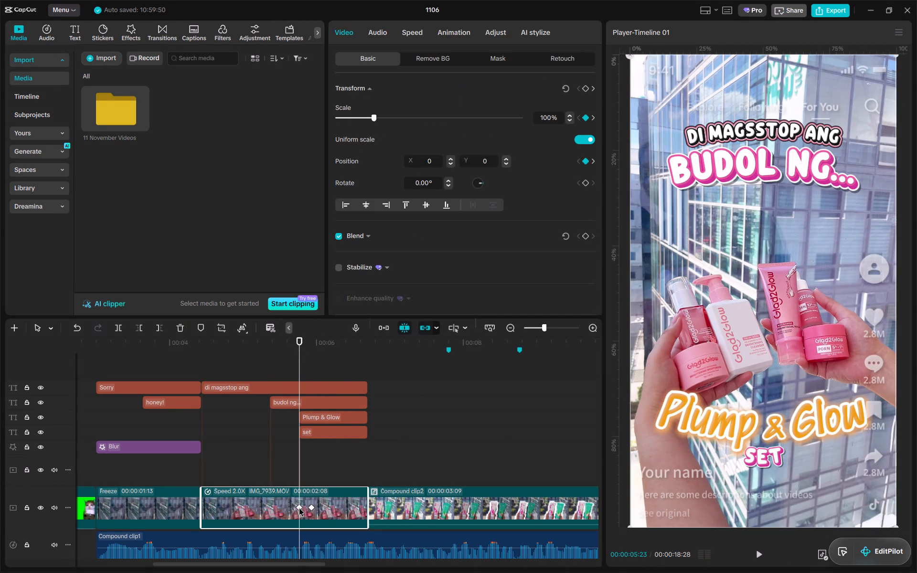
{"action": "left_click", "coordinate": [380, 506]}
{"action": "left_click", "coordinate": [511, 478]}
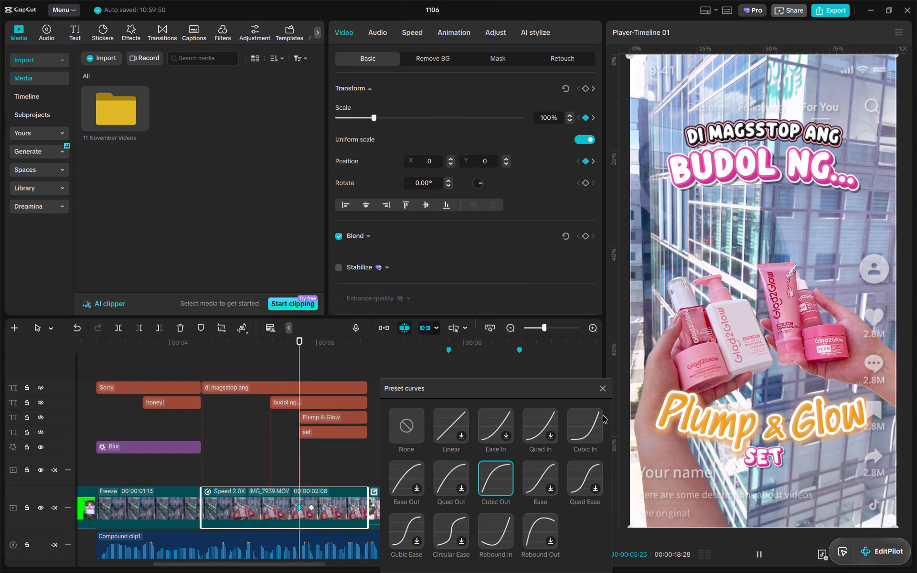
{"action": "left_click", "coordinate": [608, 386]}
Play the video from the product zoom through Compound clip2 and into the Plump and Glow 6 clip to review it.
{"action": "key", "text": "space"}
{"action": "scroll", "coordinate": [468, 437], "scroll_direction": "down", "scroll_amount": 11, "text": "alt"}
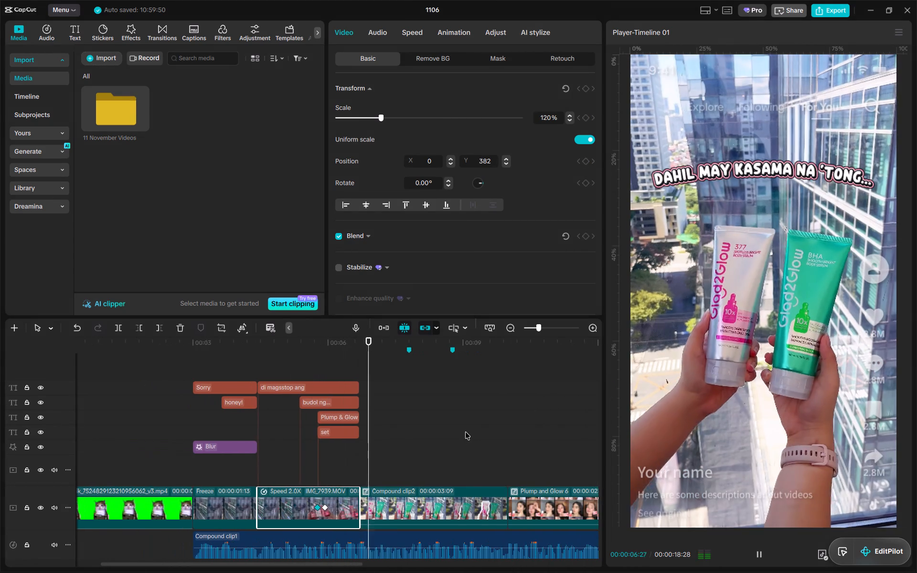
{"action": "scroll", "coordinate": [473, 428], "scroll_direction": "down", "scroll_amount": 5, "text": "alt"}
{"action": "scroll", "coordinate": [494, 445], "scroll_direction": "up", "scroll_amount": 5, "text": "alt"}
{"action": "scroll", "coordinate": [494, 445], "scroll_direction": "left", "scroll_amount": 4}
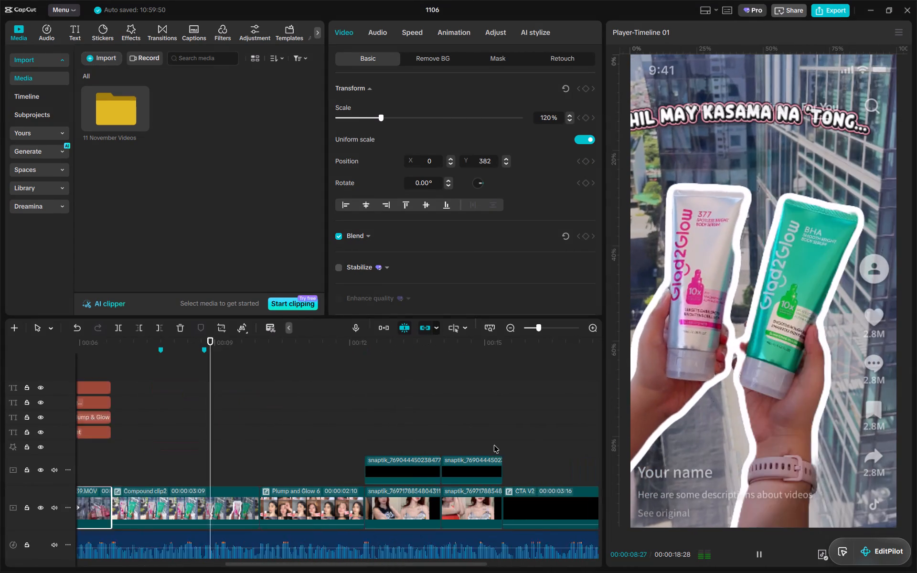
{"action": "scroll", "coordinate": [494, 445], "scroll_direction": "down", "scroll_amount": 5, "text": "alt"}
{"action": "scroll", "coordinate": [494, 445], "scroll_direction": "right", "scroll_amount": 5}
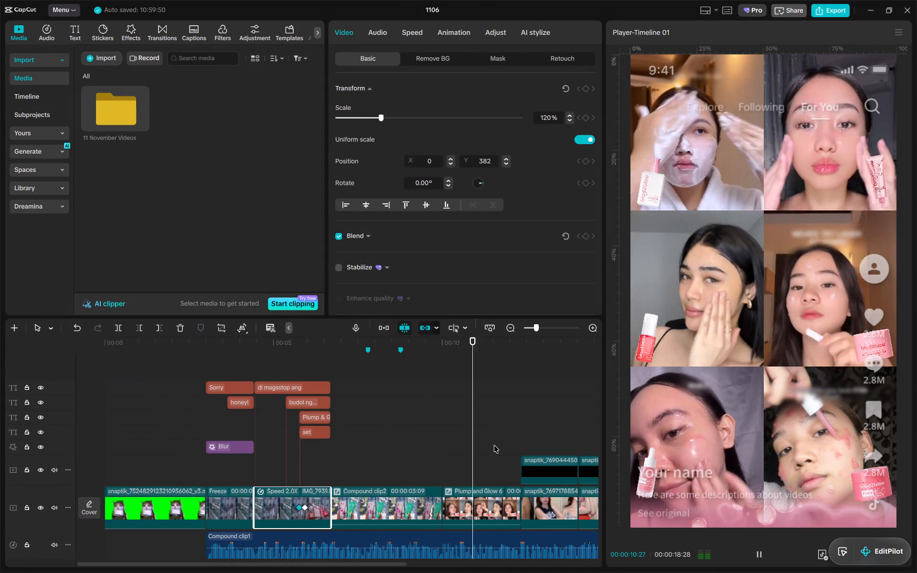
{"action": "key", "text": "space"}
Copy the 'di magsstop ang' caption and paste it near the start of the Plump and Glow 6 clip, around 00:00:10.
{"action": "left_click_drag", "start_coordinate": [450, 340], "coordinate": [313, 344]}
{"action": "left_click", "coordinate": [309, 394]}
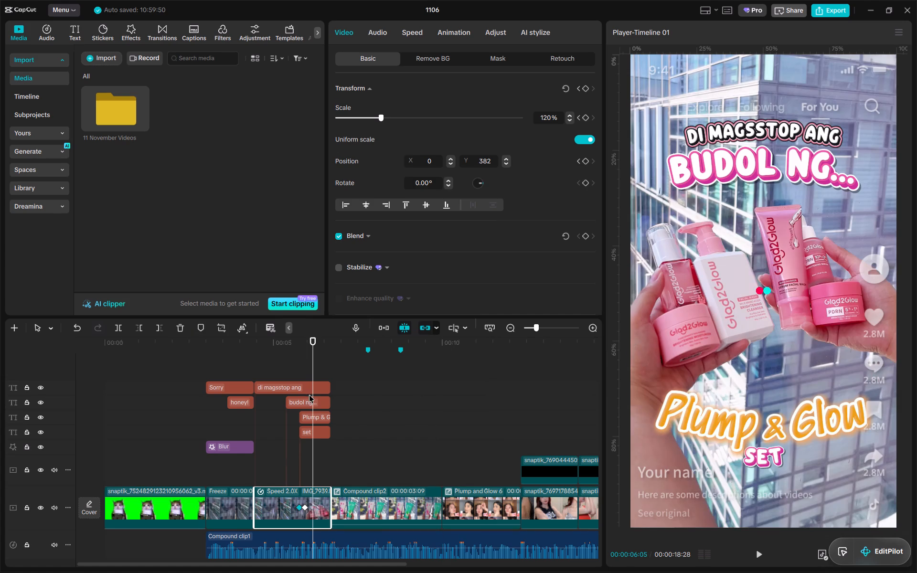
{"action": "left_click", "coordinate": [312, 399]}
{"action": "left_click", "coordinate": [315, 386]}
{"action": "key", "text": "ctrl+c"}
{"action": "left_click_drag", "start_coordinate": [434, 343], "coordinate": [447, 342]}
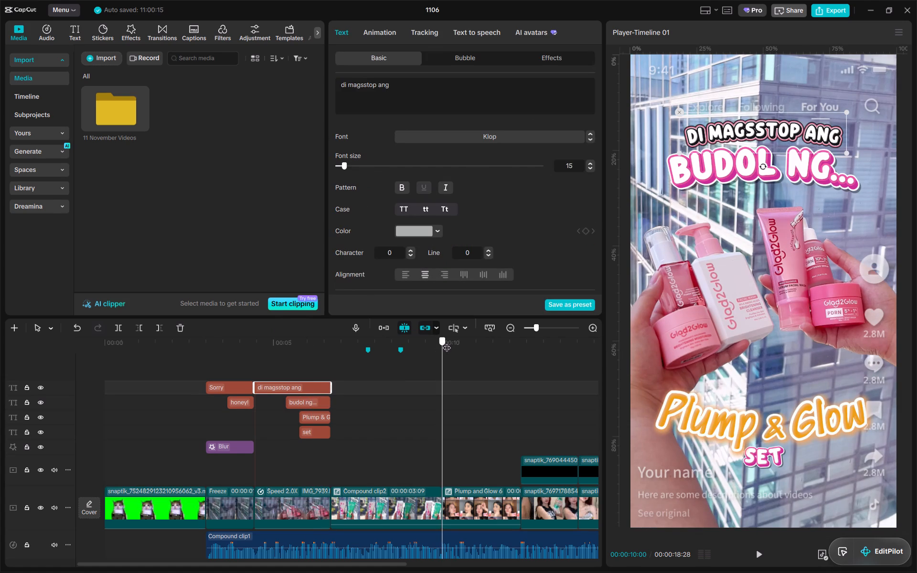
{"action": "left_click_drag", "start_coordinate": [447, 342], "coordinate": [447, 342]}
{"action": "key", "text": "ctrl+v"}
Try to trim the pasted 'di magsstop ang' caption to the end of the Plump and Glow 6 clip, at 00:00:12:10.
{"action": "key", "text": "w"}
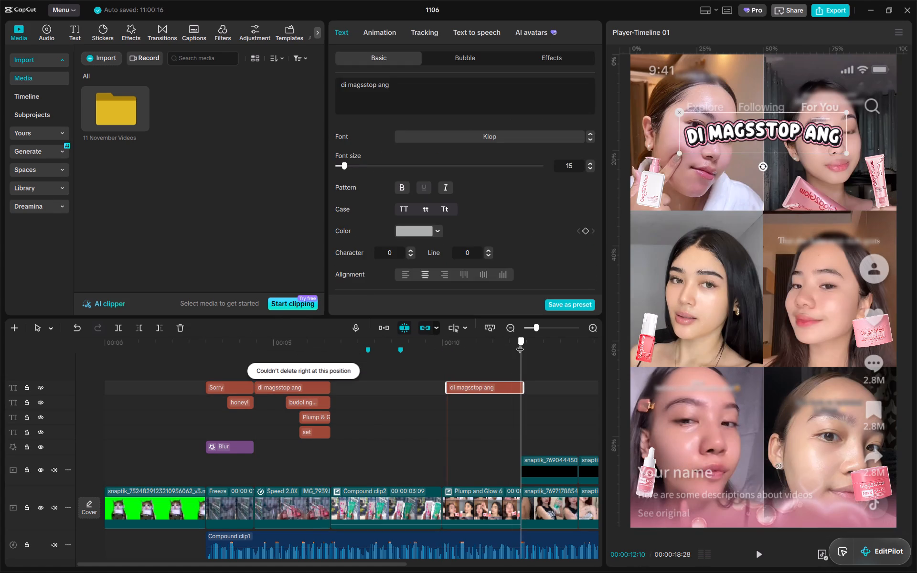
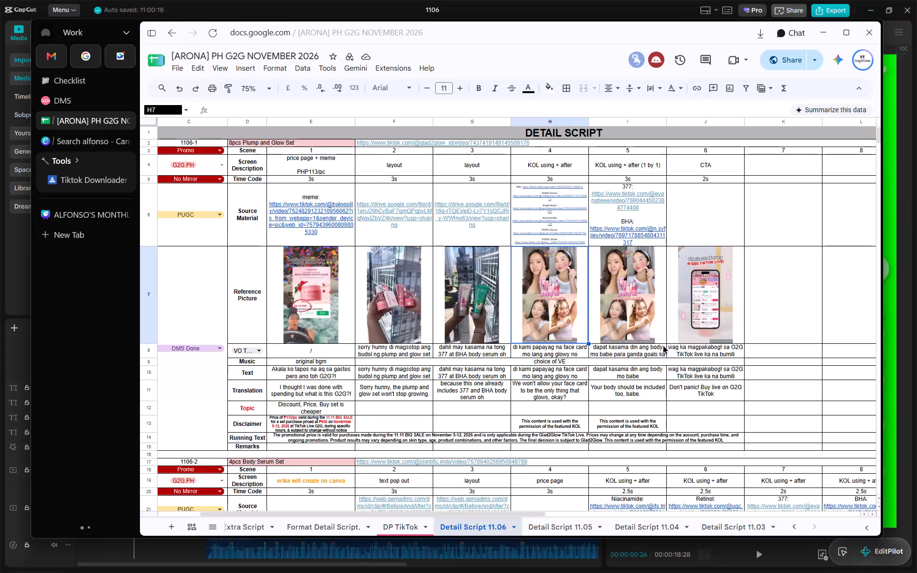
Change the pasted caption to 'di kami papayag na', copied from the script's scene 4 VO line, and lower it over the first row's bottom edge.
{"action": "double_click", "coordinate": [541, 349]}
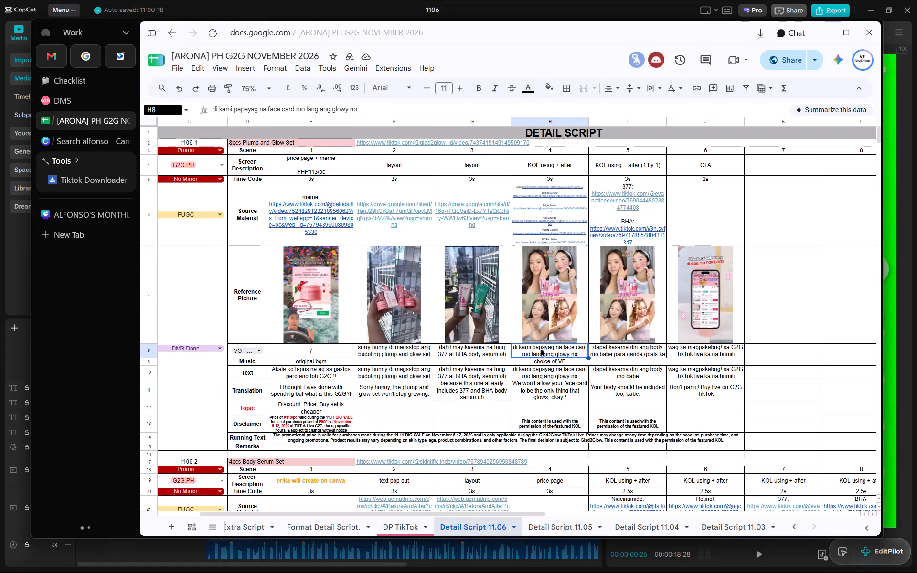
{"action": "left_click", "coordinate": [514, 345]}
{"action": "left_click_drag", "start_coordinate": [514, 345], "coordinate": [556, 348]}
{"action": "key", "text": "ctrl+c"}
{"action": "key", "text": "alt+Tab"}
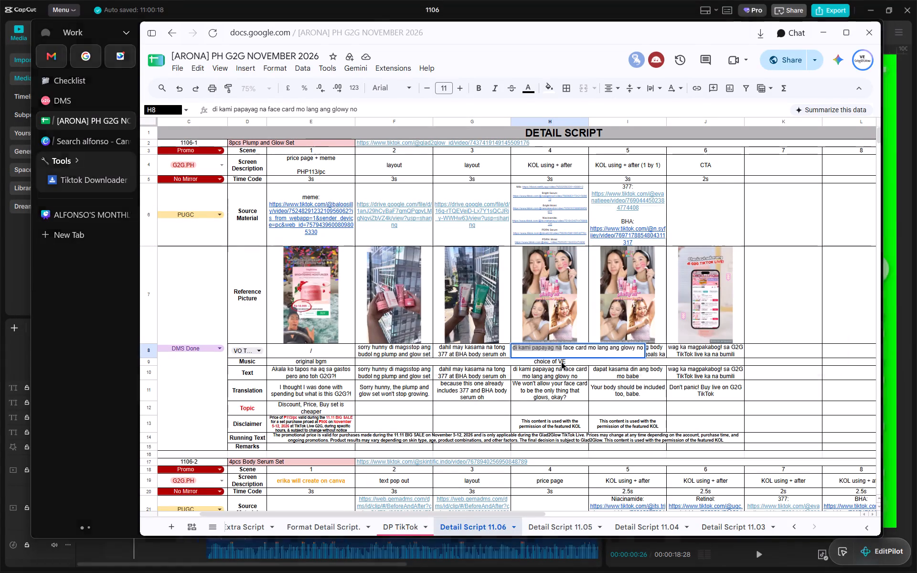
{"action": "left_click", "coordinate": [502, 383]}
{"action": "left_click", "coordinate": [494, 347]}
{"action": "left_click", "coordinate": [433, 94]}
{"action": "key", "text": "ctrl+a"}
{"action": "key", "text": "ctrl+v"}
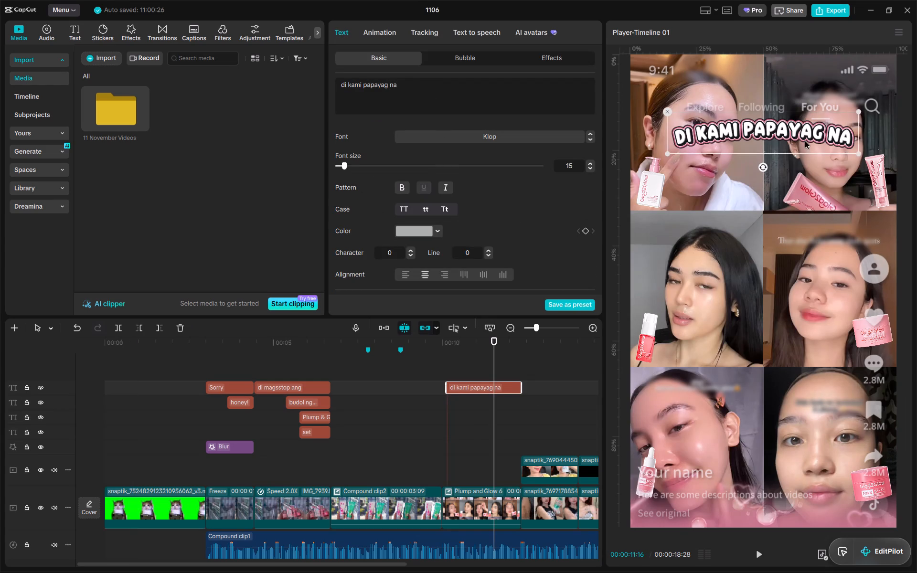
{"action": "left_click_drag", "start_coordinate": [794, 134], "coordinate": [795, 205]}
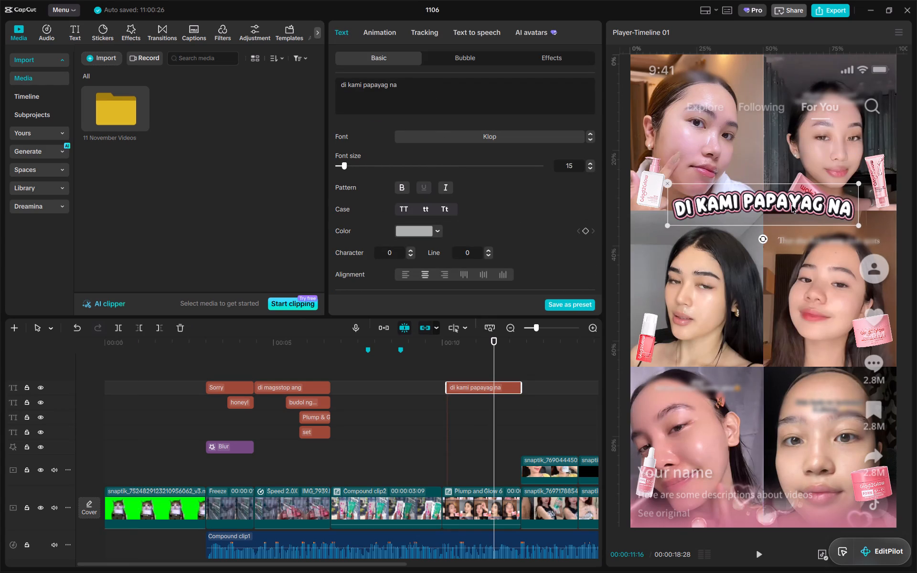
Copy the words 'face card' from the scene 4 VO line in the script.
{"action": "key", "text": "alt+Tab"}
{"action": "left_click", "coordinate": [570, 347]}
{"action": "left_click_drag", "start_coordinate": [570, 347], "coordinate": [581, 347]}
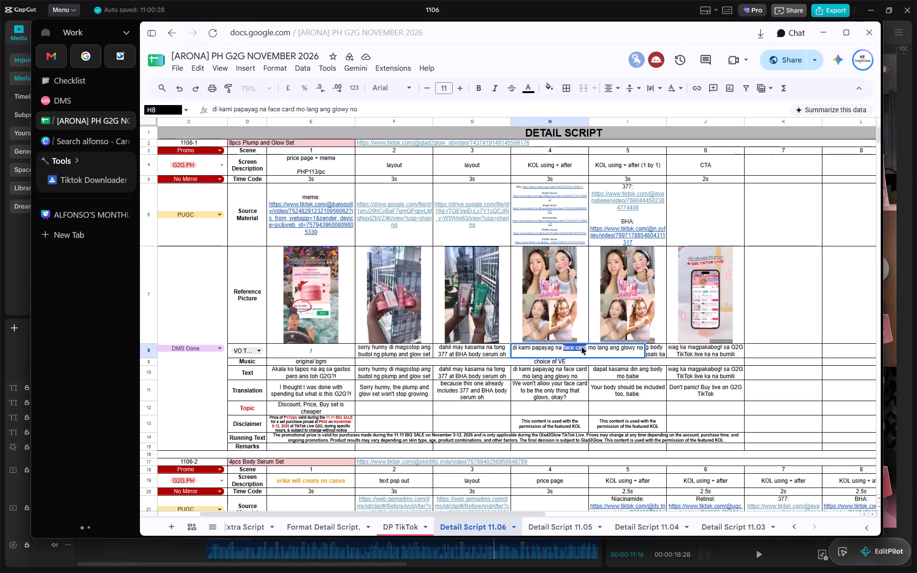
{"action": "key", "text": "ctrl+c"}
{"action": "key", "text": "alt+Tab"}
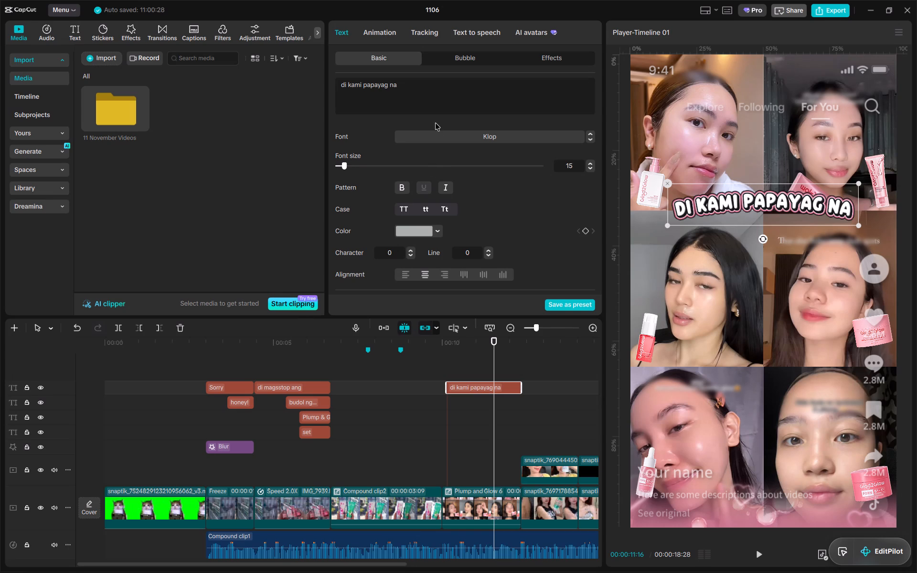
Duplicate the 'budol ng...' caption beneath 'di kami papayag na' and extend it to the end of the Plump and Glow 6 clip.
{"action": "left_click", "coordinate": [450, 104]}
{"action": "left_click", "coordinate": [245, 403]}
{"action": "left_click_drag", "start_coordinate": [299, 357], "coordinate": [311, 355]}
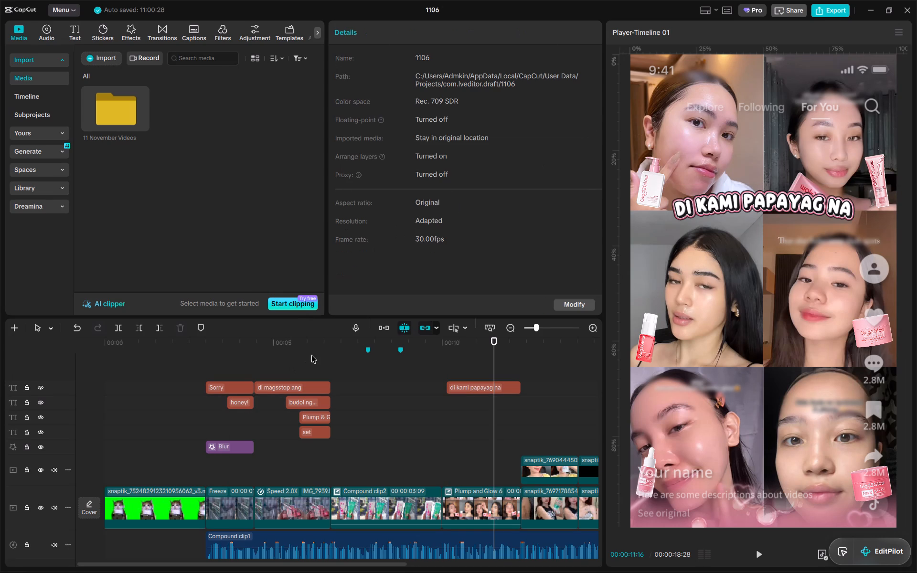
{"action": "left_click_drag", "start_coordinate": [311, 355], "coordinate": [313, 355]}
{"action": "left_click", "coordinate": [318, 348]}
{"action": "left_click", "coordinate": [321, 426]}
{"action": "left_click", "coordinate": [319, 401]}
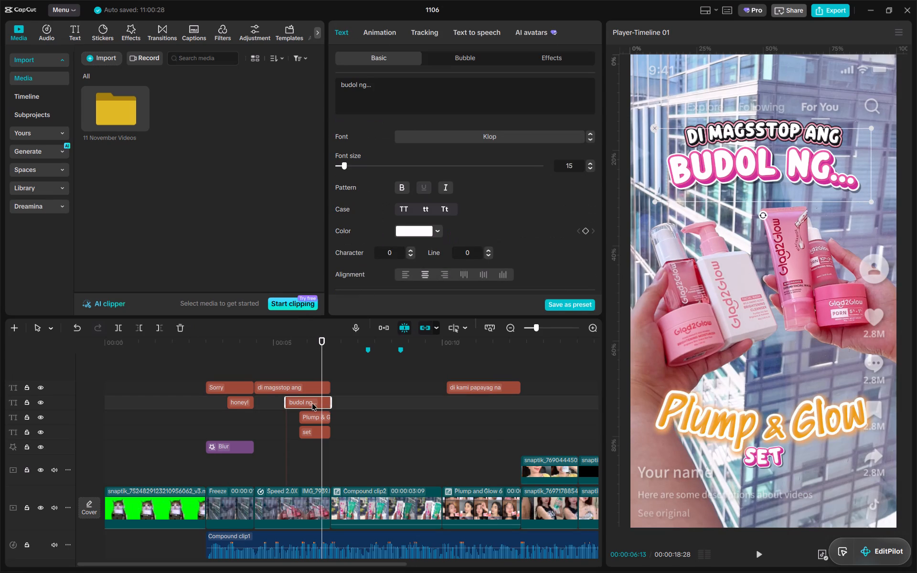
{"action": "left_click_drag", "start_coordinate": [309, 403], "coordinate": [469, 400], "text": "alt"}
{"action": "left_click_drag", "start_coordinate": [492, 401], "coordinate": [503, 401]}
{"action": "left_click", "coordinate": [476, 401]}
{"action": "left_click_drag", "start_coordinate": [490, 404], "coordinate": [501, 404]}
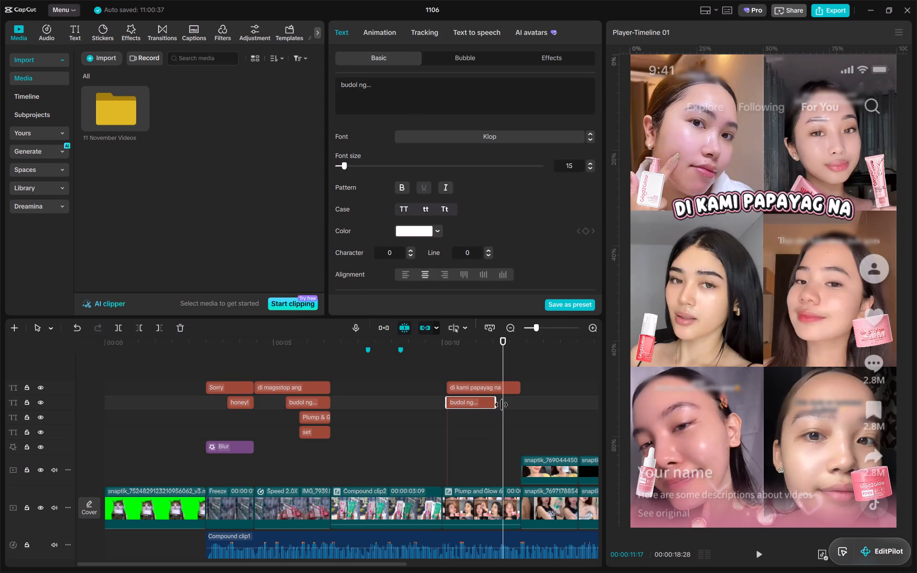
{"action": "left_click_drag", "start_coordinate": [501, 404], "coordinate": [517, 406]}
Replace the duplicate's text with 'face card' and position it directly under 'di kami papayag na' in the frame.
{"action": "left_click", "coordinate": [488, 346]}
{"action": "left_click", "coordinate": [420, 89]}
{"action": "key", "text": "ctrl+a"}
{"action": "key", "text": "ctrl+v"}
{"action": "left_click_drag", "start_coordinate": [757, 175], "coordinate": [759, 244]}
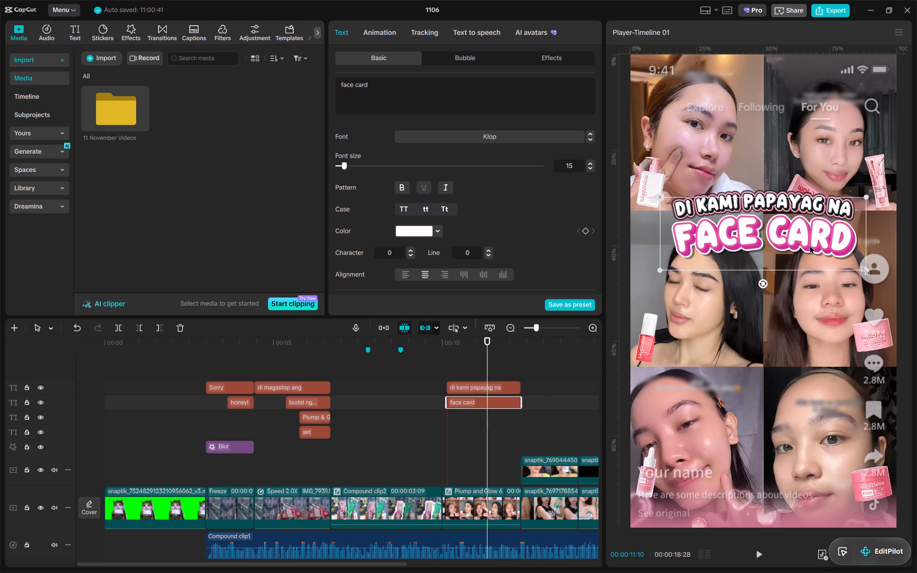
Move the 'di kami papayag na' and 'face card' captions up slightly together and scale them down a little.
{"action": "left_click_drag", "start_coordinate": [531, 430], "coordinate": [483, 370]}
{"action": "left_click_drag", "start_coordinate": [813, 215], "coordinate": [817, 209]}
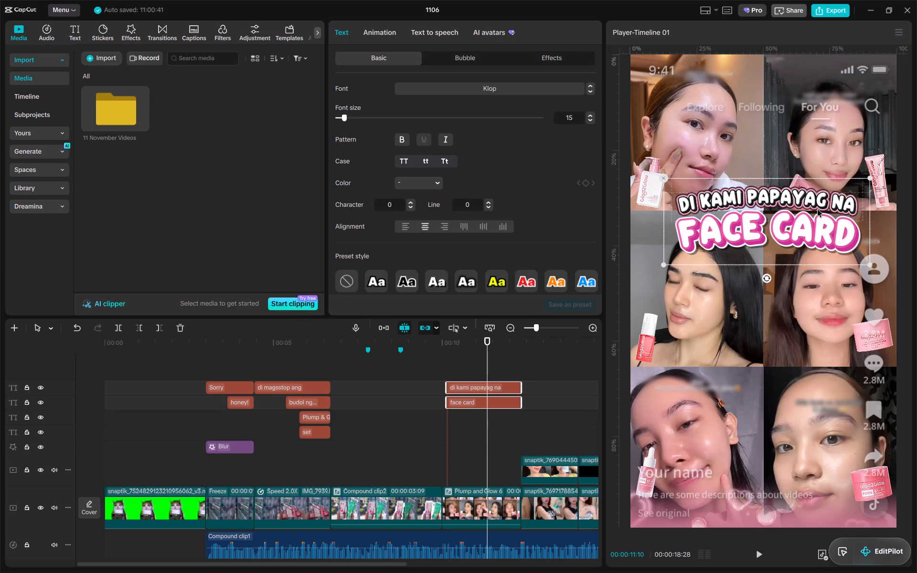
{"action": "left_click_drag", "start_coordinate": [817, 209], "coordinate": [814, 206]}
{"action": "key", "text": "alt+Tab"}
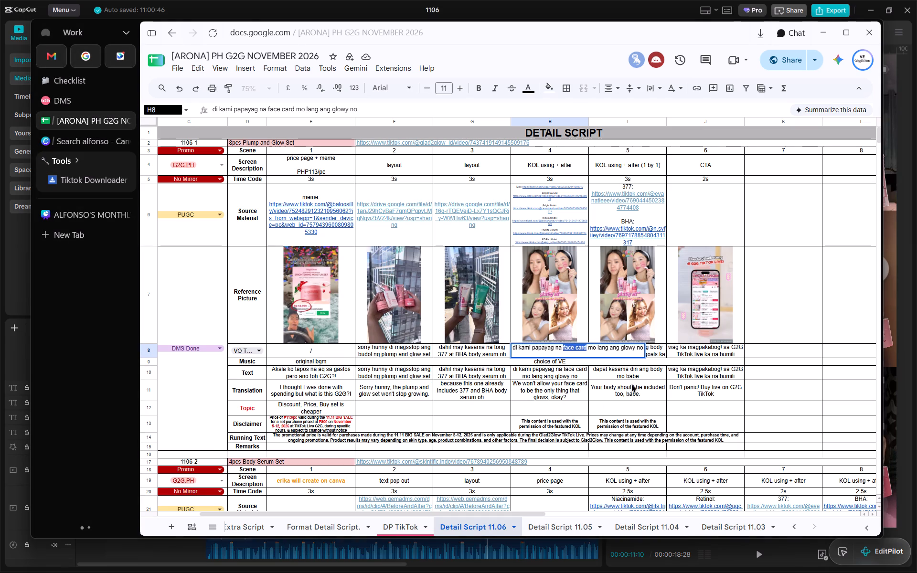
{"action": "key", "text": "alt+Tab"}
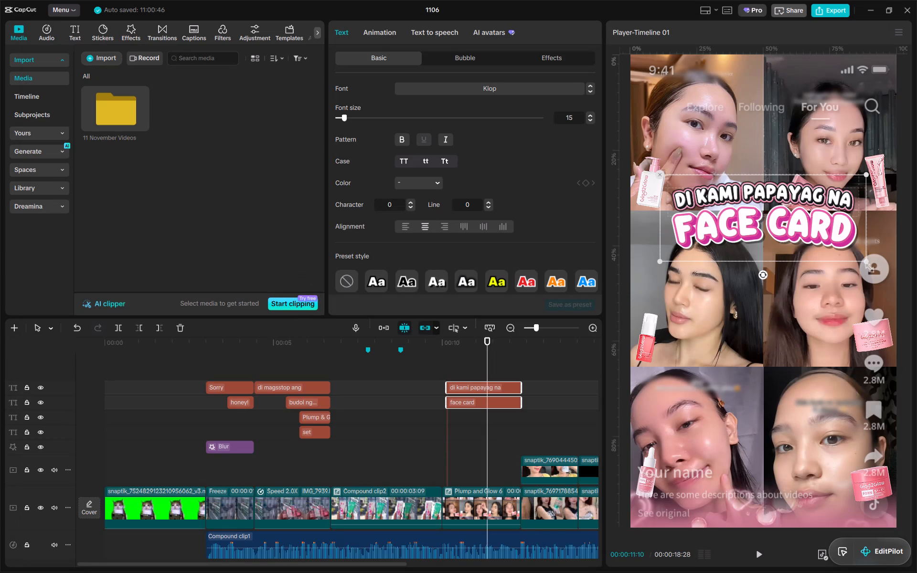
{"action": "left_click_drag", "start_coordinate": [865, 261], "coordinate": [846, 249]}
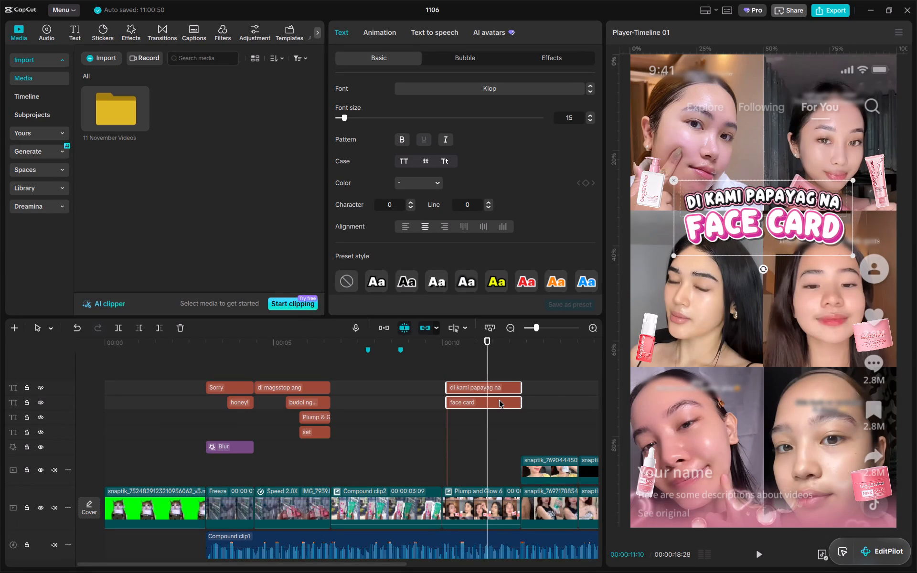
Duplicate the 'di kami papayag na' caption at 00:00:10:04 onto the track below 'face card'.
{"action": "left_click", "coordinate": [499, 400]}
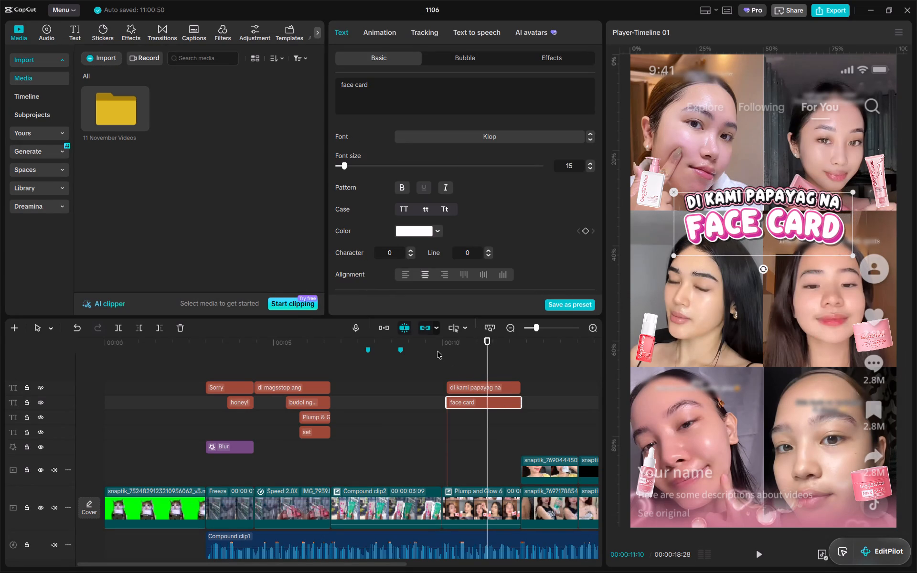
{"action": "left_click", "coordinate": [450, 348]}
{"action": "left_click", "coordinate": [472, 390]}
{"action": "key", "text": "ctrl+c"}
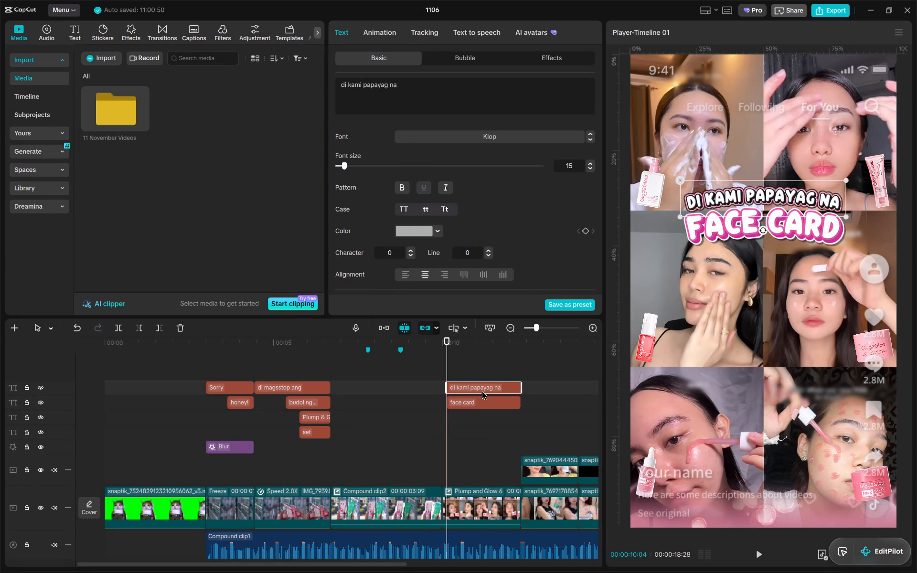
{"action": "key", "text": "ctrl+v"}
{"action": "left_click_drag", "start_coordinate": [469, 390], "coordinate": [468, 435]}
Change the duplicate's text to 'mo lang', copied from the script, and centre it directly under 'face card' in the frame.
{"action": "key", "text": "alt+Tab"}
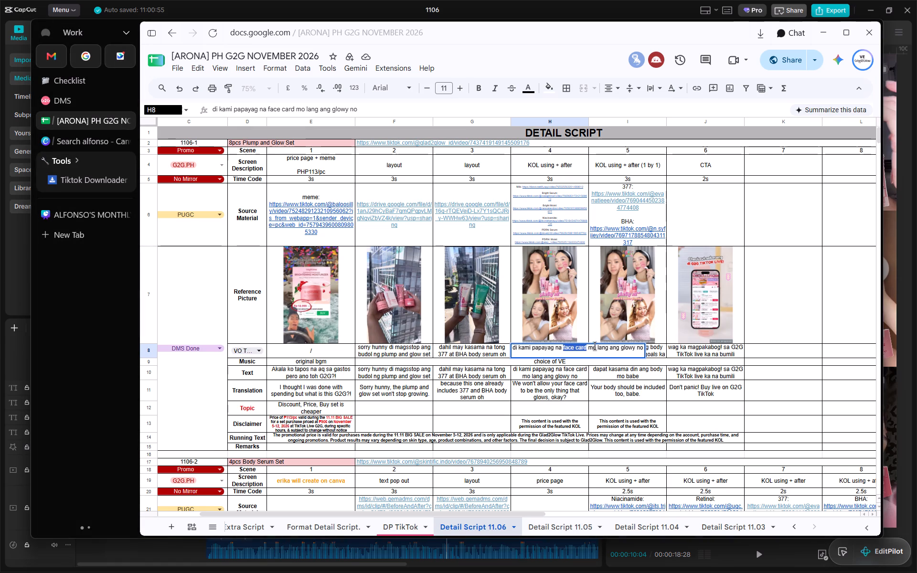
{"action": "left_click", "coordinate": [591, 346]}
{"action": "left_click_drag", "start_coordinate": [591, 346], "coordinate": [598, 348]}
{"action": "key", "text": "ctrl+c"}
{"action": "key", "text": "alt+Tab"}
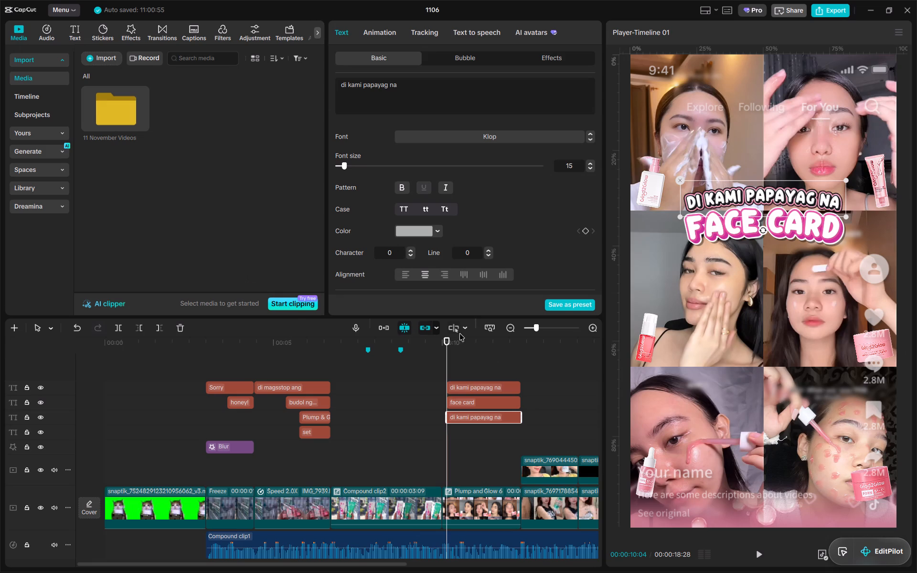
{"action": "left_click", "coordinate": [476, 341]}
{"action": "left_click", "coordinate": [437, 104]}
{"action": "key", "text": "ctrl+a"}
{"action": "key", "text": "ctrl+v"}
{"action": "left_click_drag", "start_coordinate": [776, 197], "coordinate": [772, 261]}
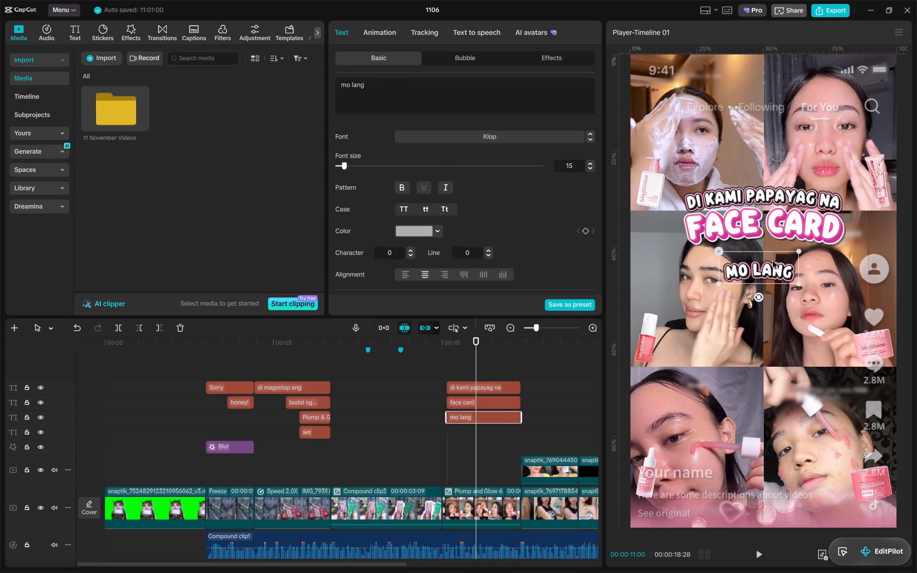
{"action": "left_click_drag", "start_coordinate": [772, 261], "coordinate": [776, 249]}
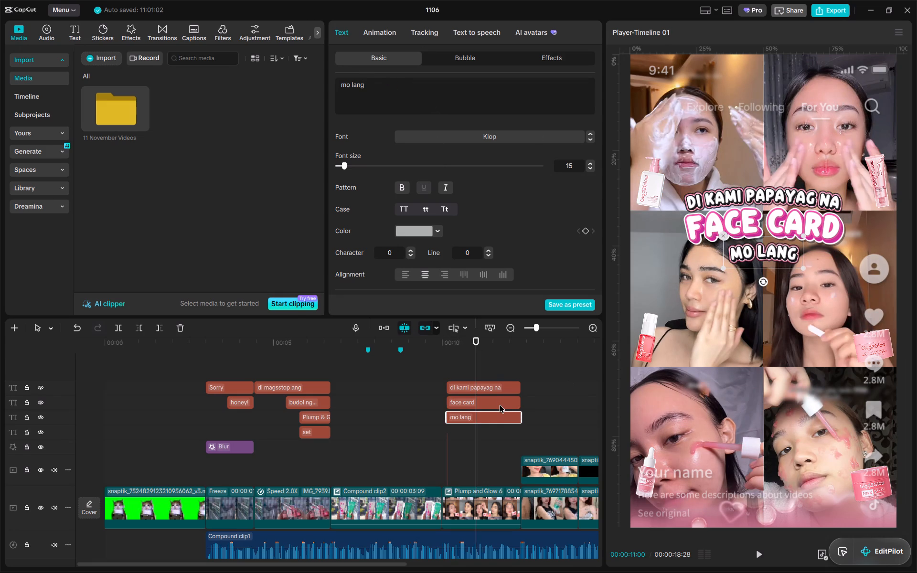
Duplicate the 'mo lang' caption at 00:00:10:04 on a track below, change it to 'ang', and place it above the bottom row of faces.
{"action": "left_click", "coordinate": [499, 404]}
{"action": "left_click", "coordinate": [499, 411]}
{"action": "key", "text": "alt+Tab"}
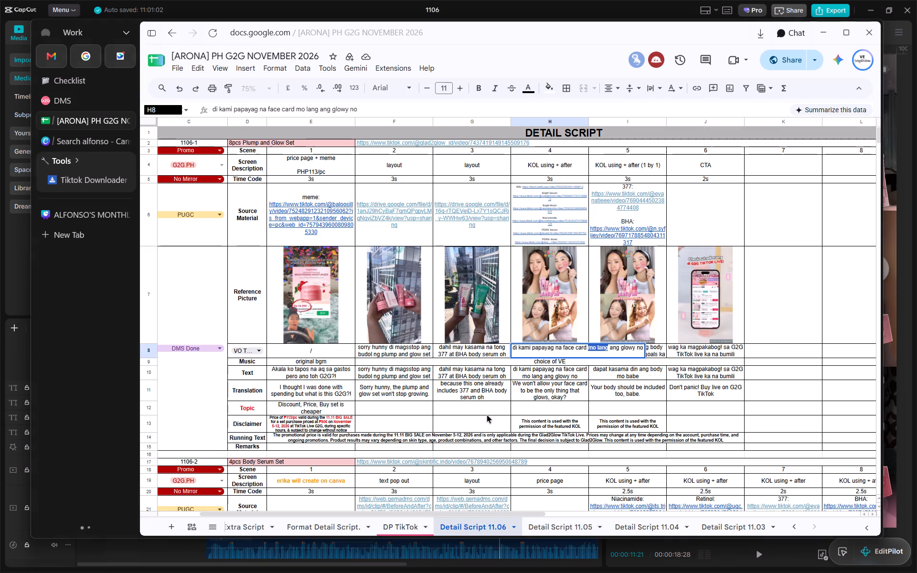
{"action": "key", "text": "alt+Tab"}
{"action": "left_click", "coordinate": [470, 415]}
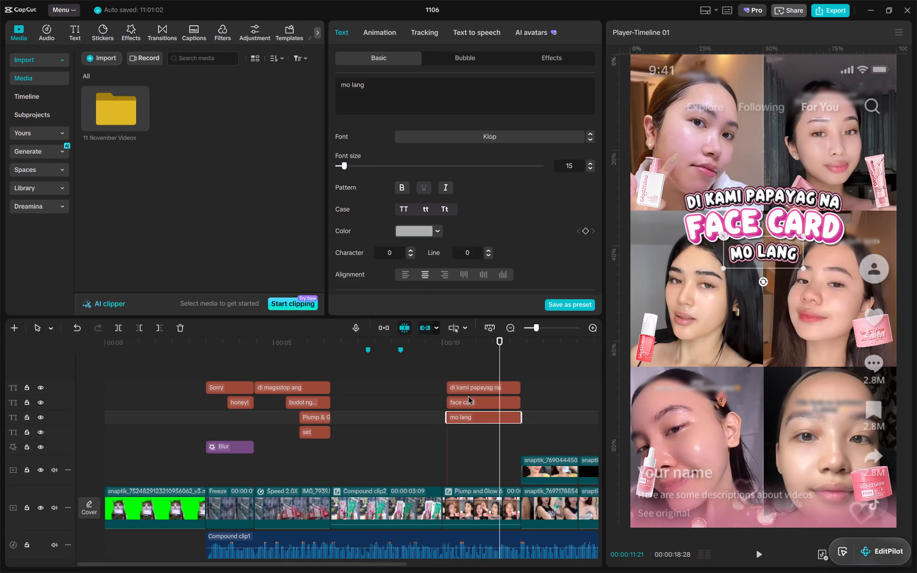
{"action": "left_click", "coordinate": [449, 342]}
{"action": "key", "text": "ctrl+c"}
{"action": "key", "text": "ctrl+v"}
{"action": "left_click_drag", "start_coordinate": [473, 415], "coordinate": [473, 446]}
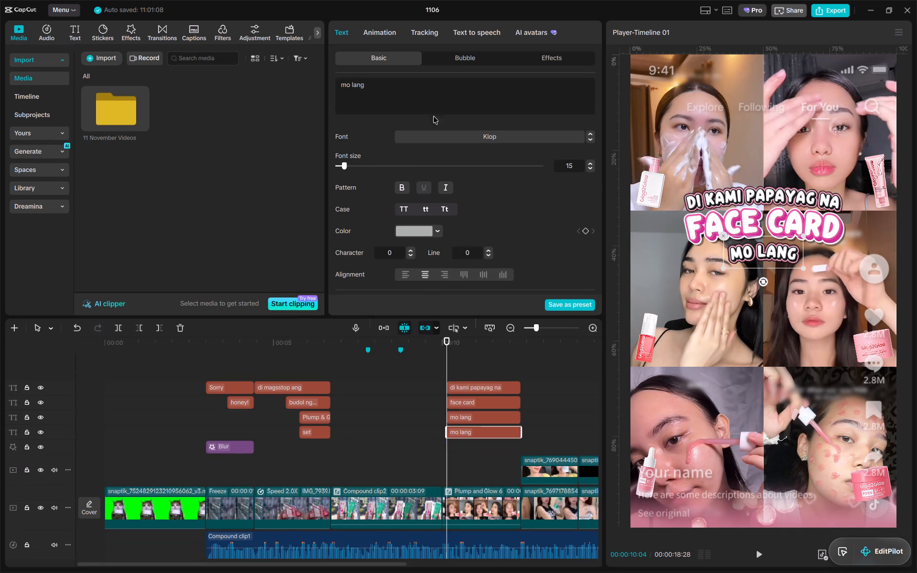
{"action": "left_click_drag", "start_coordinate": [441, 105], "coordinate": [298, 77]}
{"action": "type", "text": "ang"}
{"action": "left_click_drag", "start_coordinate": [766, 250], "coordinate": [770, 358]}
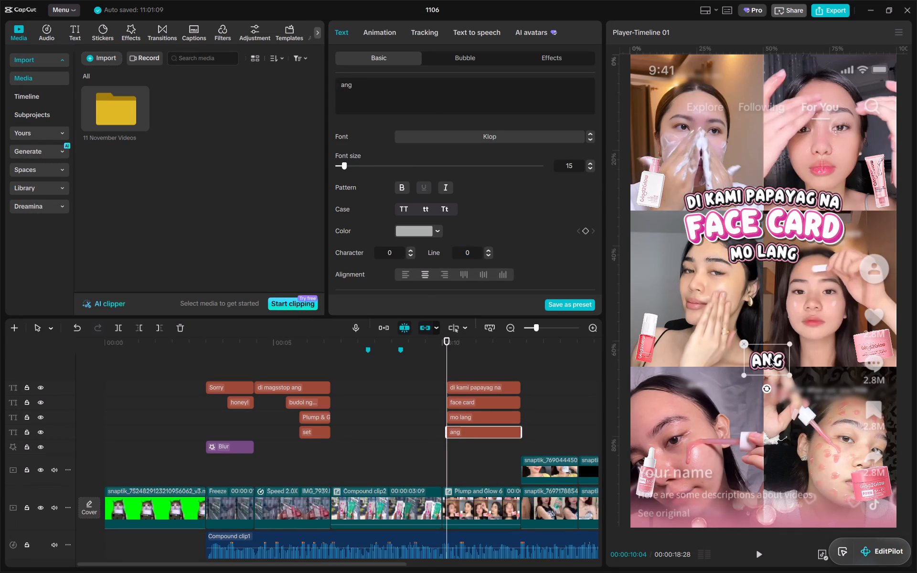
{"action": "left_click_drag", "start_coordinate": [770, 358], "coordinate": [765, 348]}
Duplicate the 'face card' caption onto a new track below 'ang' and change its text to 'glowy'.
{"action": "left_click", "coordinate": [485, 404]}
{"action": "key", "text": "ctrl+c"}
{"action": "key", "text": "ctrl+v"}
{"action": "left_click_drag", "start_coordinate": [471, 400], "coordinate": [471, 414]}
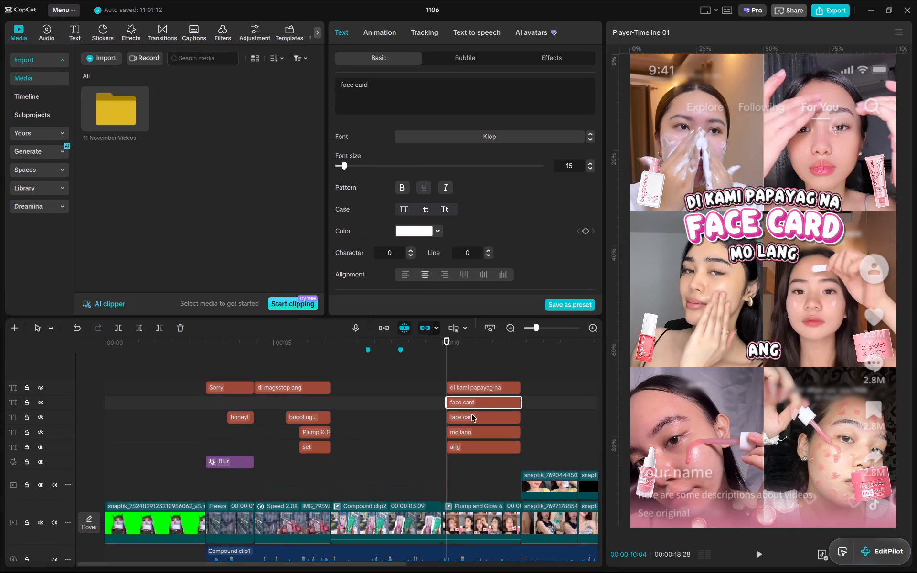
{"action": "left_click_drag", "start_coordinate": [471, 414], "coordinate": [469, 460]}
{"action": "left_click_drag", "start_coordinate": [412, 106], "coordinate": [225, 54]}
{"action": "type", "text": "glowy"}
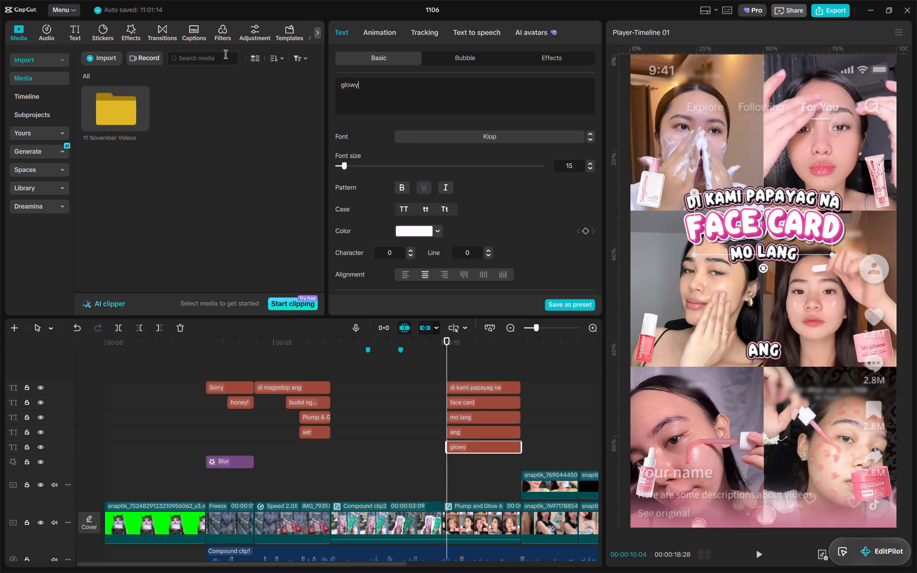
Apply the saved white text effect with an orange outline to the 'glowy' caption and place it directly under 'ang' in the frame.
{"action": "left_click", "coordinate": [559, 57]}
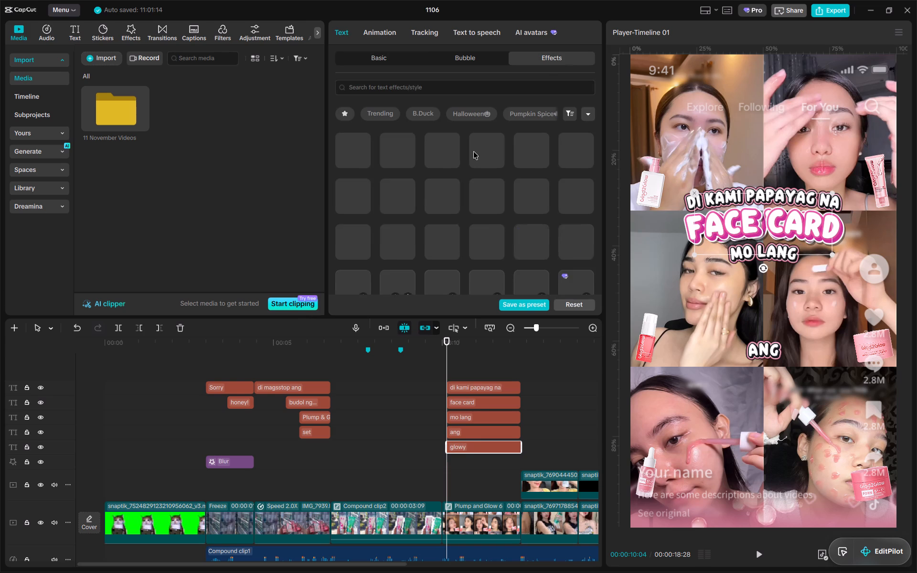
{"action": "left_click", "coordinate": [392, 59]}
{"action": "left_click", "coordinate": [457, 130]}
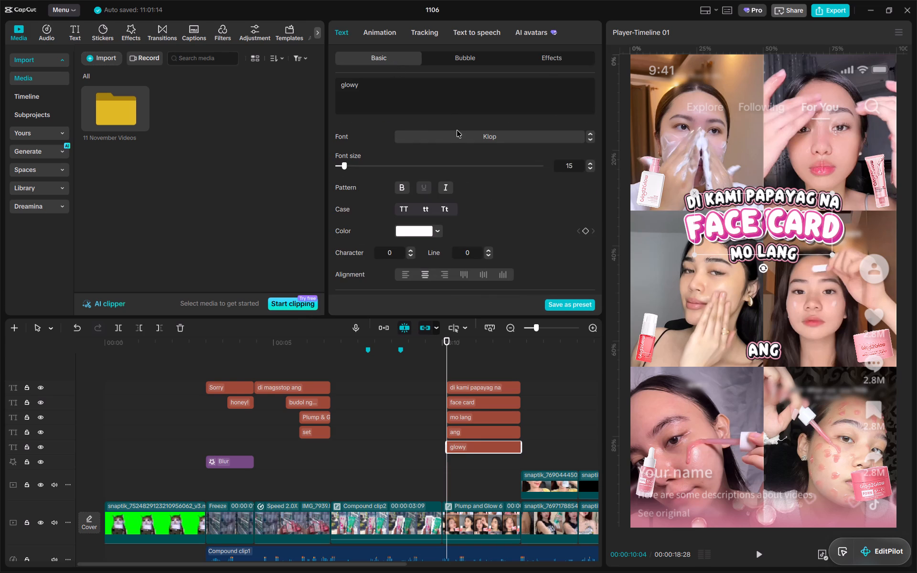
{"action": "left_click", "coordinate": [539, 58]}
{"action": "left_click", "coordinate": [389, 57]}
{"action": "left_click", "coordinate": [555, 51]}
{"action": "left_click", "coordinate": [555, 61]}
{"action": "left_click", "coordinate": [358, 232]}
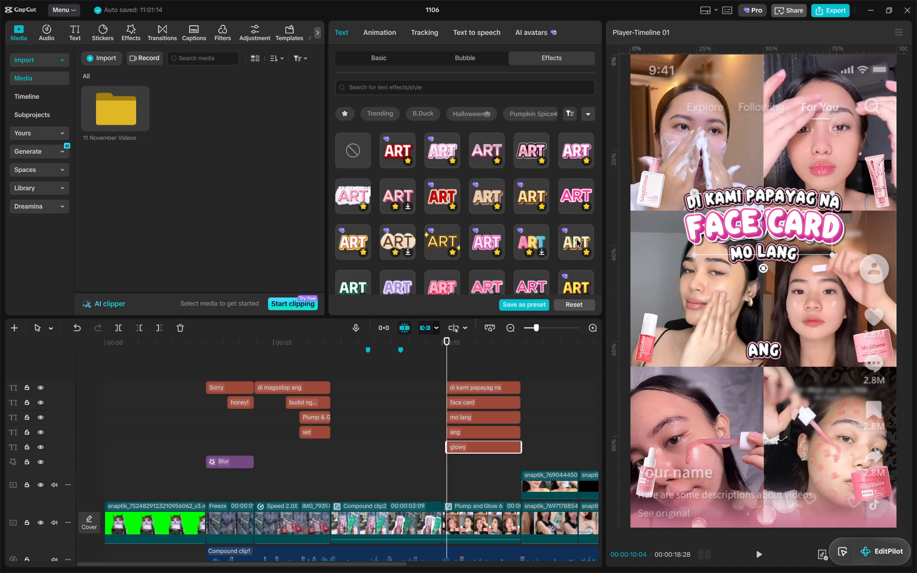
{"action": "left_click_drag", "start_coordinate": [774, 220], "coordinate": [773, 374]}
Duplicate the 'ang' caption onto a track below 'glowy', change its text to ''no!', and place it directly under 'glowy' in the frame.
{"action": "left_click", "coordinate": [468, 435]}
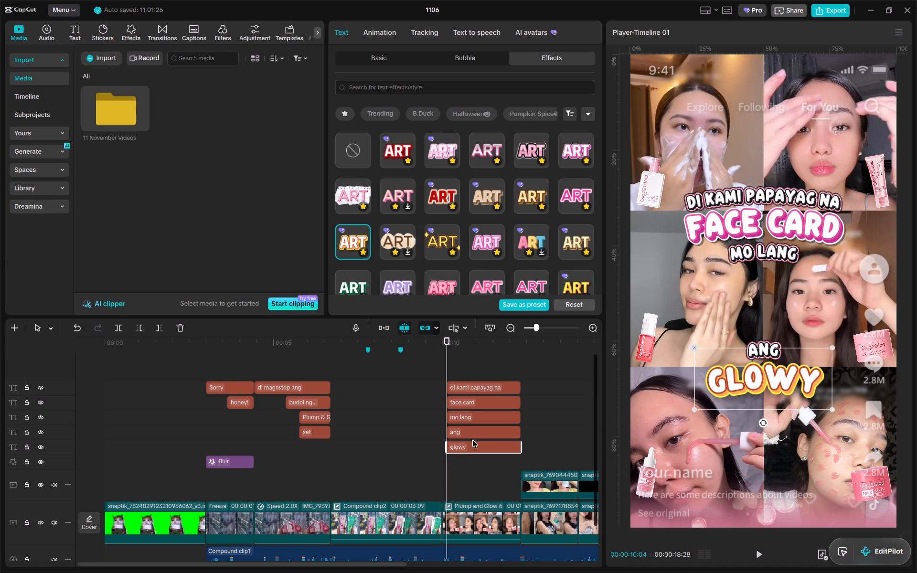
{"action": "left_click_drag", "start_coordinate": [465, 433], "coordinate": [464, 460], "text": "alt"}
{"action": "left_click", "coordinate": [471, 458]}
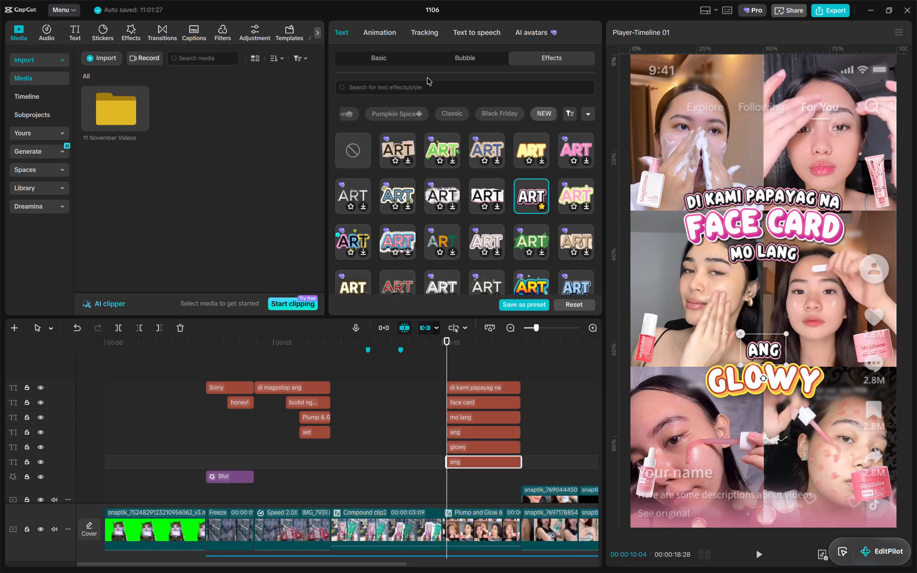
{"action": "left_click", "coordinate": [426, 78]}
{"action": "left_click", "coordinate": [398, 54]}
{"action": "left_click_drag", "start_coordinate": [413, 79], "coordinate": [267, 68]}
{"action": "key", "text": "ctrl+a"}
{"action": "type", "text": "'np!"}
{"action": "key", "text": "BackSpace"}
{"action": "key", "text": "BackSpace"}
{"action": "type", "text": "o!"}
{"action": "left_click_drag", "start_coordinate": [766, 354], "coordinate": [767, 413]}
Trim the start of the 'face card', 'mo lang', 'ang', 'glowy' and ''no!' captions to 00:00:10:26, matching the voice-over.
{"action": "left_click", "coordinate": [448, 345]}
{"action": "left_click_drag", "start_coordinate": [546, 459], "coordinate": [499, 403]}
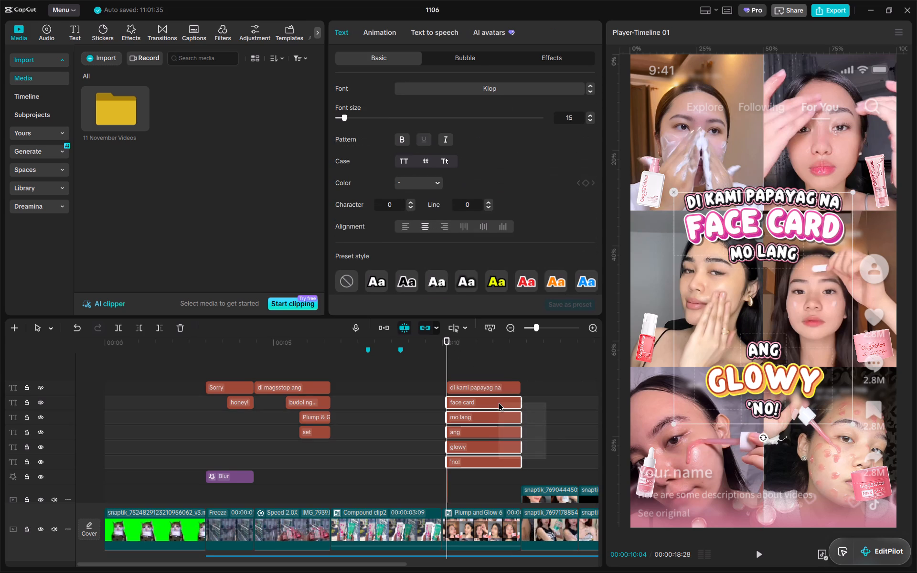
{"action": "left_click_drag", "start_coordinate": [499, 403], "coordinate": [497, 403]}
{"action": "scroll", "coordinate": [489, 436], "scroll_direction": "down", "scroll_amount": 7, "text": "ctrl"}
{"action": "key", "text": "space"}
{"action": "scroll", "coordinate": [475, 424], "scroll_direction": "up", "scroll_amount": 11, "text": "ctrl"}
{"action": "key", "text": "space"}
{"action": "scroll", "coordinate": [473, 427], "scroll_direction": "down", "scroll_amount": 7, "text": "ctrl"}
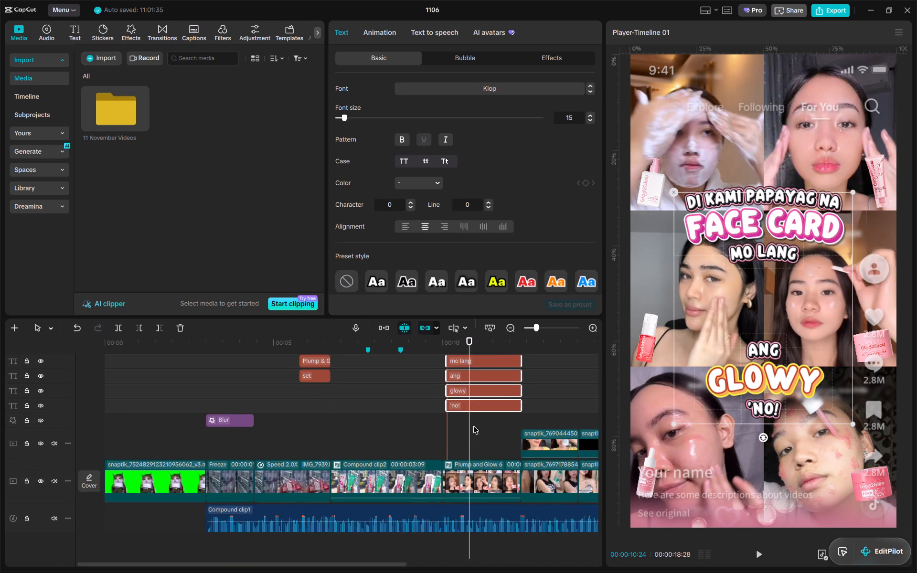
{"action": "scroll", "coordinate": [473, 417], "scroll_direction": "up", "scroll_amount": 13, "text": "alt"}
{"action": "left_click", "coordinate": [461, 349]}
{"action": "key", "text": "space"}
{"action": "key", "text": "space"}
{"action": "left_click", "coordinate": [461, 349]}
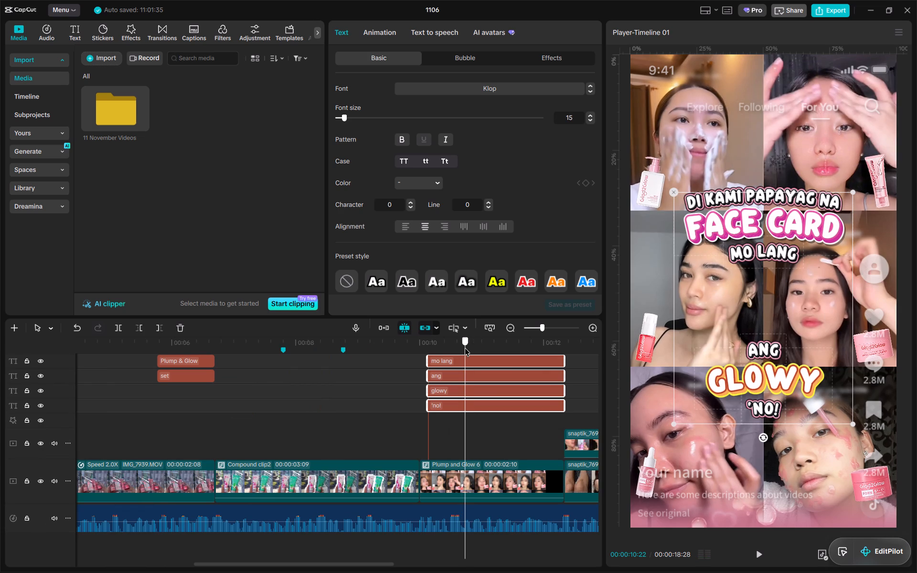
{"action": "key", "text": "space"}
{"action": "left_click_drag", "start_coordinate": [465, 348], "coordinate": [472, 347]}
{"action": "scroll", "coordinate": [496, 385], "scroll_direction": "up", "scroll_amount": 3, "text": "ctrl"}
{"action": "left_click_drag", "start_coordinate": [586, 452], "coordinate": [582, 444]}
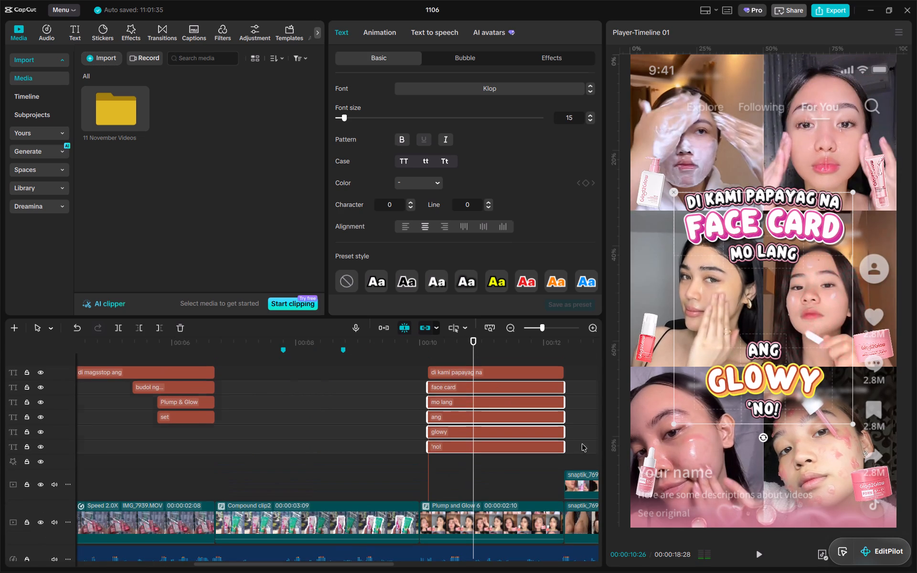
{"action": "left_click_drag", "start_coordinate": [582, 444], "coordinate": [520, 391]}
{"action": "key", "text": "q"}
Trim the start of the 'ang', 'glowy' and ''no!' captions to 00:00:11:15, matching the voice-over.
{"action": "left_click", "coordinate": [501, 403]}
{"action": "left_click_drag", "start_coordinate": [533, 469], "coordinate": [509, 420]}
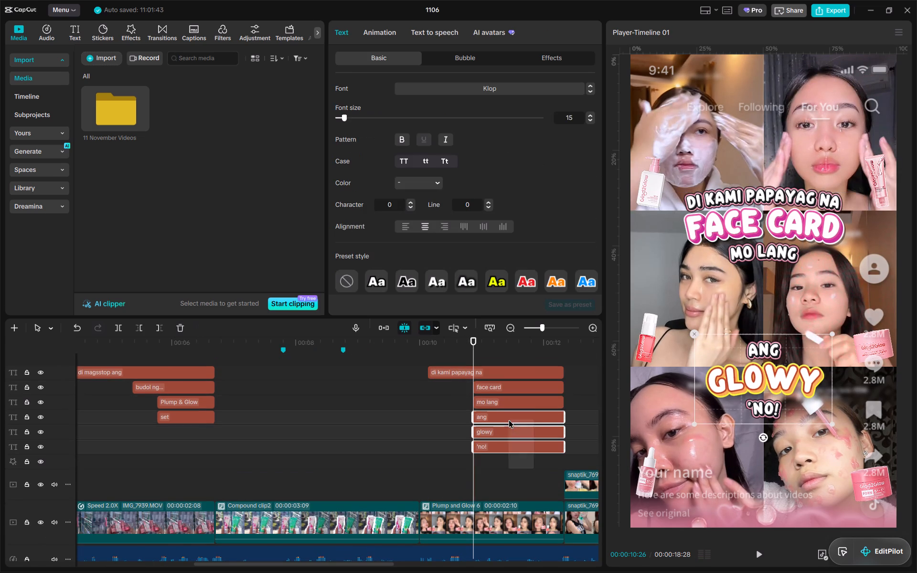
{"action": "left_click_drag", "start_coordinate": [509, 420], "coordinate": [508, 420]}
{"action": "scroll", "coordinate": [501, 426], "scroll_direction": "down", "scroll_amount": 5, "text": "ctrl"}
{"action": "key", "text": "space"}
{"action": "left_click_drag", "start_coordinate": [485, 343], "coordinate": [504, 342]}
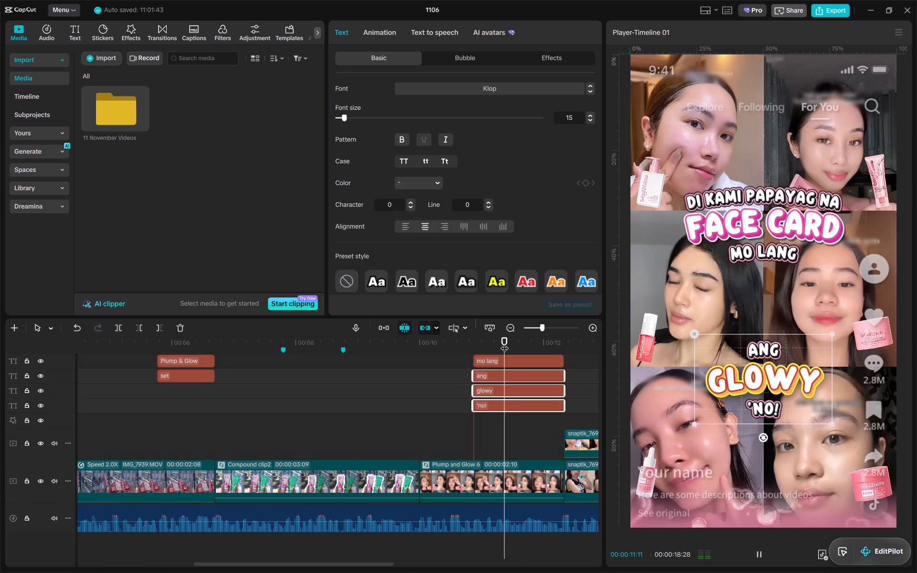
{"action": "key", "text": "space"}
{"action": "key", "text": "space"}
{"action": "left_click_drag", "start_coordinate": [504, 342], "coordinate": [513, 343]}
{"action": "key", "text": "q"}
Play back the timeline from the 'ang' caption through scene 5 into the CTA to check the clips that follow.
{"action": "key", "text": "space"}
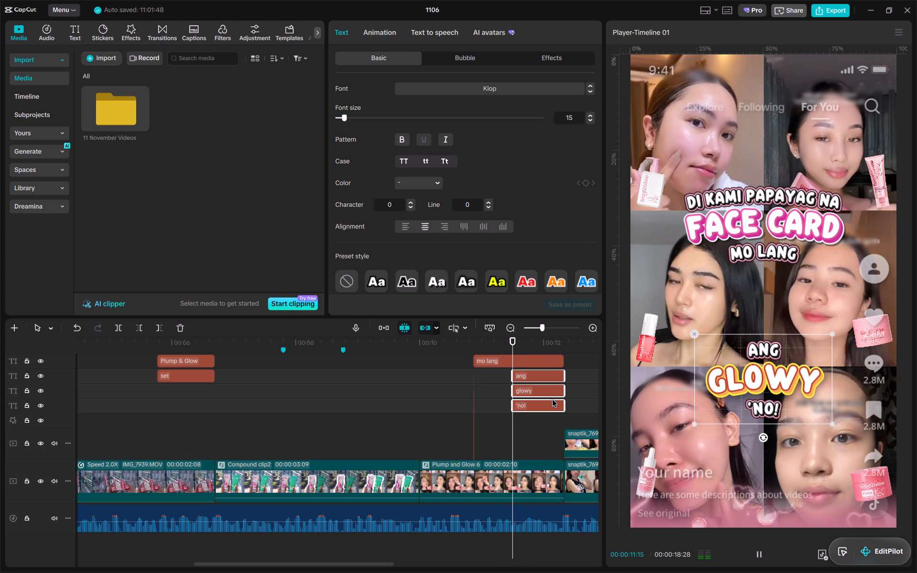
{"action": "scroll", "coordinate": [552, 406], "scroll_direction": "down", "scroll_amount": 20, "text": "alt"}
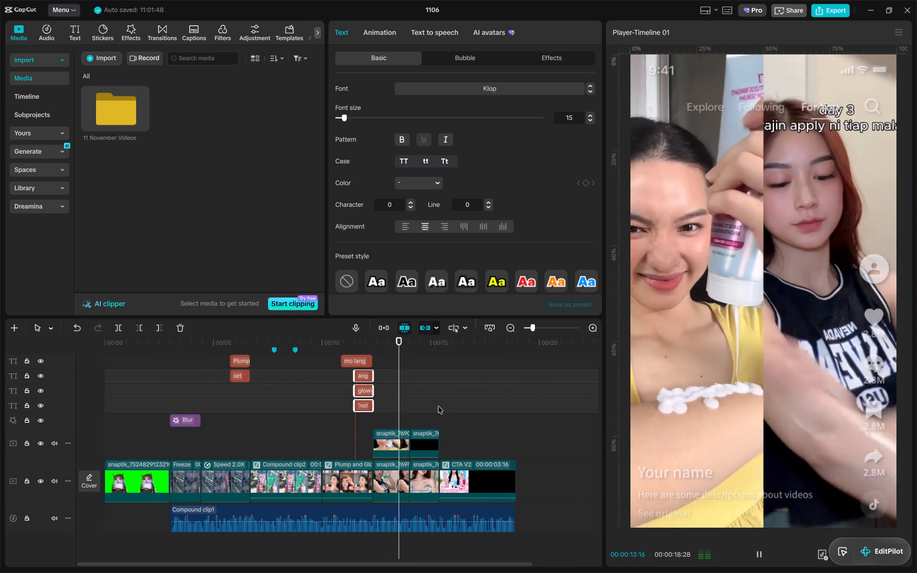
{"action": "scroll", "coordinate": [427, 429], "scroll_direction": "up", "scroll_amount": 5, "text": "ctrl"}
{"action": "scroll", "coordinate": [427, 429], "scroll_direction": "down", "scroll_amount": 4, "text": "alt"}
{"action": "scroll", "coordinate": [420, 432], "scroll_direction": "up", "scroll_amount": 6, "text": "alt"}
{"action": "scroll", "coordinate": [390, 439], "scroll_direction": "down", "scroll_amount": 5, "text": "ctrl"}
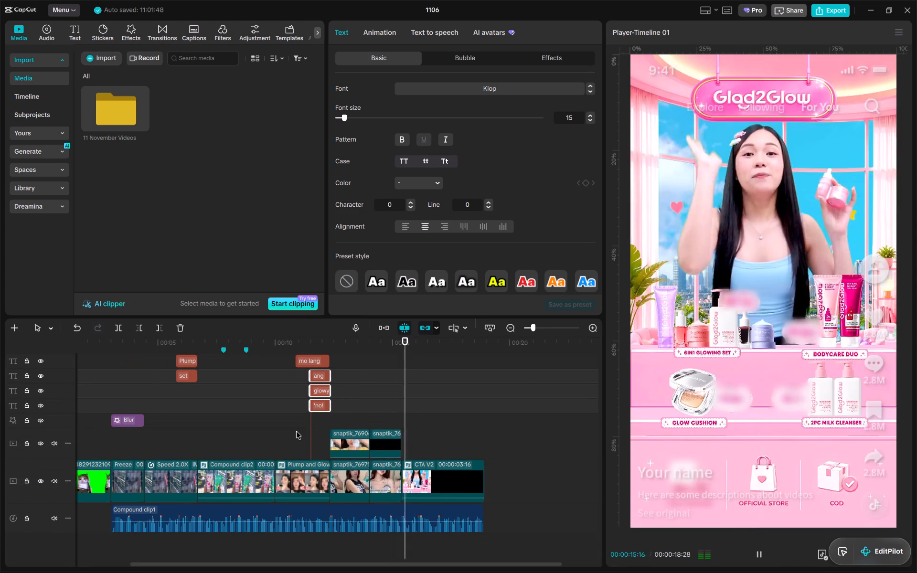
Search the video effects for blur and apply the Blur effect to the first scene 5 clip on the main track.
{"action": "left_click_drag", "start_coordinate": [349, 351], "coordinate": [349, 356]}
{"action": "left_click", "coordinate": [345, 438]}
{"action": "scroll", "coordinate": [392, 444], "scroll_direction": "up", "scroll_amount": 12, "text": "alt"}
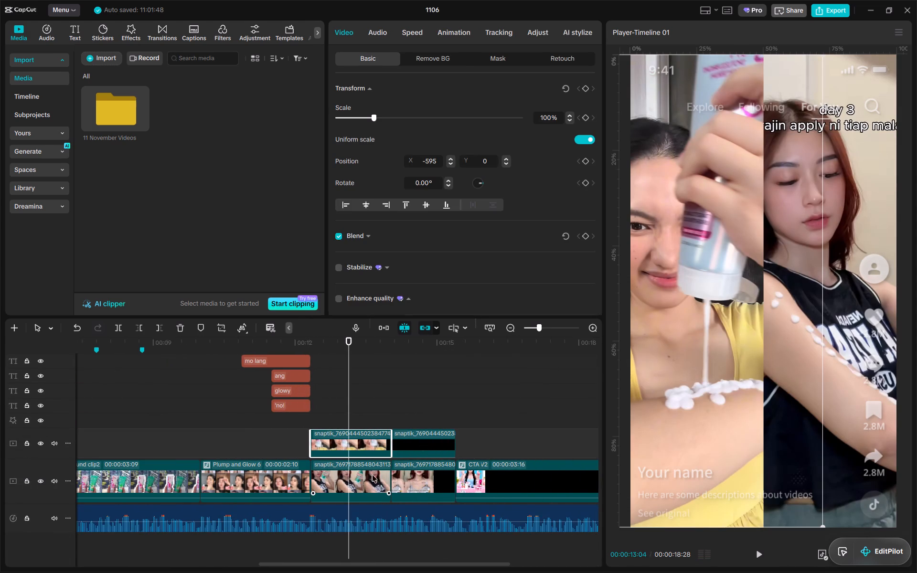
{"action": "left_click", "coordinate": [372, 481]}
{"action": "left_click", "coordinate": [370, 460]}
{"action": "left_click", "coordinate": [370, 472]}
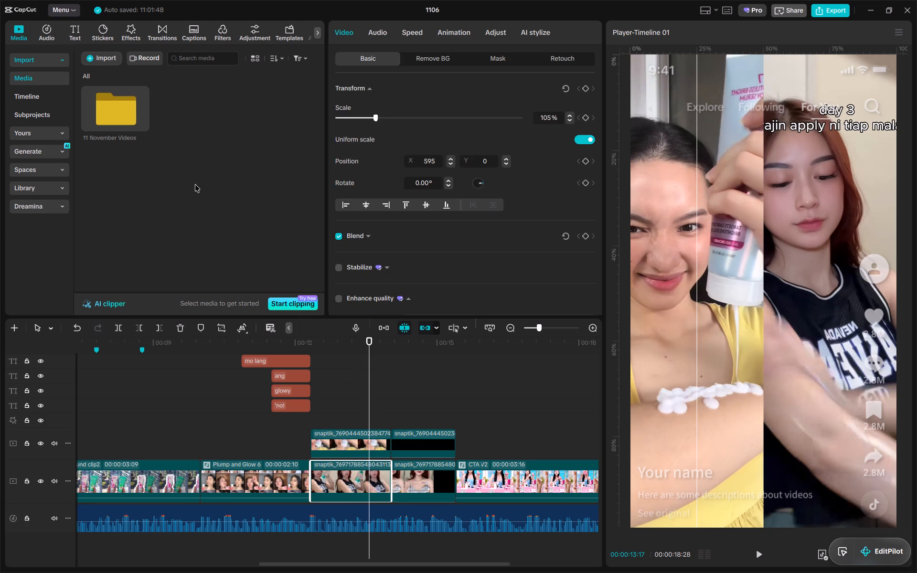
{"action": "left_click", "coordinate": [126, 35]}
{"action": "left_click", "coordinate": [127, 55]}
{"action": "type", "text": "blur"}
{"action": "key", "text": "Return"}
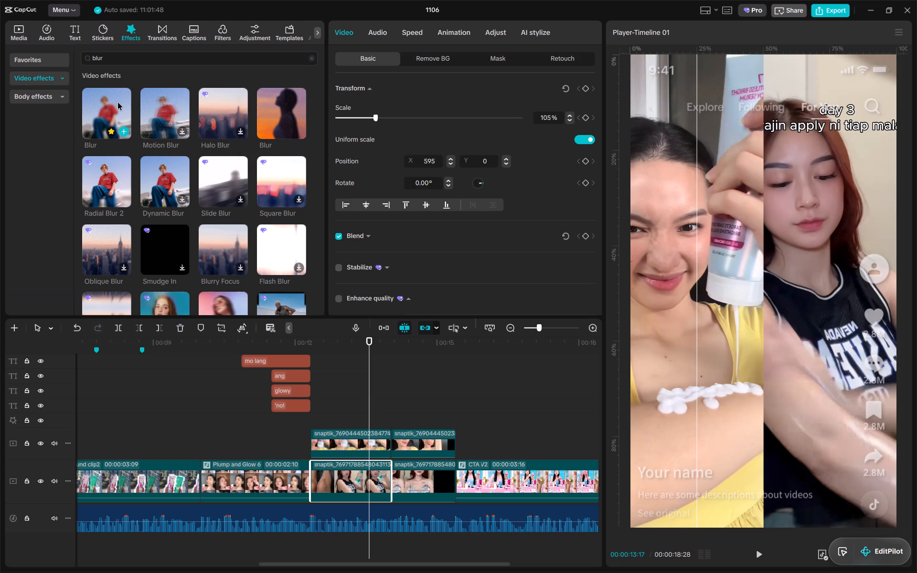
{"action": "left_click_drag", "start_coordinate": [100, 110], "coordinate": [339, 481]}
Add a Filmstrip mask to the clip's blur, size about 158 at Y about 675, over the burned-in 'day 3' text.
{"action": "left_click", "coordinate": [542, 56]}
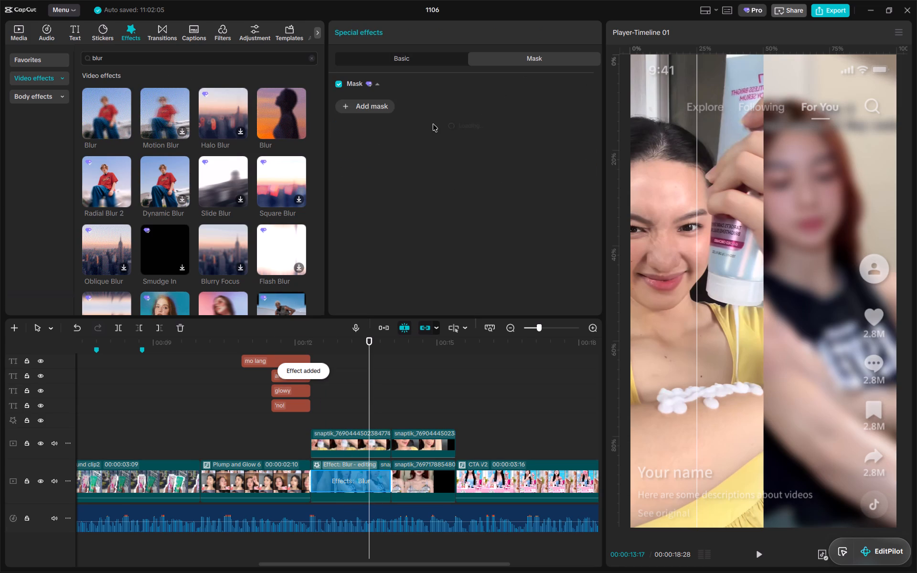
{"action": "left_click", "coordinate": [390, 108]}
{"action": "left_click", "coordinate": [383, 107]}
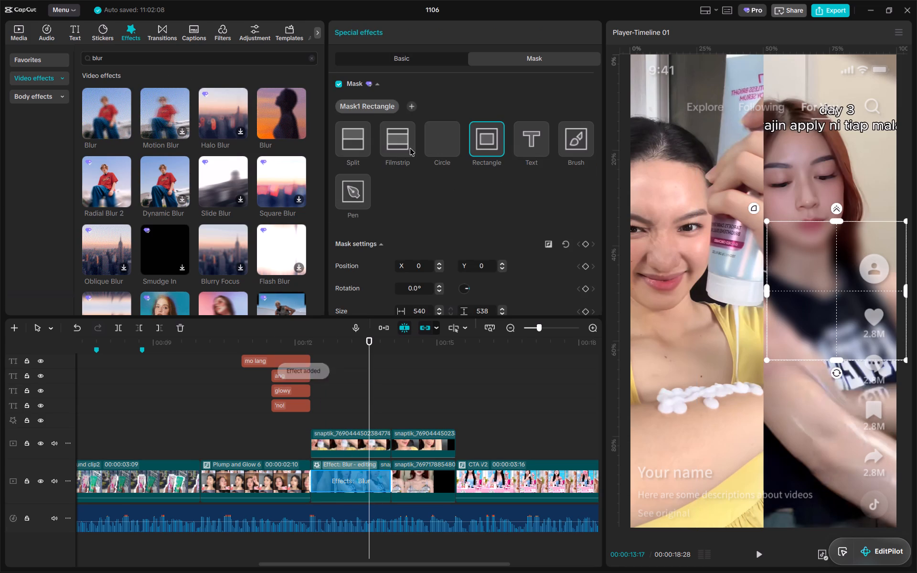
{"action": "left_click", "coordinate": [410, 148]}
{"action": "left_click_drag", "start_coordinate": [883, 262], "coordinate": [878, 104]}
{"action": "left_click_drag", "start_coordinate": [833, 202], "coordinate": [835, 157]}
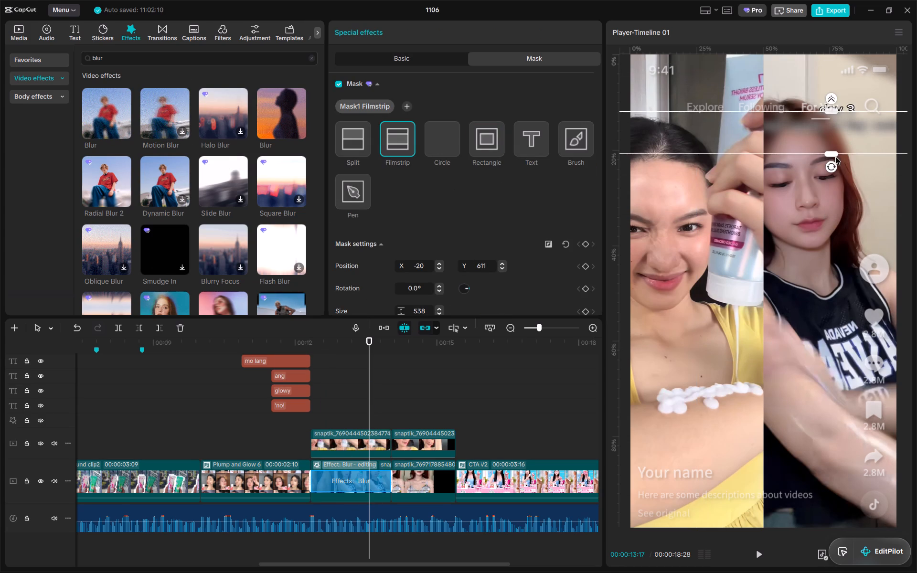
{"action": "left_click_drag", "start_coordinate": [835, 157], "coordinate": [835, 152]}
{"action": "left_click_drag", "start_coordinate": [843, 134], "coordinate": [843, 117]}
{"action": "left_click", "coordinate": [833, 133]}
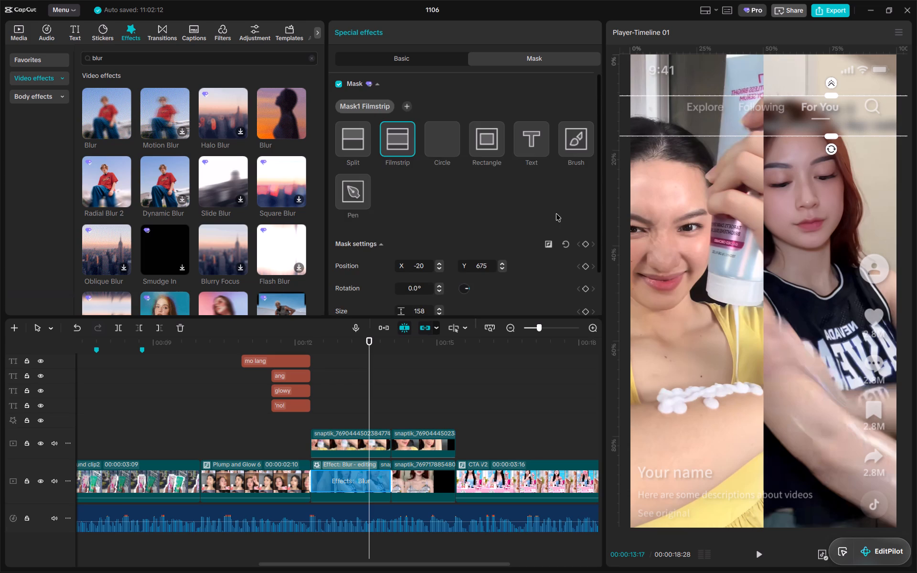
Set the blur mask's feather to 20 and enlarge the strip to a size of about 212.
{"action": "scroll", "coordinate": [556, 213], "scroll_direction": "down", "scroll_amount": 6}
{"action": "double_click", "coordinate": [551, 288]}
{"action": "type", "text": "20"}
{"action": "key", "text": "Return"}
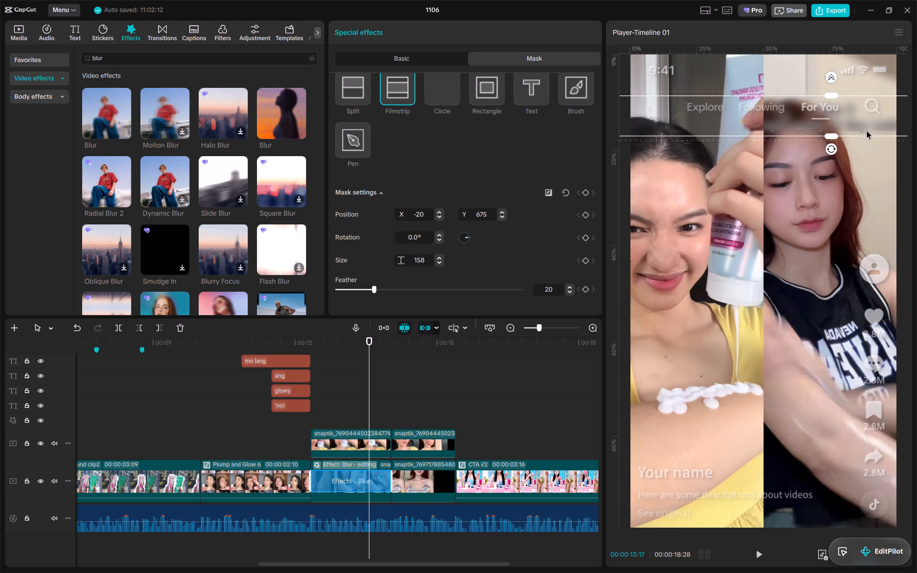
{"action": "left_click", "coordinate": [863, 128]}
{"action": "left_click_drag", "start_coordinate": [827, 137], "coordinate": [829, 143]}
Copy the blurred clip's attributes and paste only Effects and Effect mask onto the next main-track clip before CTA V2.
{"action": "left_click_drag", "start_coordinate": [401, 351], "coordinate": [416, 345]}
{"action": "left_click", "coordinate": [364, 499]}
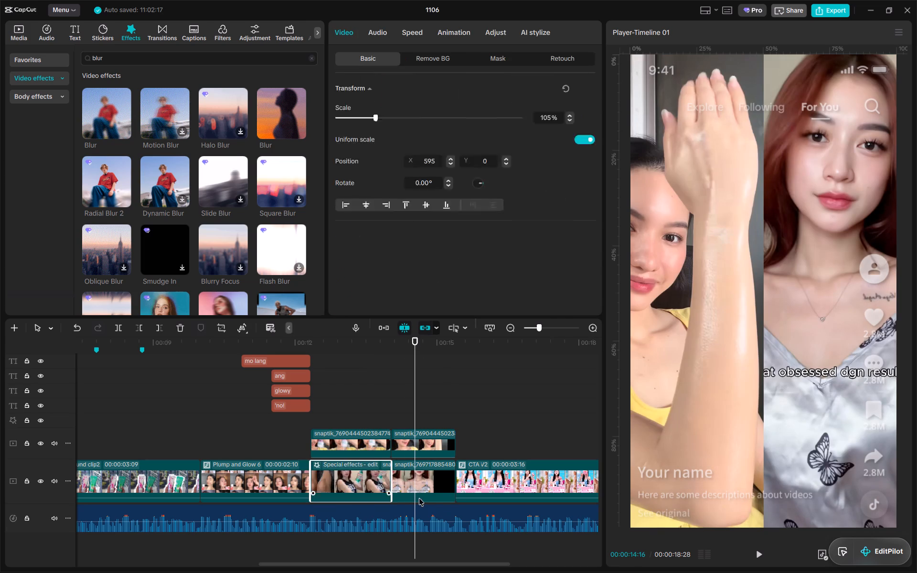
{"action": "key", "text": "ctrl+alt+c"}
{"action": "left_click", "coordinate": [444, 495]}
{"action": "key", "text": "ctrl+alt+v"}
{"action": "left_click_drag", "start_coordinate": [271, 188], "coordinate": [272, 196]}
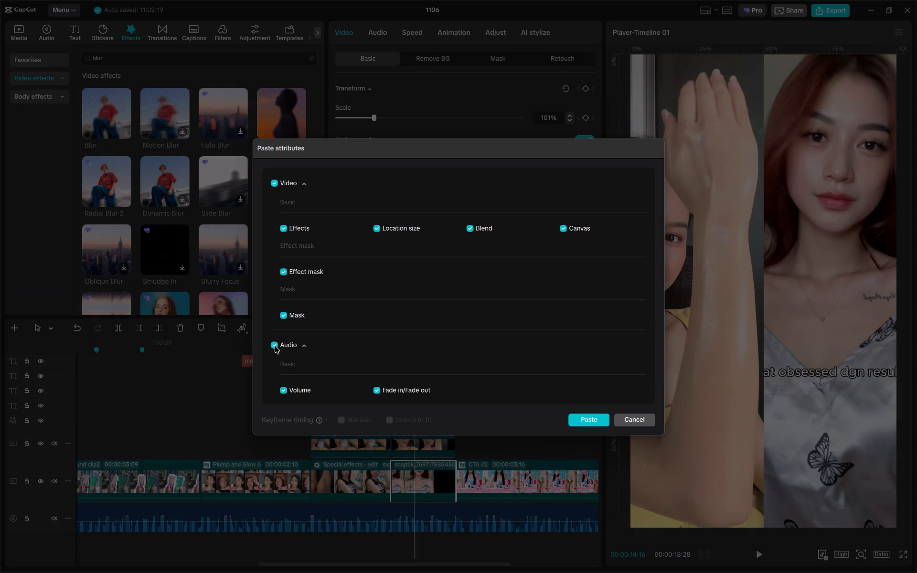
{"action": "left_click", "coordinate": [273, 342]}
{"action": "left_click", "coordinate": [272, 187]}
{"action": "left_click", "coordinate": [272, 344]}
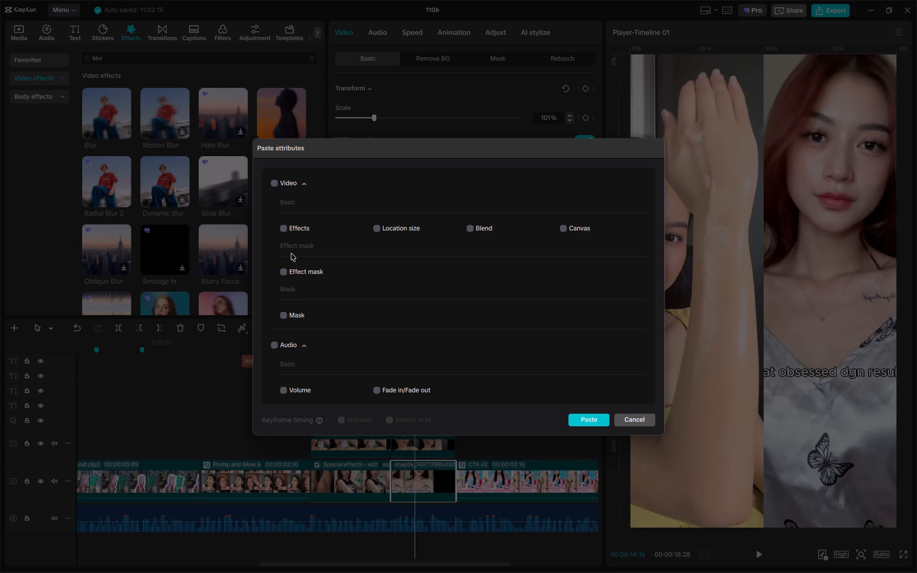
{"action": "left_click", "coordinate": [281, 223]}
{"action": "left_click_drag", "start_coordinate": [283, 226], "coordinate": [282, 232]}
{"action": "left_click", "coordinate": [280, 272]}
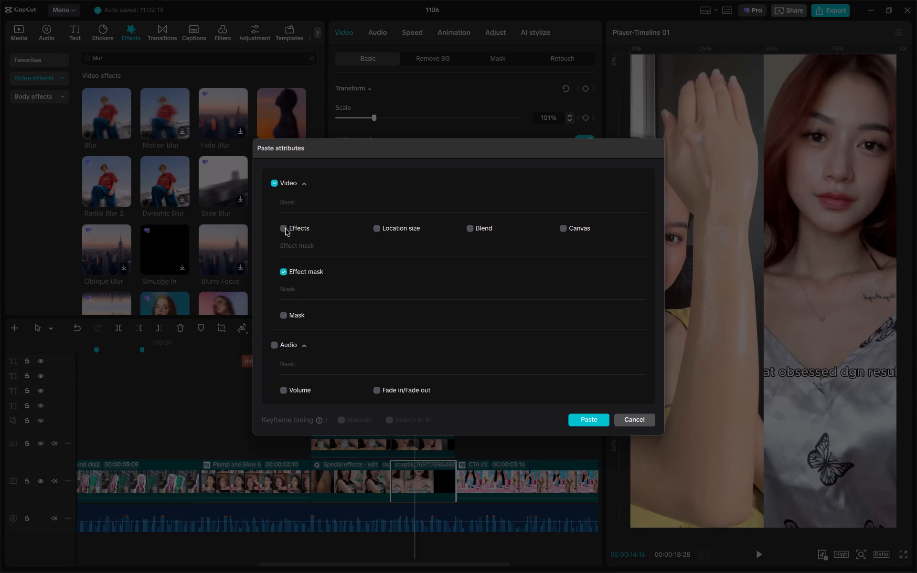
{"action": "left_click", "coordinate": [285, 228]}
{"action": "left_click", "coordinate": [599, 421]}
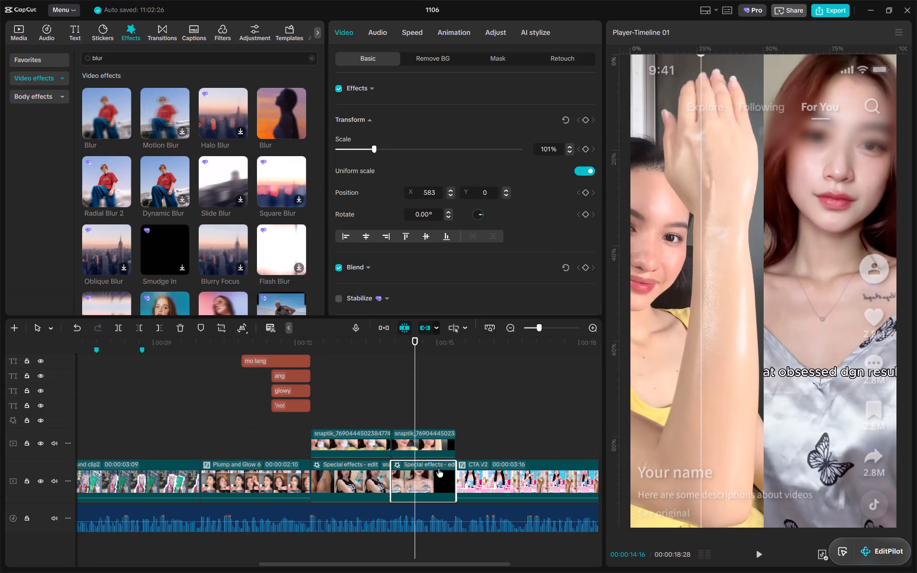
Move the second clip's blur mask over its burned-in text at X about -38, Y about -324, and narrow it to size about 119.
{"action": "left_click", "coordinate": [398, 464]}
{"action": "left_click_drag", "start_coordinate": [807, 122], "coordinate": [807, 182]}
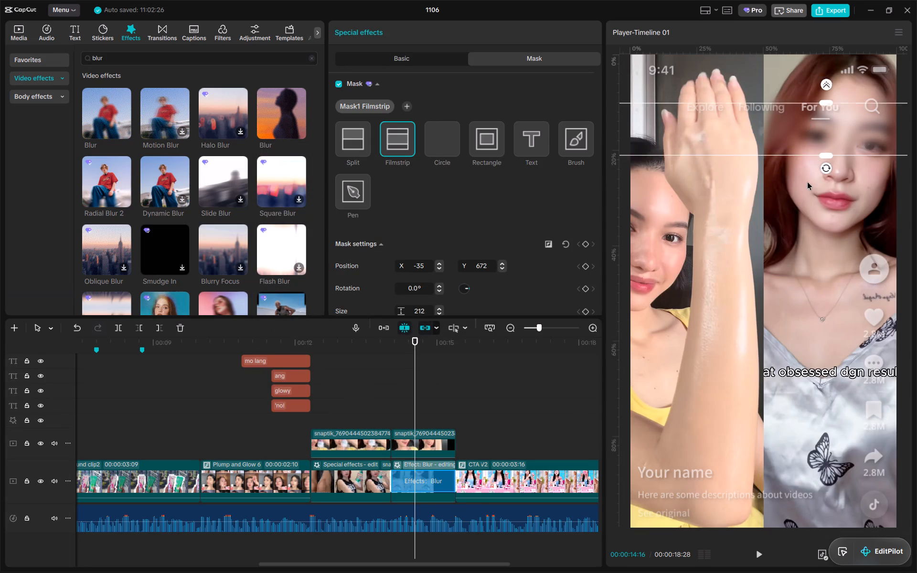
{"action": "left_click_drag", "start_coordinate": [807, 182], "coordinate": [806, 372]}
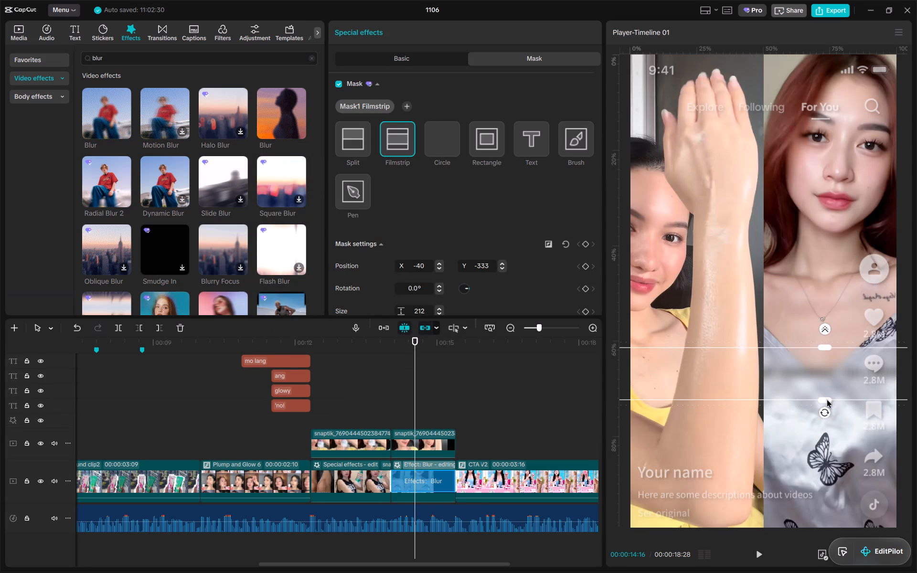
{"action": "left_click_drag", "start_coordinate": [826, 402], "coordinate": [826, 391]}
{"action": "left_click", "coordinate": [832, 378]}
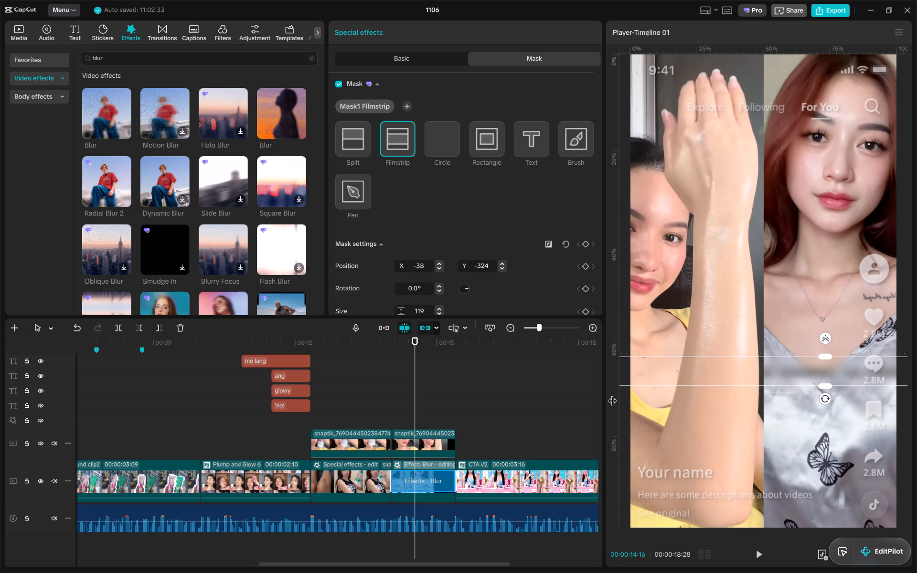
{"action": "left_click", "coordinate": [488, 419]}
Play back the blurred scene 5 clips and the scene 4 captions to check the blur coverage and caption timing.
{"action": "left_click", "coordinate": [327, 346]}
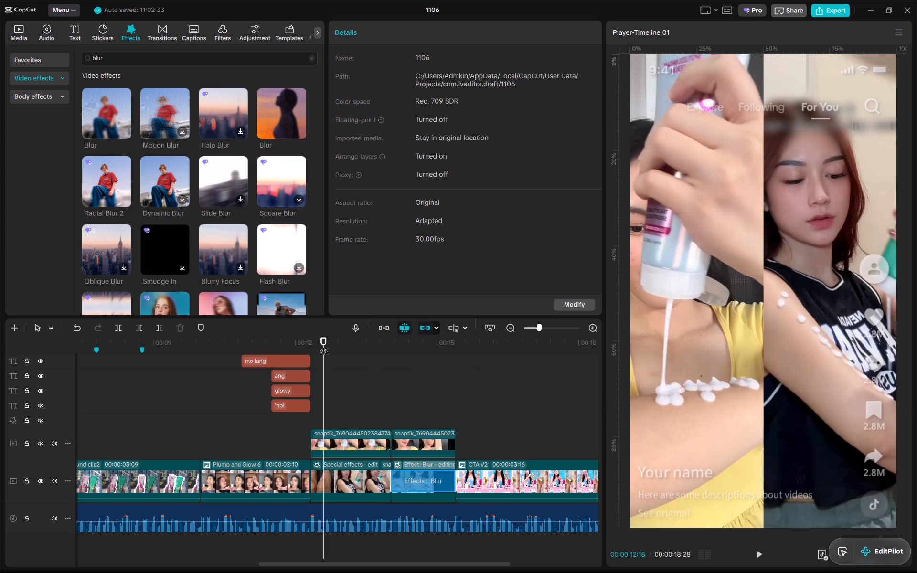
{"action": "key", "text": "space"}
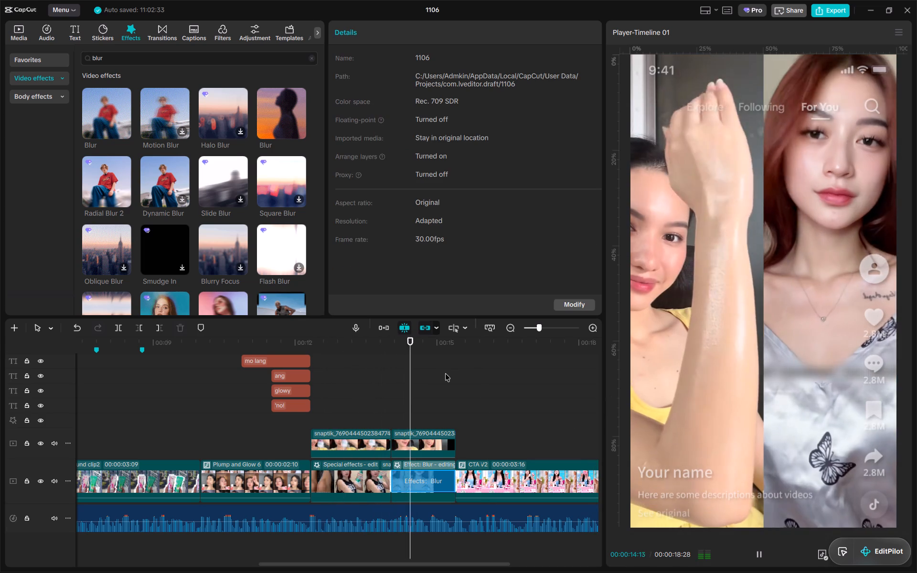
{"action": "left_click", "coordinate": [248, 343]}
{"action": "key", "text": "space"}
{"action": "scroll", "coordinate": [291, 380], "scroll_direction": "up", "scroll_amount": 4, "text": "alt"}
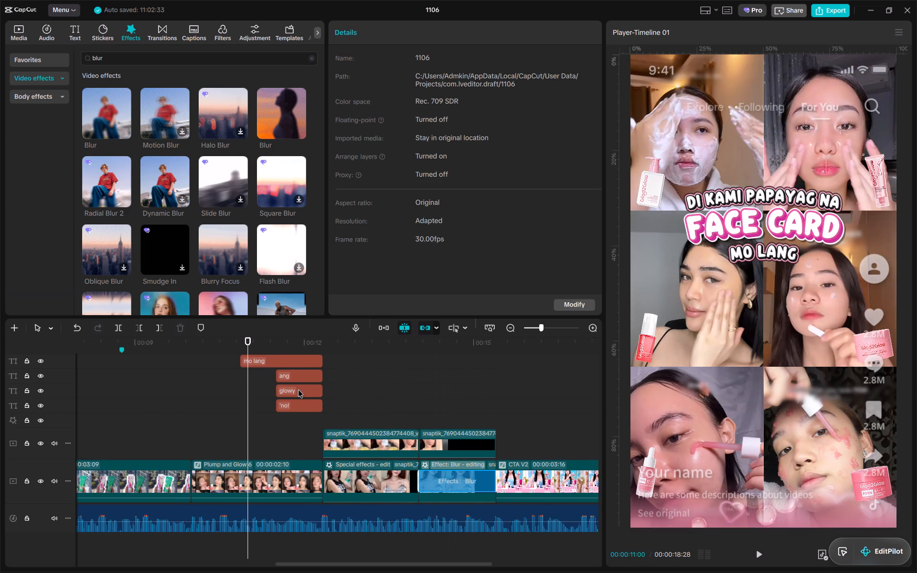
{"action": "scroll", "coordinate": [304, 398], "scroll_direction": "up", "scroll_amount": 4, "text": "alt"}
{"action": "scroll", "coordinate": [330, 393], "scroll_direction": "up", "scroll_amount": 4, "text": "ctrl"}
{"action": "key", "text": "space"}
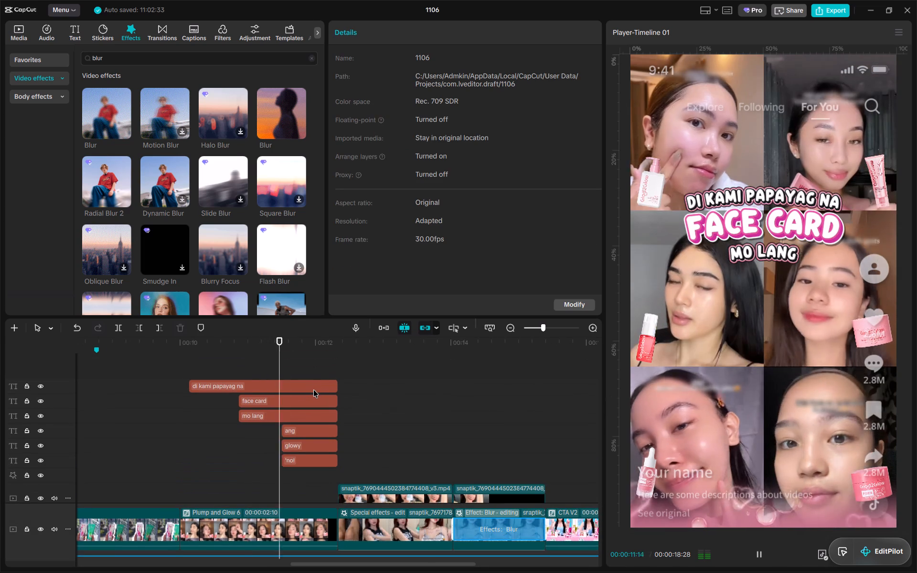
{"action": "key", "text": "space"}
Reverse the curve of the 'ang', 'glowy' and ''no!' captions by setting its strength to -23°.
{"action": "left_click", "coordinate": [303, 352]}
{"action": "left_click_drag", "start_coordinate": [354, 455], "coordinate": [325, 429]}
{"action": "scroll", "coordinate": [531, 200], "scroll_direction": "down", "scroll_amount": 16}
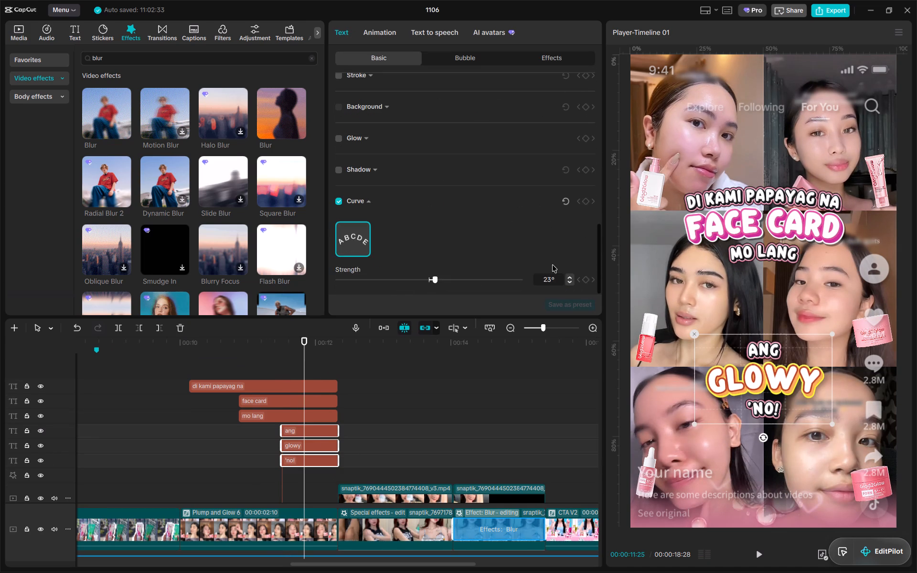
{"action": "left_click", "coordinate": [542, 276]}
{"action": "key", "text": "minus"}
{"action": "key", "text": "Return"}
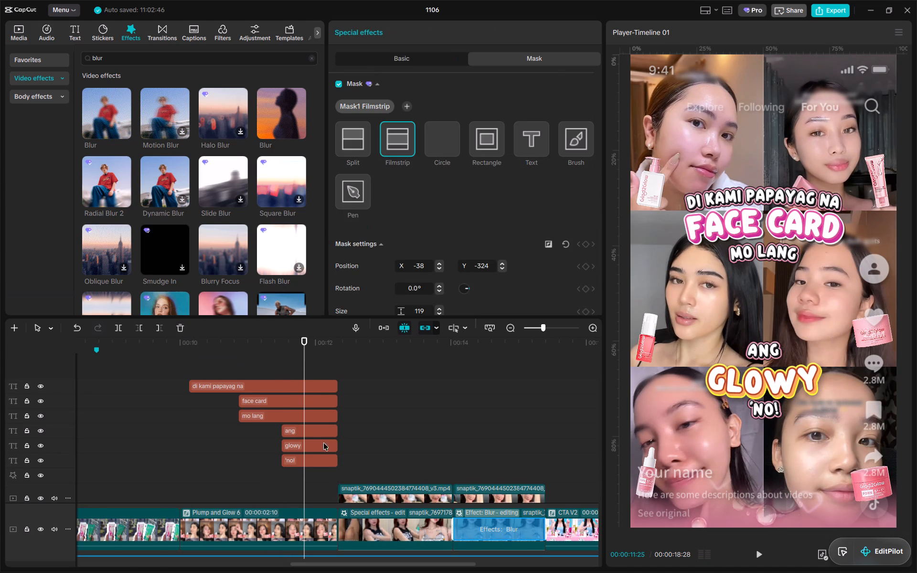
Nudge the 'ang' and ''no!' captions slightly down in the frame to even the spacing around 'glowy'.
{"action": "left_click", "coordinate": [318, 430]}
{"action": "left_click", "coordinate": [761, 350]}
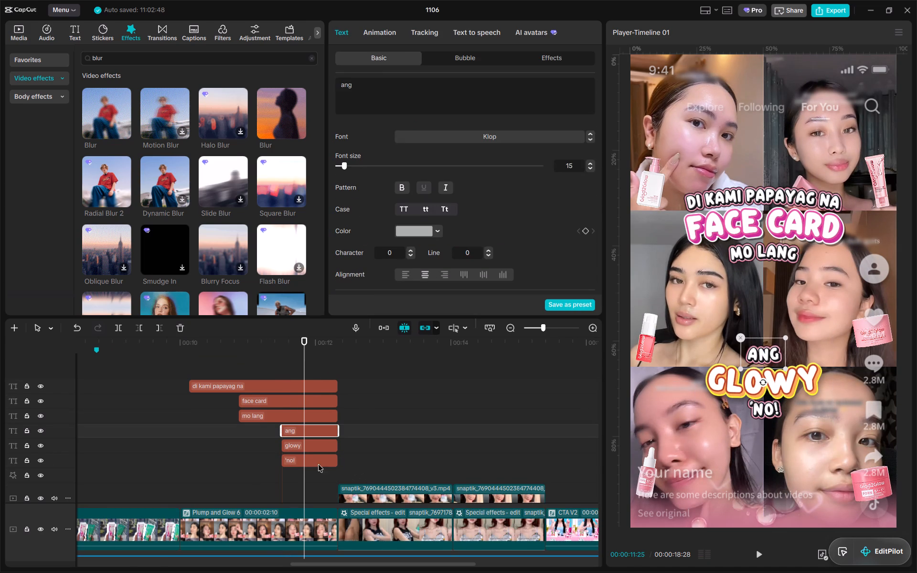
{"action": "left_click", "coordinate": [310, 461]}
{"action": "left_click_drag", "start_coordinate": [768, 417], "coordinate": [768, 422]}
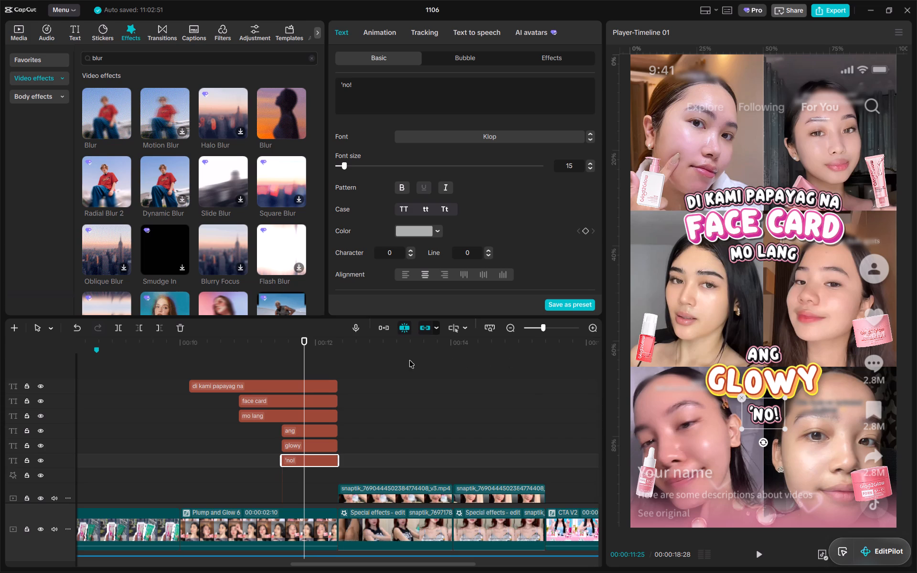
Duplicate the scene 4 captions 'di kami papayag na', 'face card' and 'mo lang' to the start of scene 5 at 00:00:12:10.
{"action": "left_click_drag", "start_coordinate": [339, 345], "coordinate": [363, 351]}
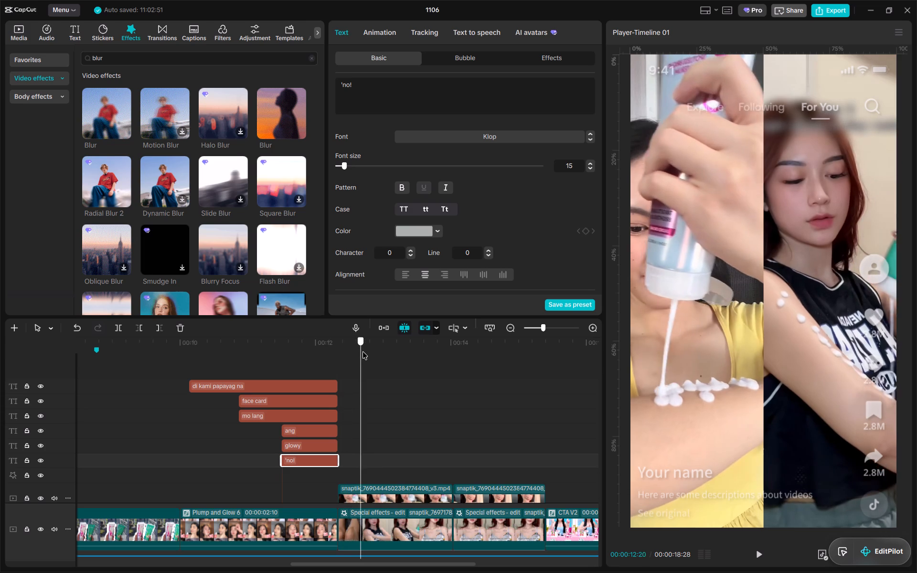
{"action": "left_click_drag", "start_coordinate": [363, 351], "coordinate": [343, 352]}
{"action": "key", "text": "alt+Tab"}
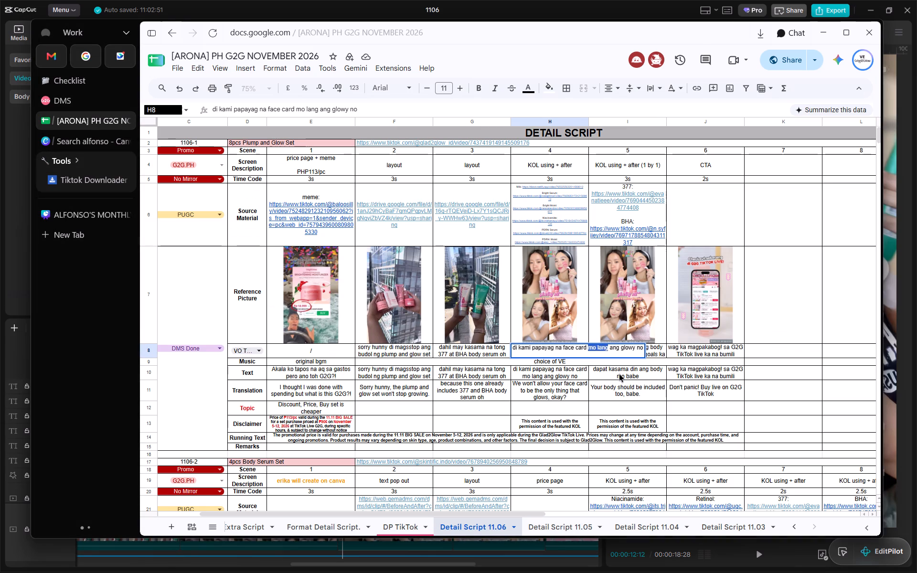
{"action": "left_click", "coordinate": [619, 374]}
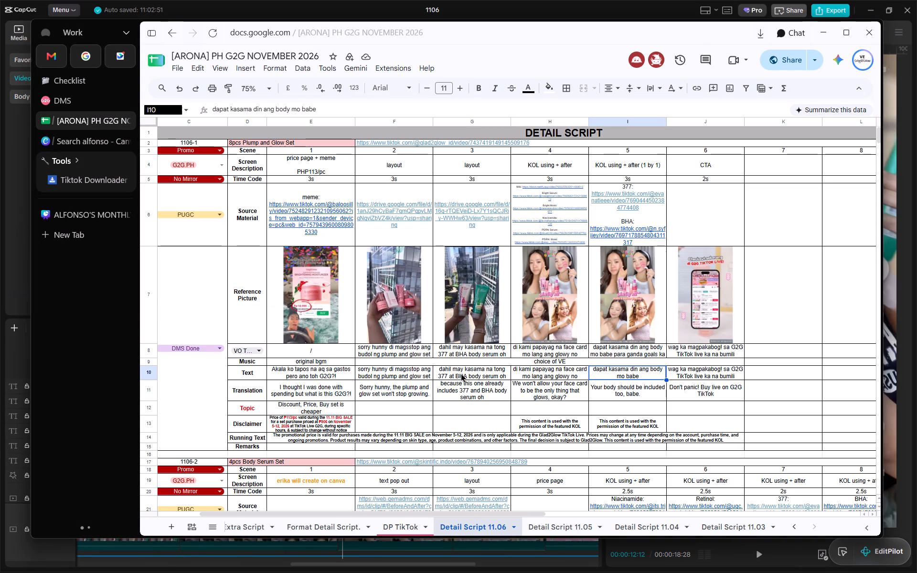
{"action": "key", "text": "alt+Tab"}
{"action": "left_click_drag", "start_coordinate": [341, 341], "coordinate": [343, 340]}
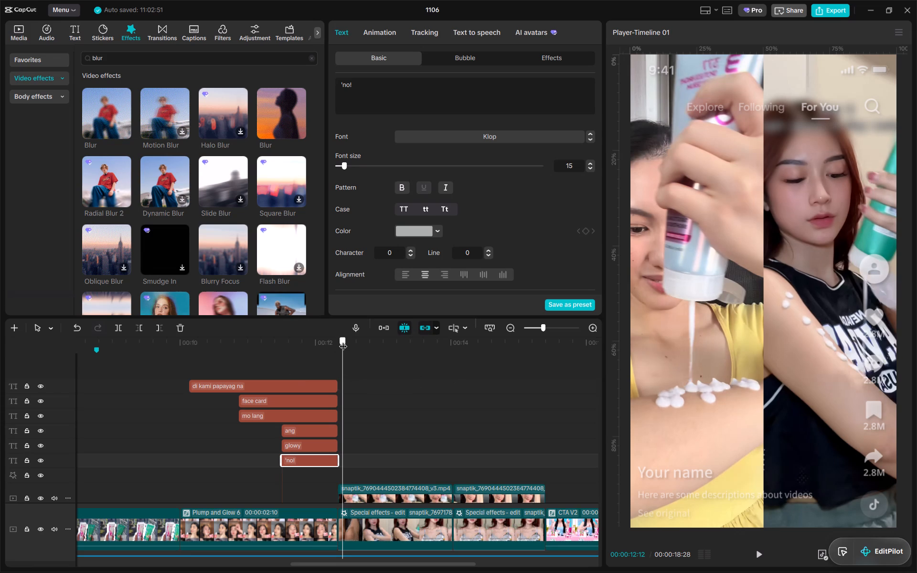
{"action": "left_click_drag", "start_coordinate": [343, 340], "coordinate": [337, 340]}
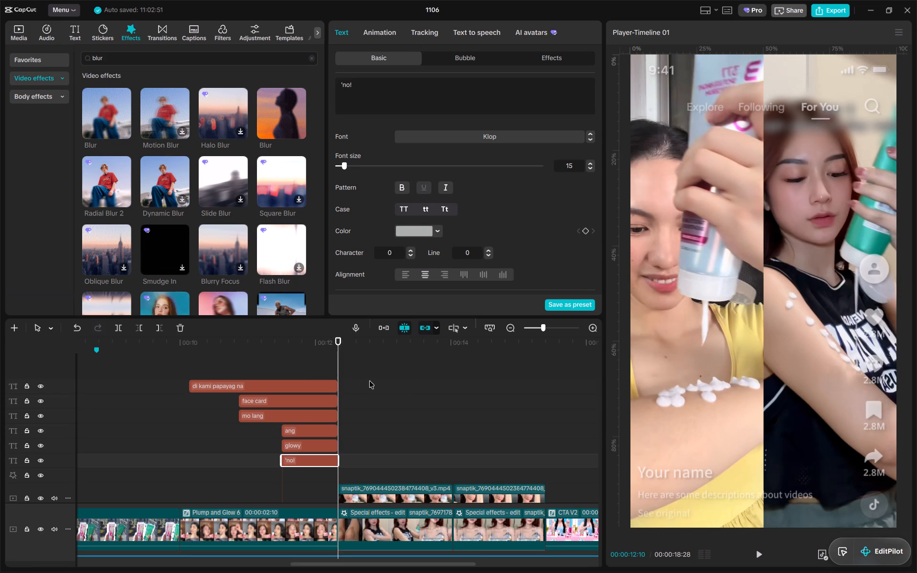
{"action": "left_click_drag", "start_coordinate": [370, 378], "coordinate": [329, 421]}
{"action": "key", "text": "ctrl+c"}
{"action": "key", "text": "ctrl+v"}
Replace the first copied caption's text with 'dapat kasama din ang' from the script's scene 5 voice-over line.
{"action": "left_click", "coordinate": [375, 389]}
{"action": "key", "text": "alt+Tab"}
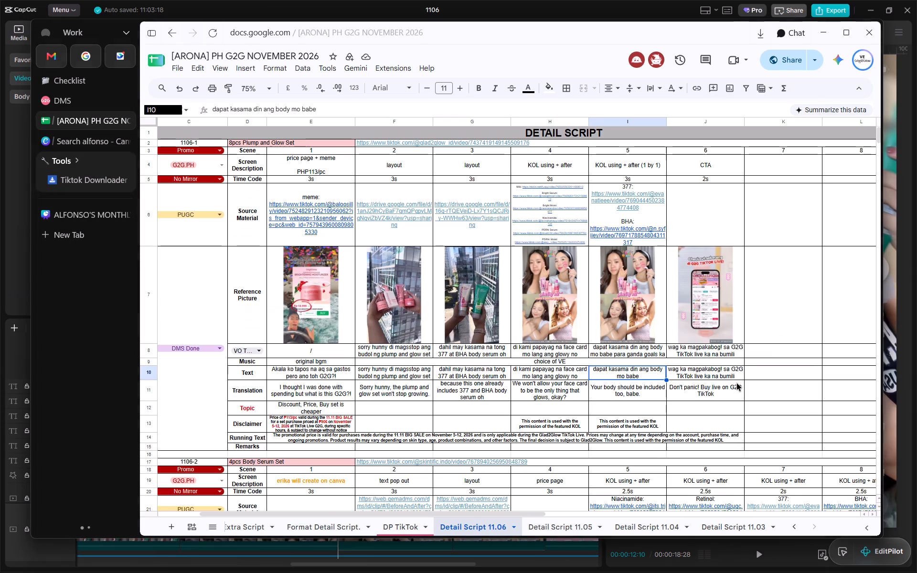
{"action": "double_click", "coordinate": [628, 351]}
{"action": "left_click", "coordinate": [593, 347]}
{"action": "left_click_drag", "start_coordinate": [593, 347], "coordinate": [636, 350]}
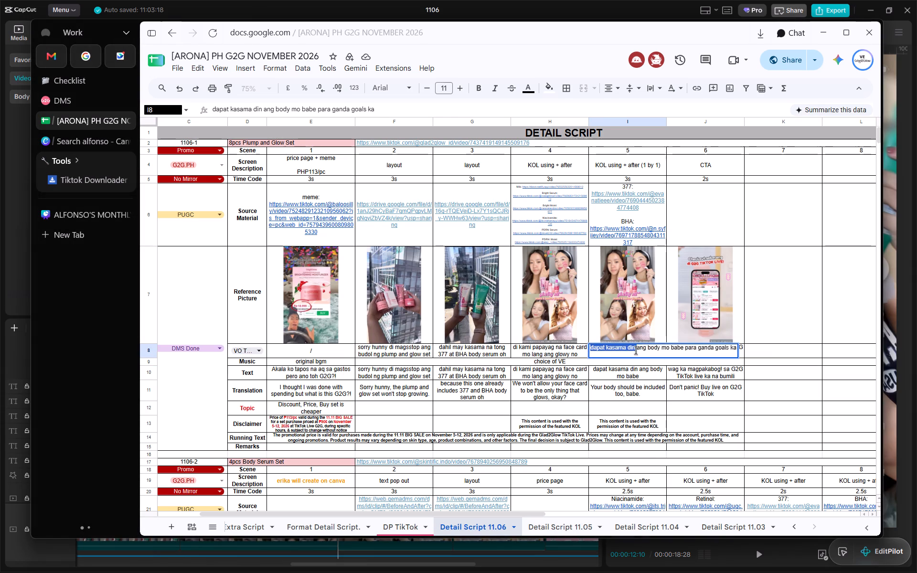
{"action": "left_click_drag", "start_coordinate": [636, 350], "coordinate": [638, 350]}
{"action": "key", "text": "ctrl+c"}
{"action": "key", "text": "alt+Tab"}
{"action": "left_click", "coordinate": [427, 96]}
{"action": "key", "text": "ctrl+a"}
{"action": "key", "text": "ctrl+v"}
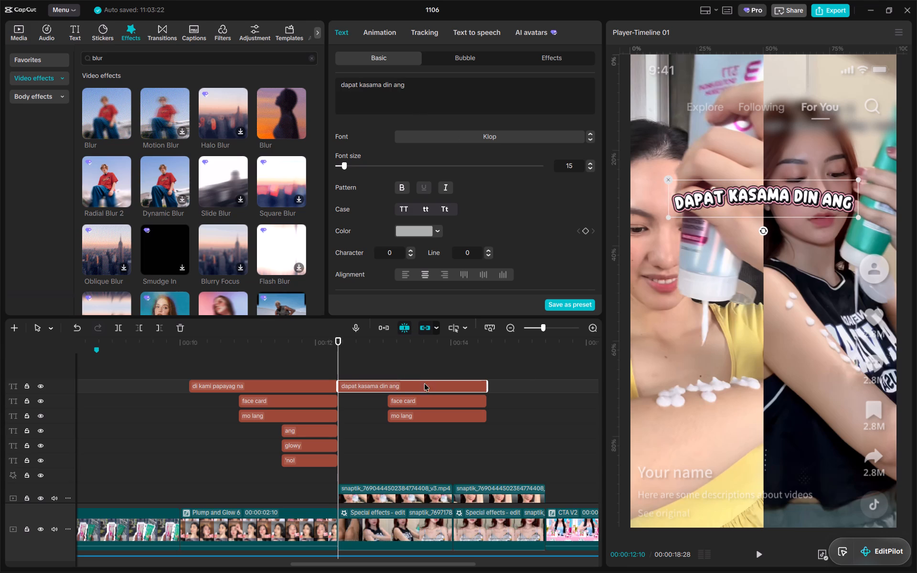
Replace the copied 'face card' caption's text with 'body mo' from the script's scene 5 voice-over line.
{"action": "left_click", "coordinate": [420, 400]}
{"action": "key", "text": "alt+Tab"}
{"action": "left_click", "coordinate": [656, 349]}
{"action": "left_click_drag", "start_coordinate": [656, 349], "coordinate": [663, 349]}
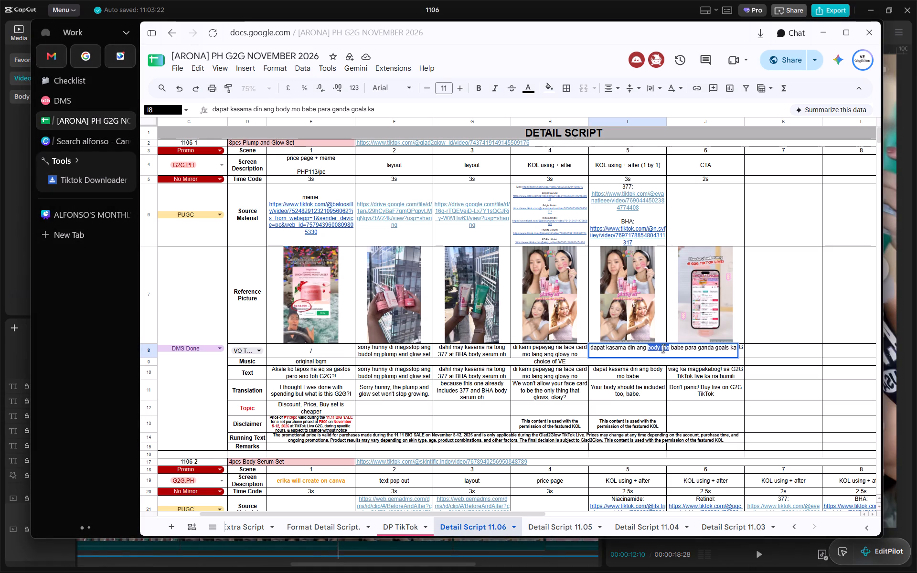
{"action": "left_click_drag", "start_coordinate": [663, 349], "coordinate": [663, 349]}
{"action": "key", "text": "ctrl+c"}
{"action": "key", "text": "alt+Tab"}
{"action": "left_click", "coordinate": [427, 354]}
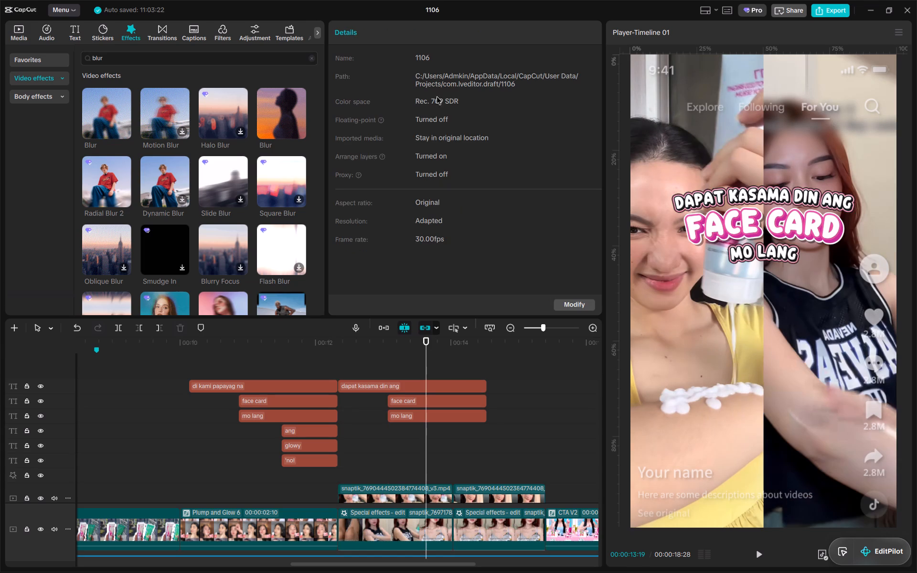
{"action": "double_click", "coordinate": [416, 394]}
{"action": "left_click", "coordinate": [421, 407]}
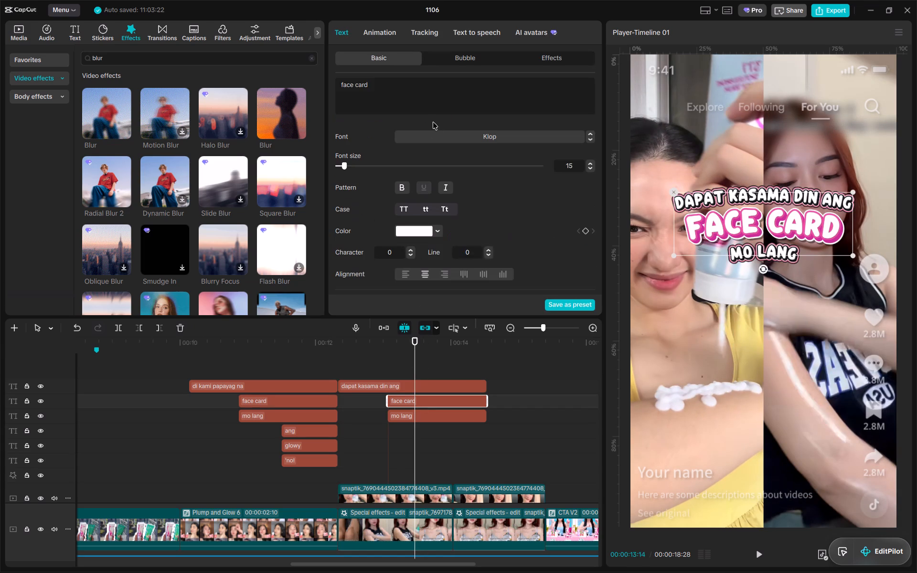
{"action": "left_click", "coordinate": [444, 96]}
{"action": "key", "text": "ctrl+a"}
{"action": "key", "text": "ctrl+v"}
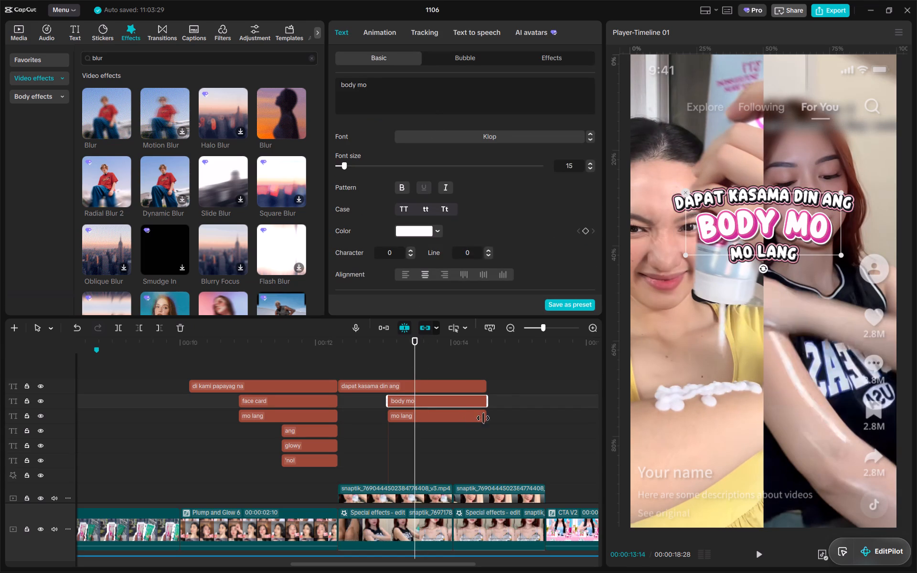
Delete the copied 'mo lang' caption from scene 5.
{"action": "left_click", "coordinate": [480, 415]}
{"action": "key", "text": "d"}
Move the 'dapat kasama din ang' and 'body mo' captions together to the upper part of the frame and shrink them slightly.
{"action": "left_click_drag", "start_coordinate": [479, 437], "coordinate": [447, 378]}
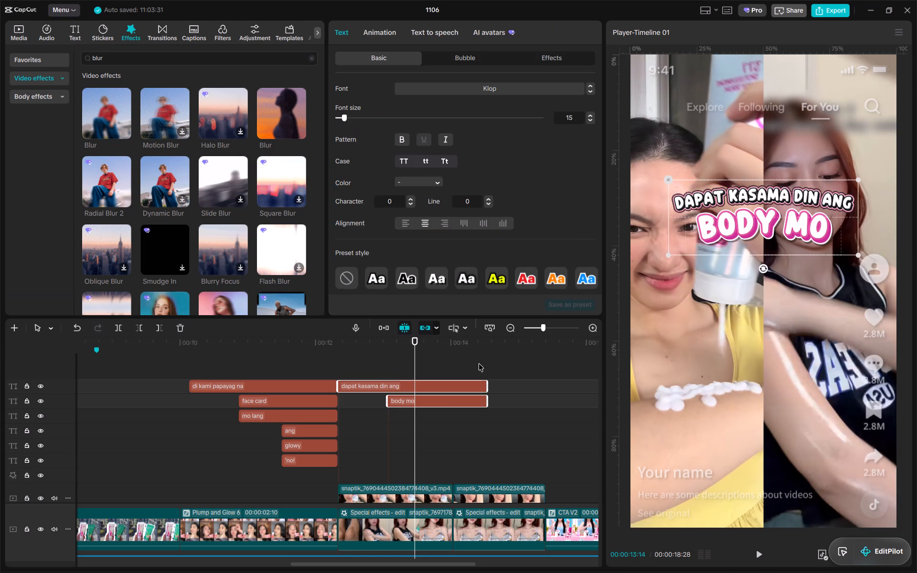
{"action": "left_click_drag", "start_coordinate": [802, 226], "coordinate": [802, 158]}
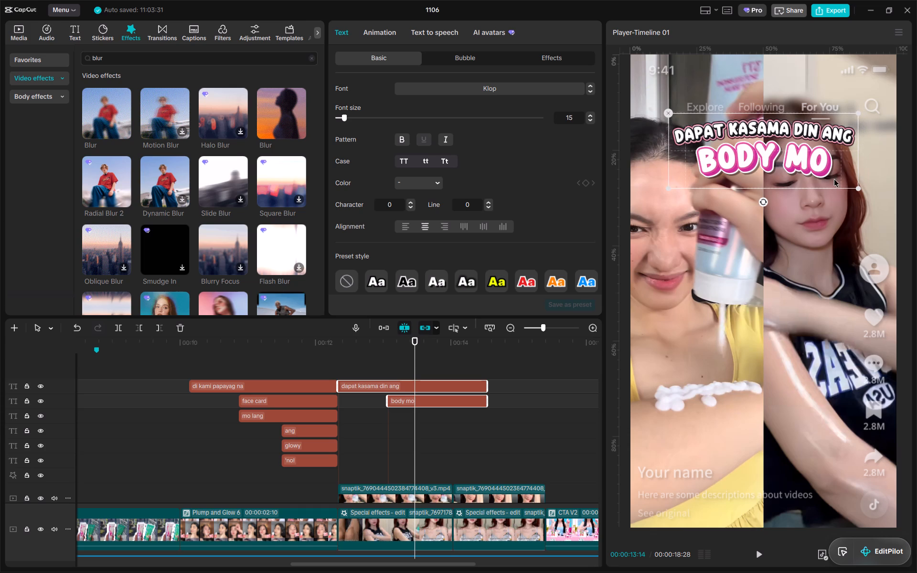
{"action": "left_click_drag", "start_coordinate": [858, 187], "coordinate": [846, 182]}
{"action": "left_click_drag", "start_coordinate": [789, 149], "coordinate": [790, 143]}
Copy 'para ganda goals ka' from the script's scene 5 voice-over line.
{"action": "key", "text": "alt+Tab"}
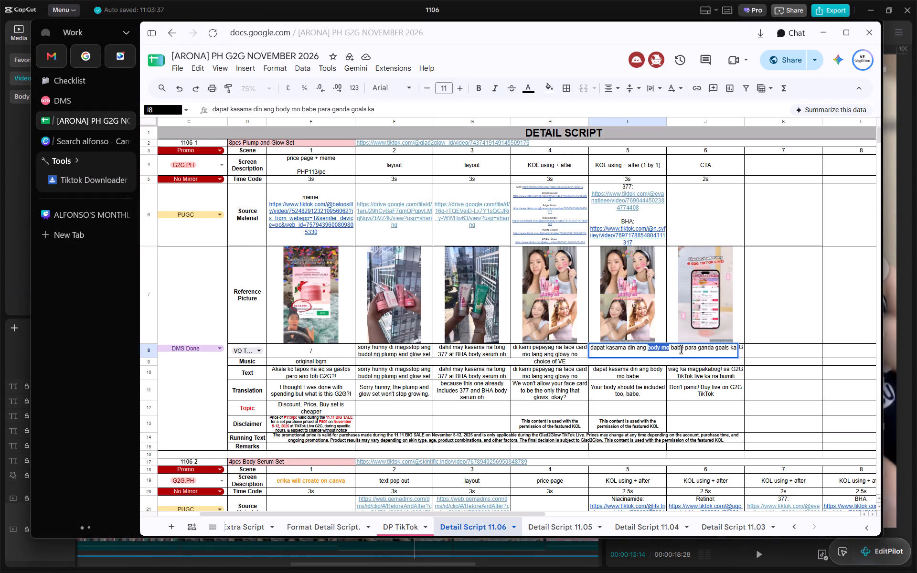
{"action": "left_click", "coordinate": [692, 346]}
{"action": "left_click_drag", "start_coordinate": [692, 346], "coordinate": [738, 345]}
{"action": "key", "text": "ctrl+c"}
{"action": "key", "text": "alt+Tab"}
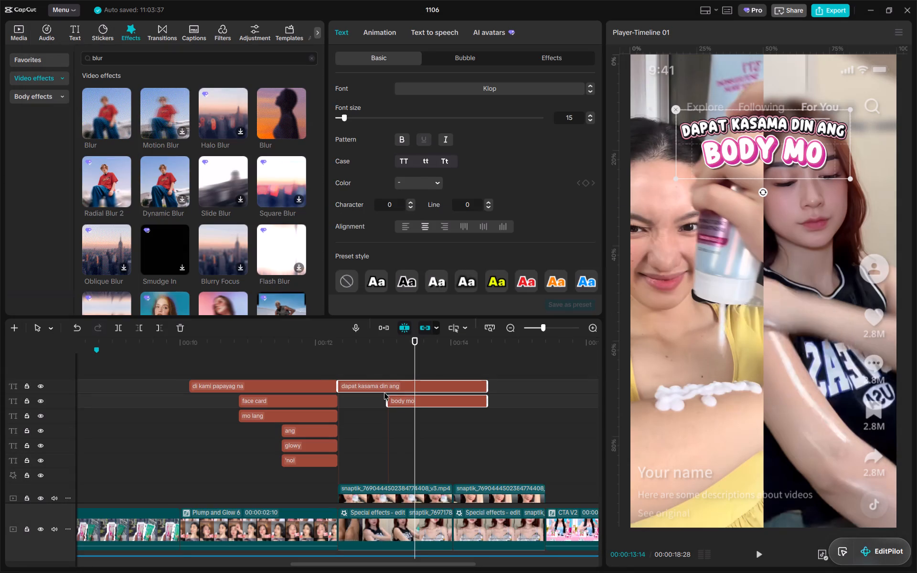
Move the 'body mo' caption earlier so it starts at 00:00:12:10 together with 'dapat kasama din ang'.
{"action": "left_click", "coordinate": [381, 387]}
{"action": "left_click", "coordinate": [339, 351]}
{"action": "left_click_drag", "start_coordinate": [492, 434], "coordinate": [407, 378]}
{"action": "left_click", "coordinate": [415, 404]}
{"action": "left_click_drag", "start_coordinate": [425, 403], "coordinate": [370, 398]}
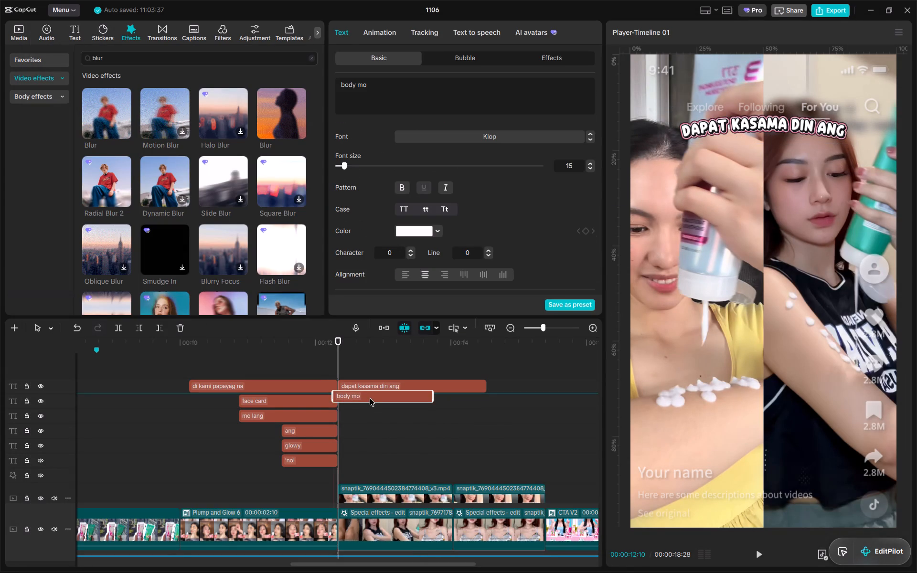
{"action": "left_click_drag", "start_coordinate": [370, 398], "coordinate": [377, 402]}
Extend the 'dapat kasama din ang' and 'body mo' captions and trim both to end at 00:00:14:12.
{"action": "left_click_drag", "start_coordinate": [505, 433], "coordinate": [414, 335]}
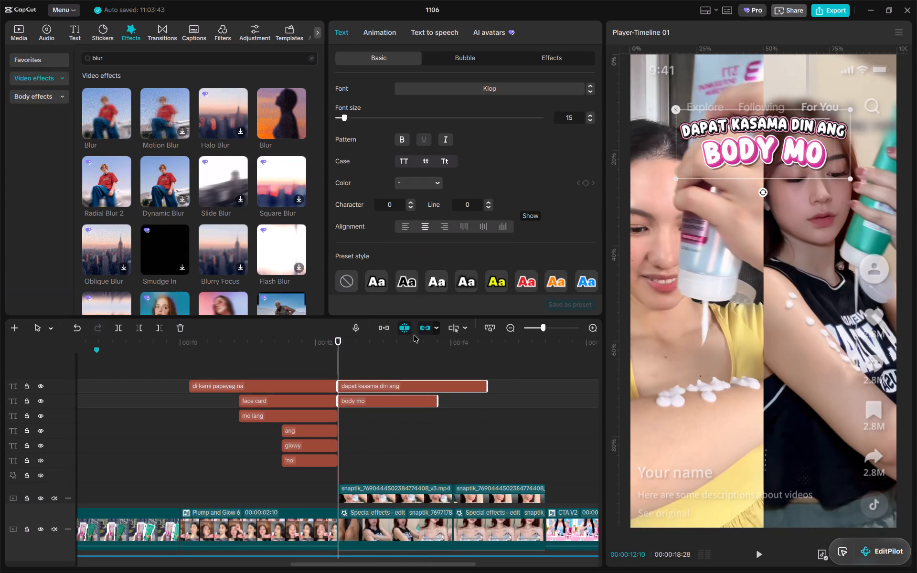
{"action": "left_click_drag", "start_coordinate": [436, 404], "coordinate": [479, 414]}
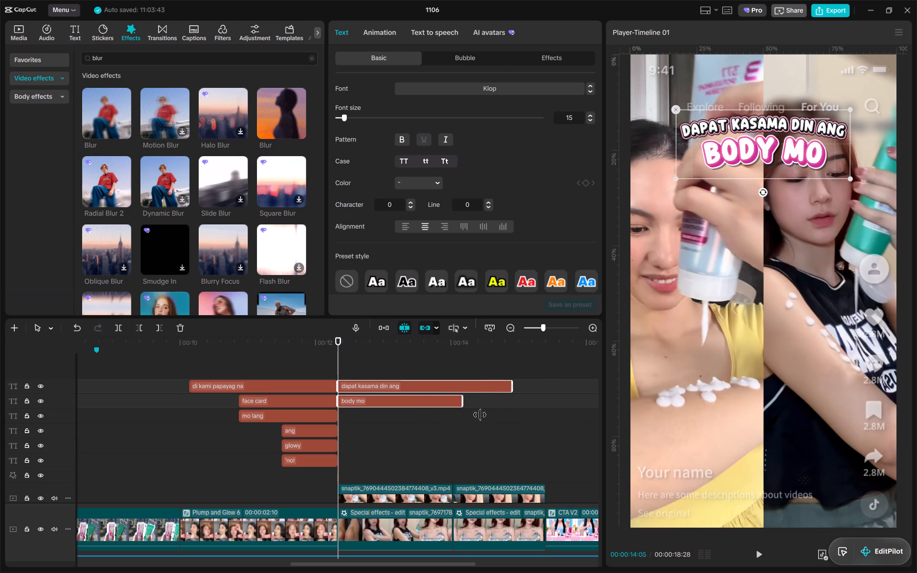
{"action": "left_click_drag", "start_coordinate": [479, 414], "coordinate": [504, 417]}
{"action": "left_click", "coordinate": [477, 340]}
{"action": "key", "text": "w"}
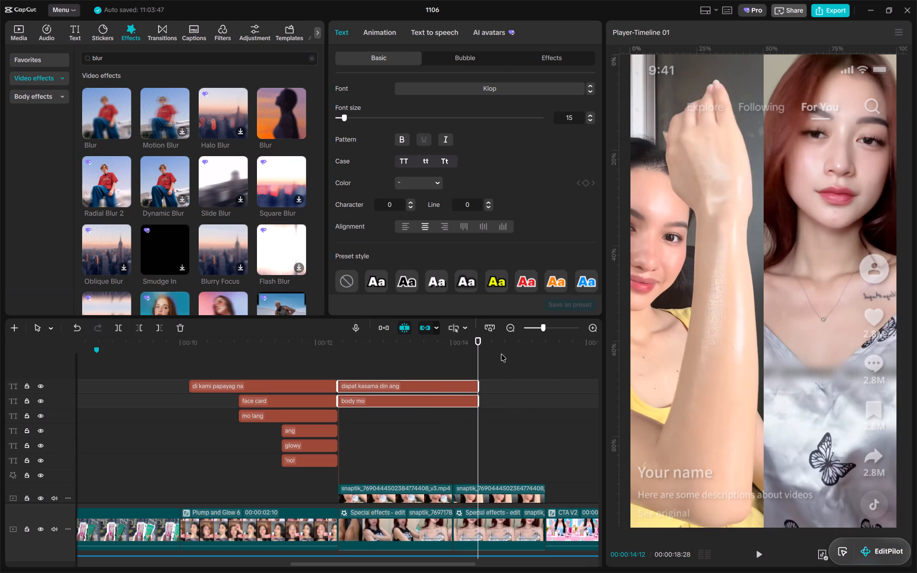
Play back the start of scene 5 to check the timing of its first two captions.
{"action": "left_click_drag", "start_coordinate": [346, 345], "coordinate": [340, 345]}
{"action": "key", "text": "space"}
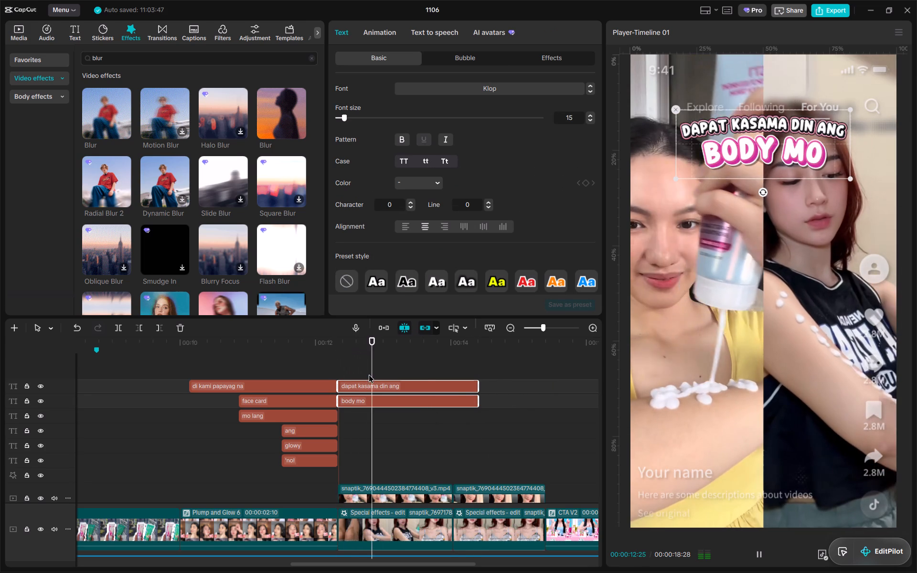
{"action": "key", "text": "space"}
{"action": "left_click", "coordinate": [357, 386]}
{"action": "left_click", "coordinate": [333, 340]}
{"action": "key", "text": "space"}
Duplicate the 'dapat kasama din ang' caption onto the track below 'body mo' and change its text to 'para'.
{"action": "left_click", "coordinate": [352, 386]}
{"action": "left_click", "coordinate": [336, 352]}
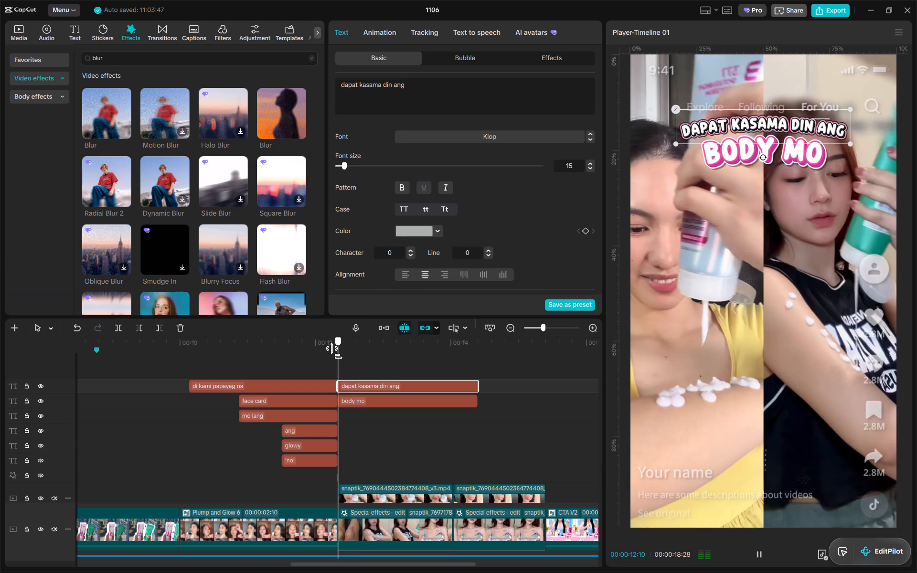
{"action": "key", "text": "ctrl+c"}
{"action": "key", "text": "ctrl+v"}
{"action": "left_click_drag", "start_coordinate": [366, 383], "coordinate": [364, 429]}
{"action": "key", "text": "alt+Tab"}
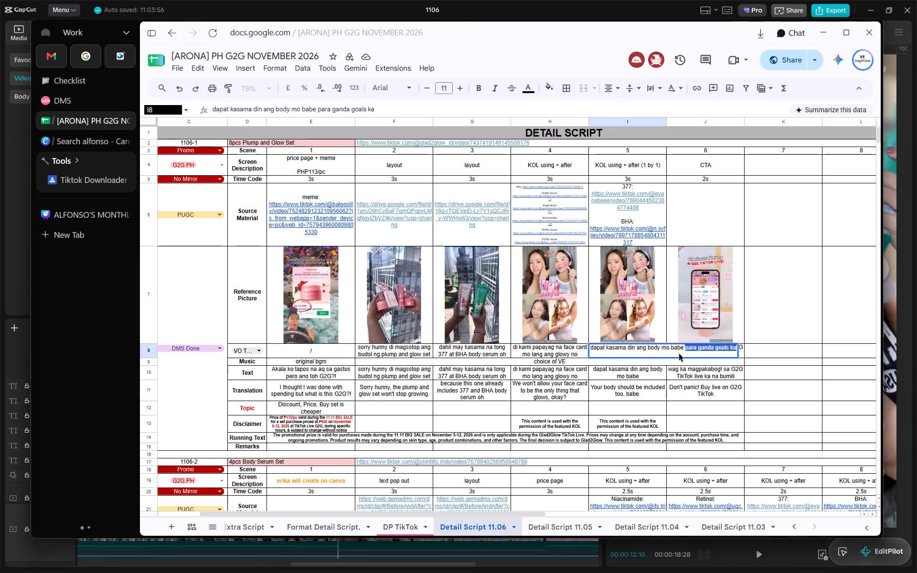
{"action": "double_click", "coordinate": [689, 348]}
{"action": "key", "text": "ctrl+c"}
{"action": "key", "text": "alt+Tab"}
{"action": "left_click", "coordinate": [404, 94]}
{"action": "key", "text": "ctrl+a"}
{"action": "key", "text": "ctrl+v"}
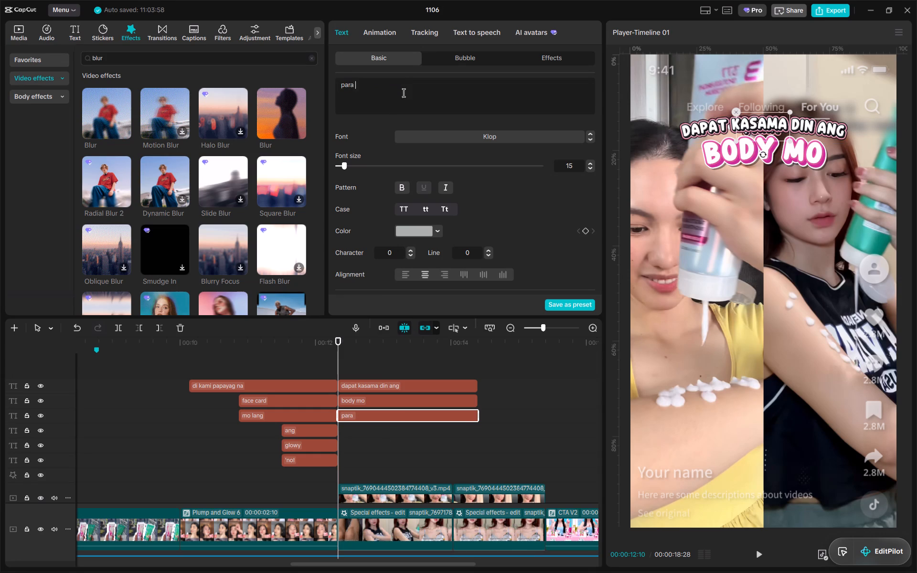
Move the 'para' caption down to the centre of the frame's lower half and remove its trailing space.
{"action": "left_click", "coordinate": [413, 400]}
{"action": "left_click", "coordinate": [385, 419]}
{"action": "left_click_drag", "start_coordinate": [751, 123], "coordinate": [751, 356]}
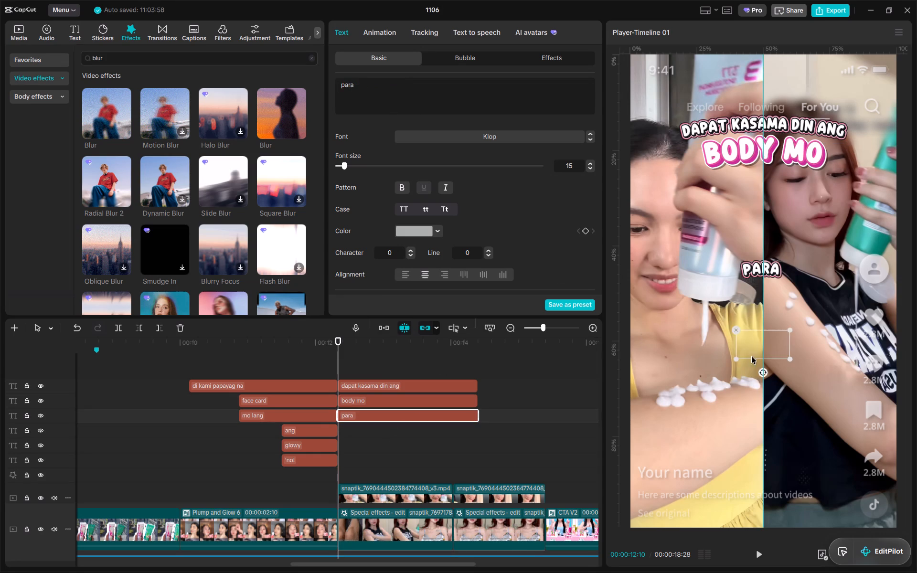
{"action": "left_click_drag", "start_coordinate": [751, 356], "coordinate": [752, 363]}
{"action": "left_click", "coordinate": [462, 100]}
{"action": "key", "text": "BackSpace"}
Duplicate the 'body mo' caption onto the track below 'para', change its text to 'ganda goals', and place it just under 'para' in the frame.
{"action": "left_click", "coordinate": [351, 397]}
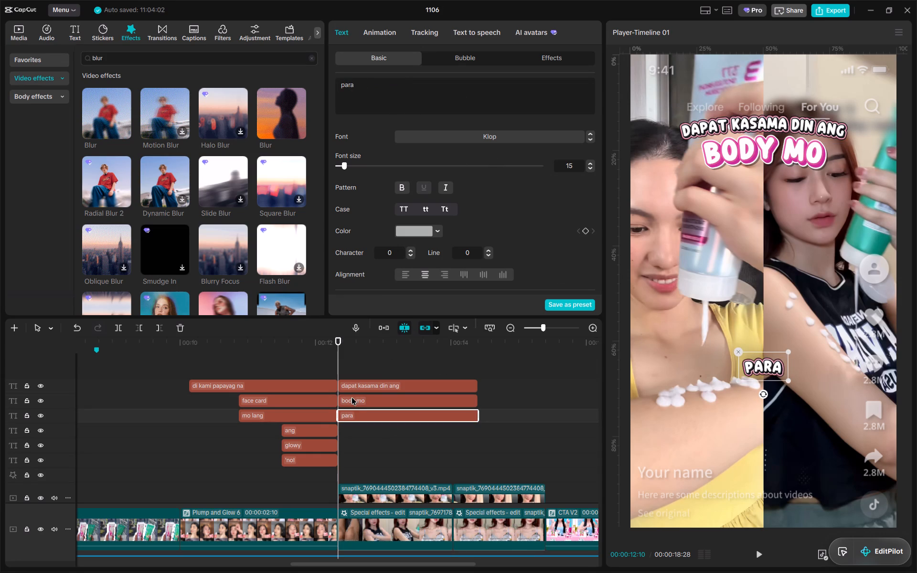
{"action": "key", "text": "ctrl+c"}
{"action": "key", "text": "ctrl+v"}
{"action": "left_click_drag", "start_coordinate": [358, 400], "coordinate": [359, 447]}
{"action": "key", "text": "alt+Tab"}
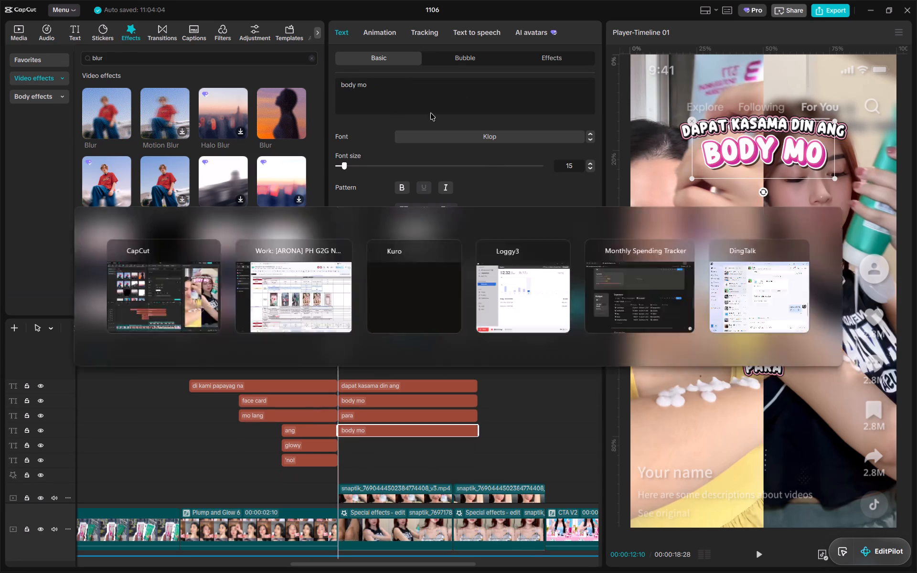
{"action": "left_click", "coordinate": [704, 348]}
{"action": "left_click_drag", "start_coordinate": [704, 348], "coordinate": [719, 348]}
{"action": "key", "text": "ctrl+c"}
{"action": "key", "text": "alt+Tab"}
{"action": "left_click", "coordinate": [370, 85]}
{"action": "key", "text": "ctrl+a"}
{"action": "key", "text": "ctrl+v"}
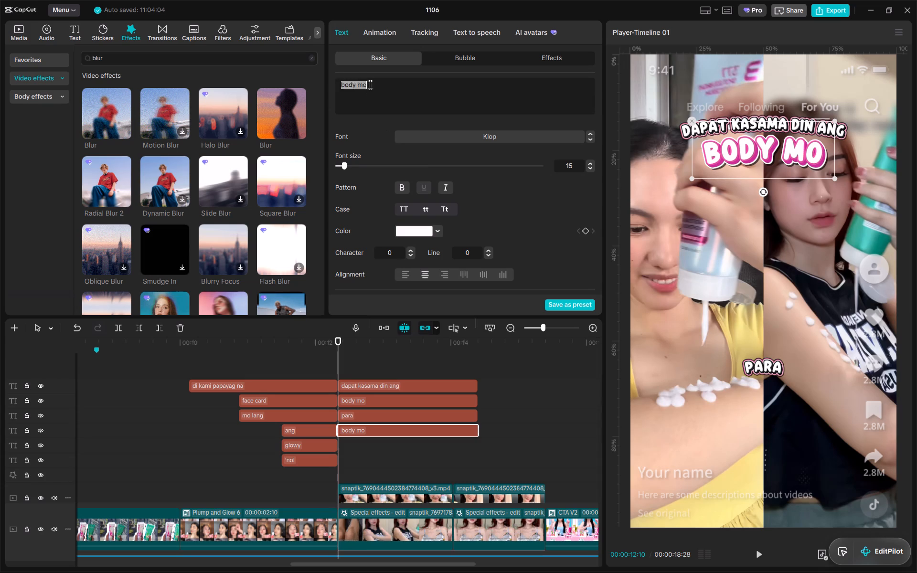
{"action": "left_click_drag", "start_coordinate": [809, 139], "coordinate": [806, 382]}
Apply the favourited glowing pink text effect with hearts to the 'ganda goals' caption.
{"action": "left_click", "coordinate": [524, 59]}
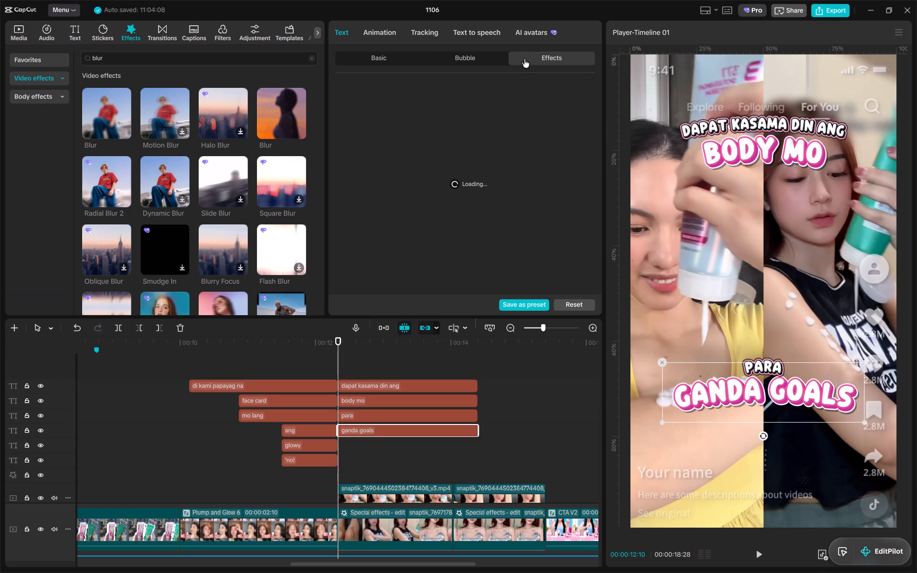
{"action": "scroll", "coordinate": [505, 194], "scroll_direction": "down", "scroll_amount": 1}
{"action": "left_click", "coordinate": [384, 27]}
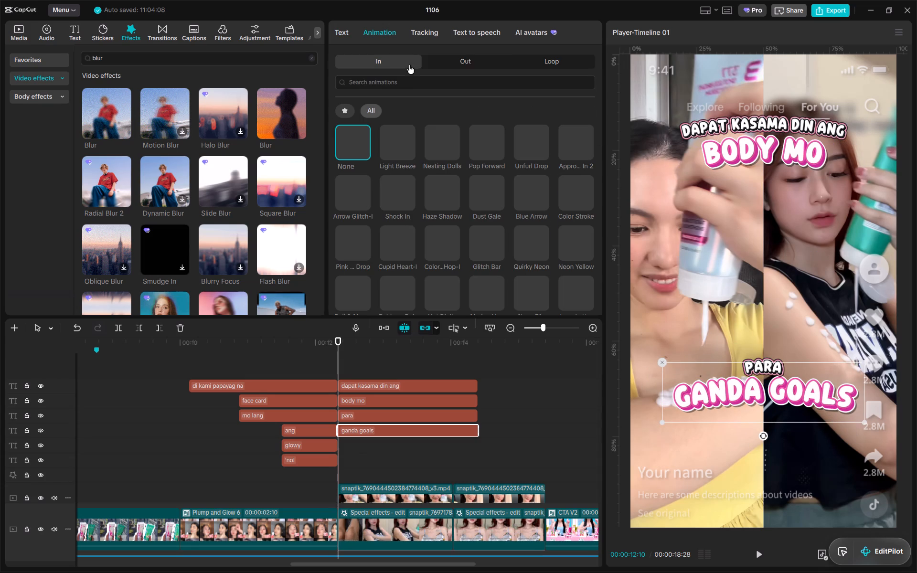
{"action": "left_click", "coordinate": [350, 107]}
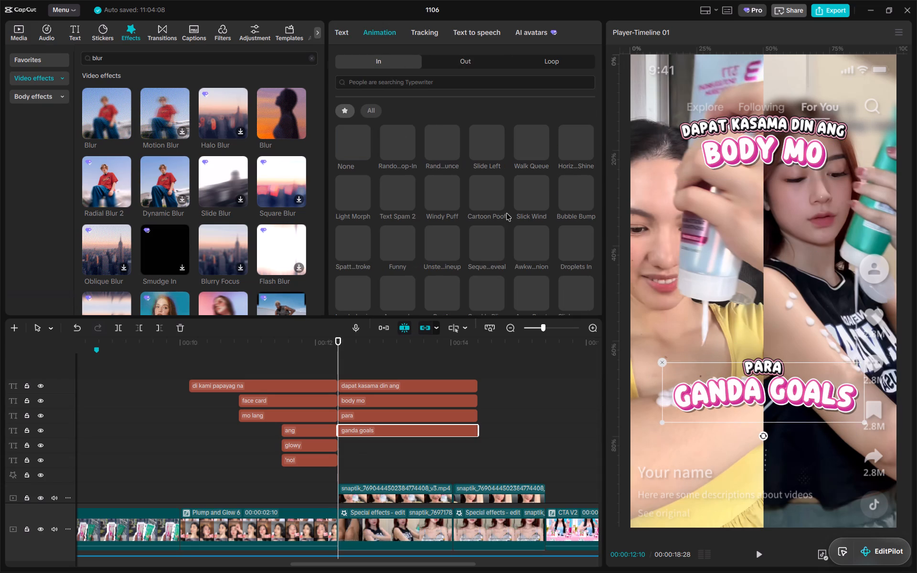
{"action": "left_click", "coordinate": [345, 33]}
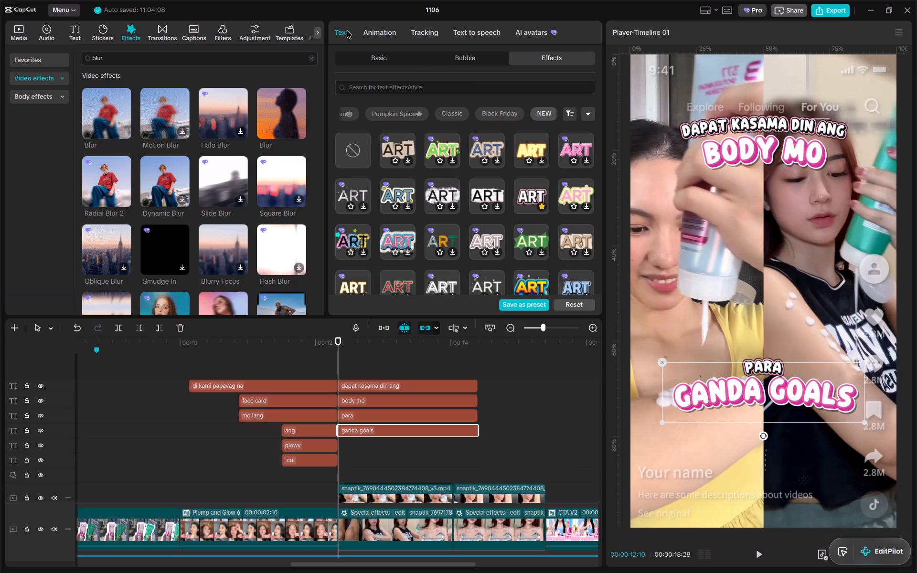
{"action": "scroll", "coordinate": [556, 184], "scroll_direction": "down", "scroll_amount": 1}
{"action": "scroll", "coordinate": [360, 124], "scroll_direction": "up", "scroll_amount": 5}
{"action": "scroll", "coordinate": [381, 117], "scroll_direction": "right", "scroll_amount": 5}
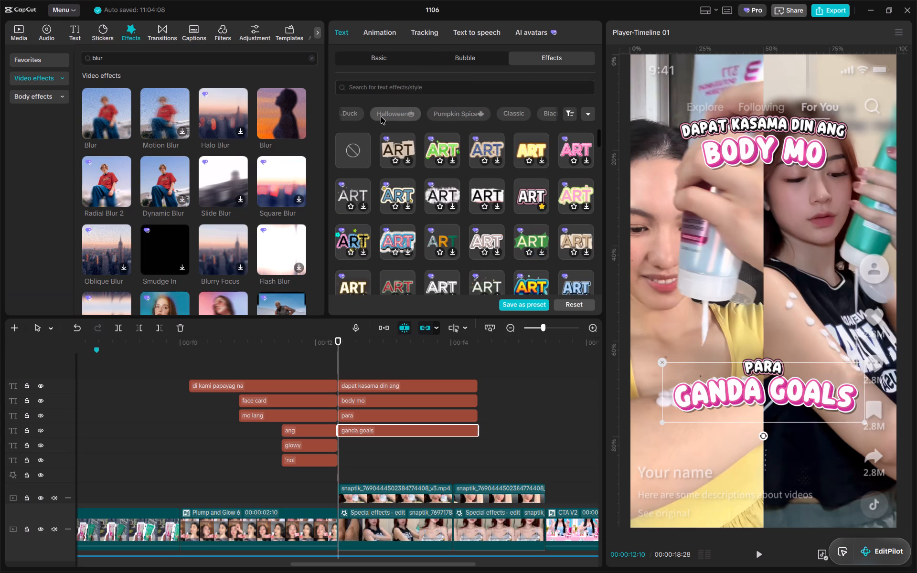
{"action": "scroll", "coordinate": [358, 113], "scroll_direction": "right", "scroll_amount": 20}
{"action": "scroll", "coordinate": [358, 113], "scroll_direction": "right", "scroll_amount": 1}
{"action": "left_click", "coordinate": [358, 113]}
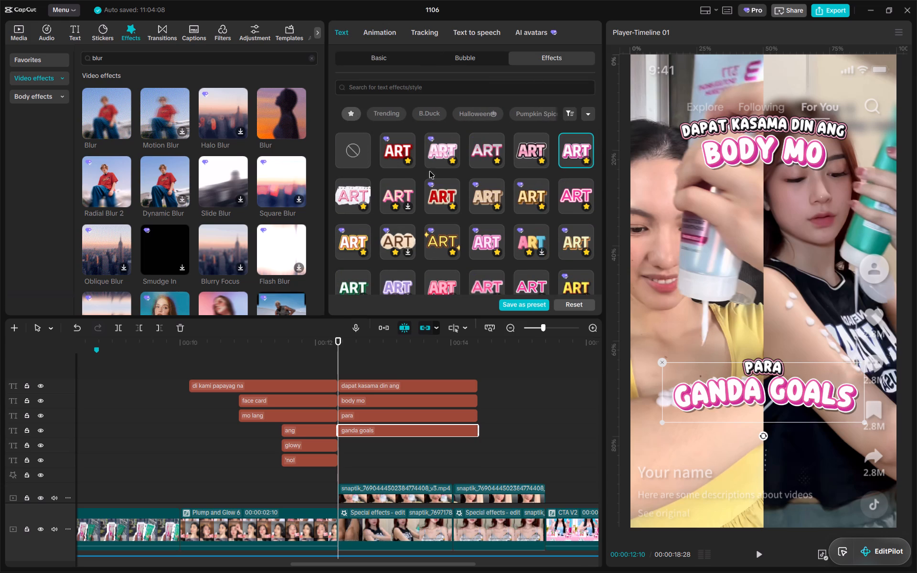
{"action": "scroll", "coordinate": [511, 202], "scroll_direction": "down", "scroll_amount": 2}
{"action": "left_click", "coordinate": [540, 225]}
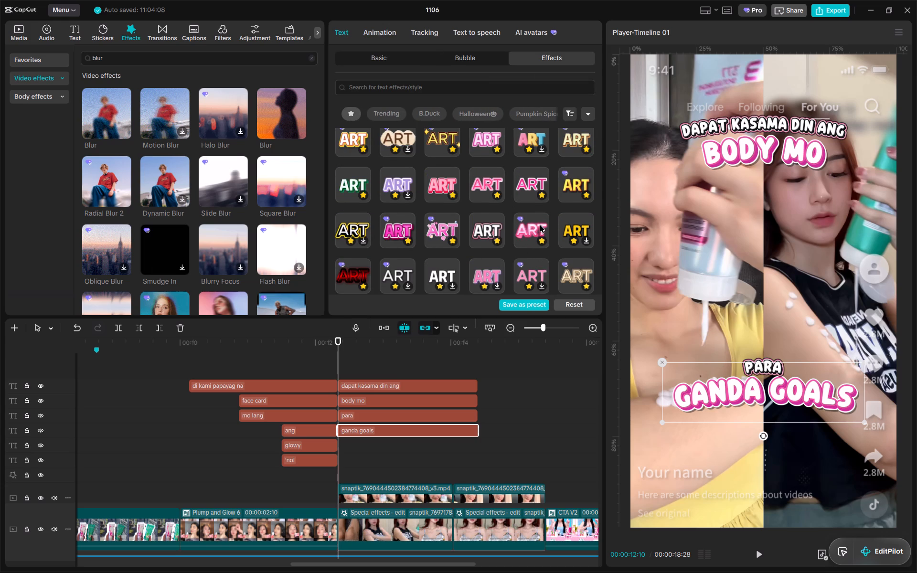
Duplicate the 'para' caption onto the track below 'ganda goals', change its text to 'ka!', and place it just under 'ganda goals' in the frame.
{"action": "left_click", "coordinate": [398, 415]}
{"action": "key", "text": "alt+Tab"}
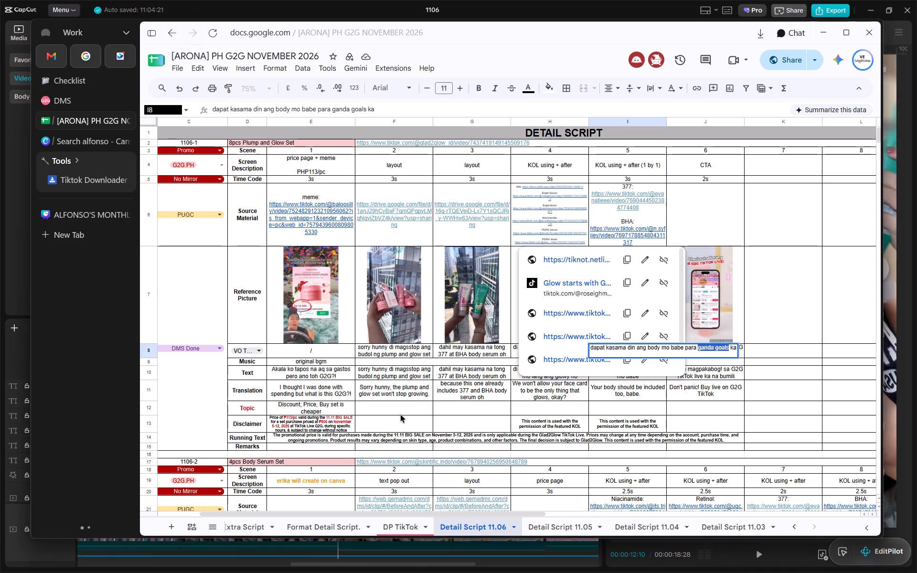
{"action": "left_click", "coordinate": [734, 359]}
{"action": "key", "text": "alt+Tab"}
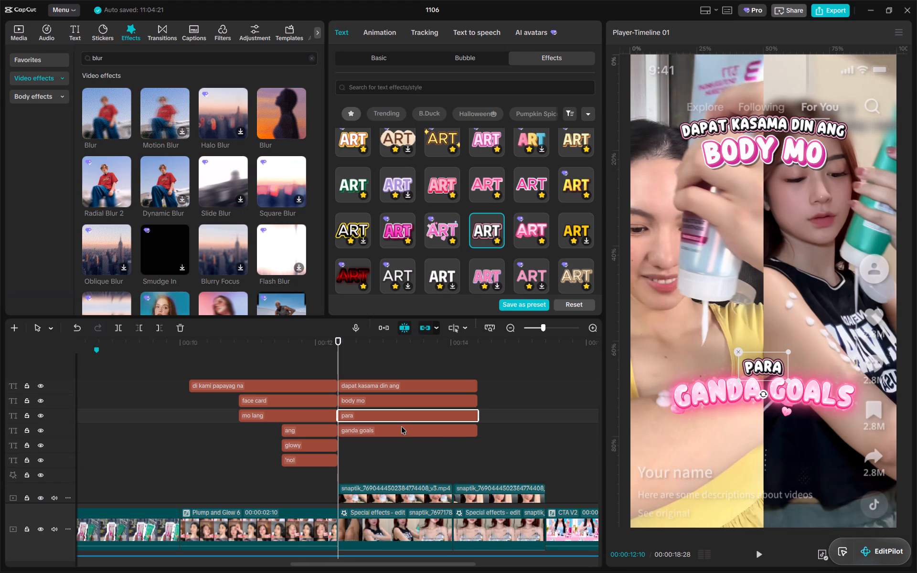
{"action": "left_click", "coordinate": [402, 428]}
{"action": "left_click", "coordinate": [393, 418]}
{"action": "key", "text": "ctrl+c"}
{"action": "key", "text": "ctrl+v"}
{"action": "left_click_drag", "start_coordinate": [364, 421], "coordinate": [364, 462]}
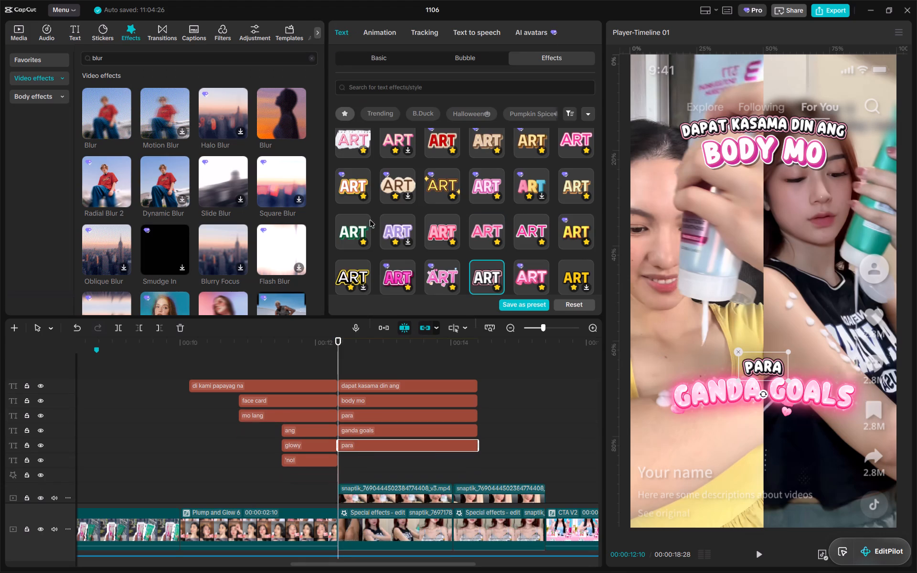
{"action": "left_click", "coordinate": [382, 55]}
{"action": "left_click_drag", "start_coordinate": [397, 82], "coordinate": [257, 65]}
{"action": "type", "text": "ka!"}
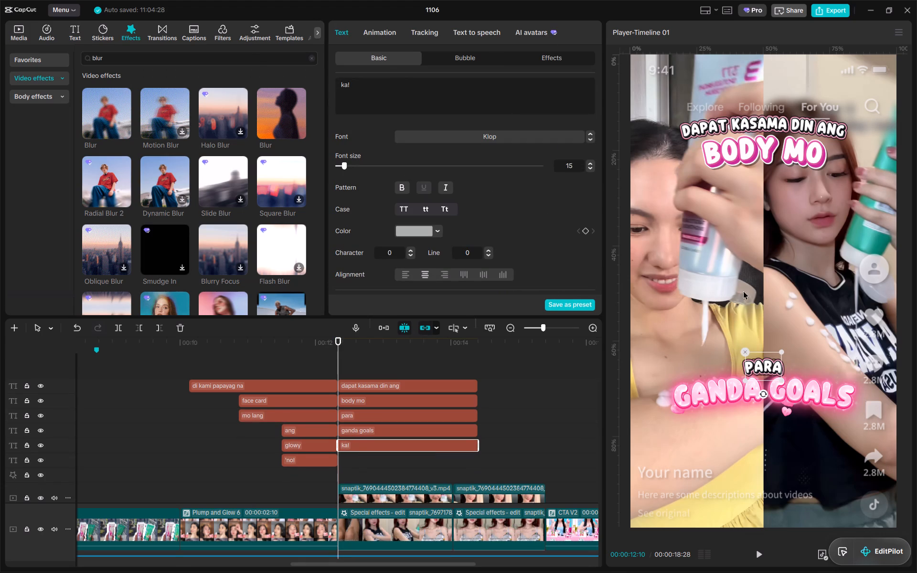
{"action": "left_click_drag", "start_coordinate": [760, 361], "coordinate": [760, 414]}
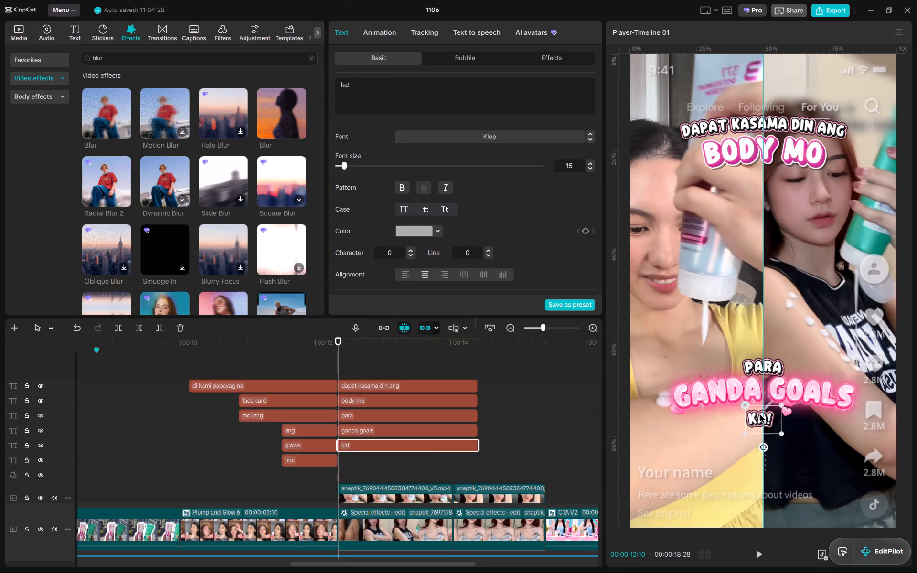
{"action": "left_click_drag", "start_coordinate": [760, 414], "coordinate": [760, 413]}
Set the text curve strength of the 'para', 'ganda goals' and 'ka!' captions to -35°.
{"action": "left_click_drag", "start_coordinate": [502, 463], "coordinate": [446, 419]}
{"action": "scroll", "coordinate": [490, 176], "scroll_direction": "down", "scroll_amount": 14}
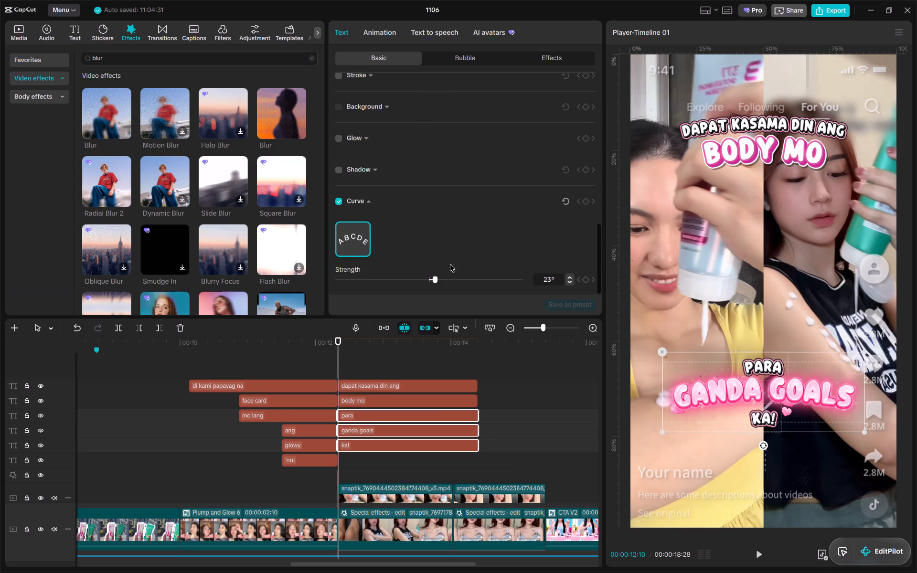
{"action": "left_click_drag", "start_coordinate": [440, 280], "coordinate": [418, 283]}
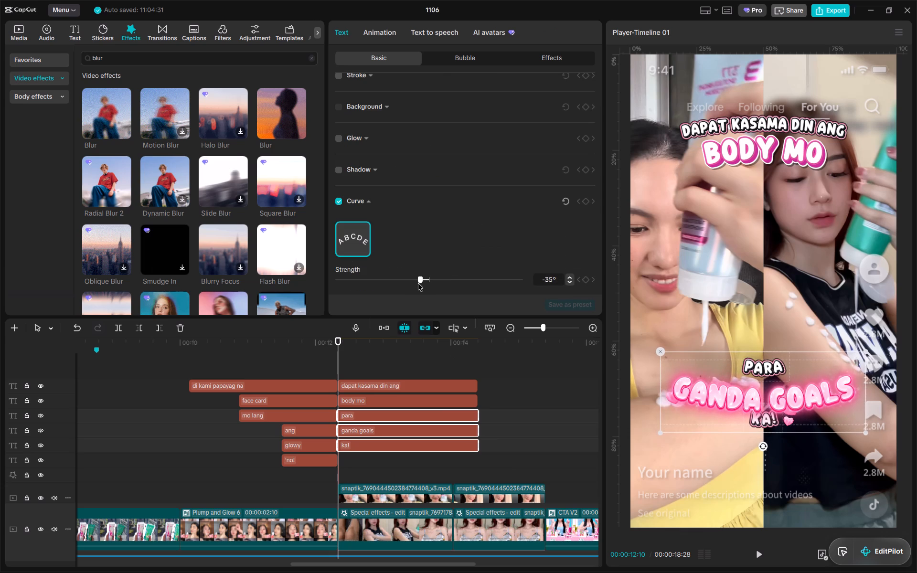
{"action": "left_click_drag", "start_coordinate": [418, 283], "coordinate": [418, 283]}
Move the 'para', 'ganda goals' and 'ka!' captions down near the frame's bottom, with 'ganda goals' nudged closer to 'para'.
{"action": "left_click_drag", "start_coordinate": [730, 387], "coordinate": [729, 417]}
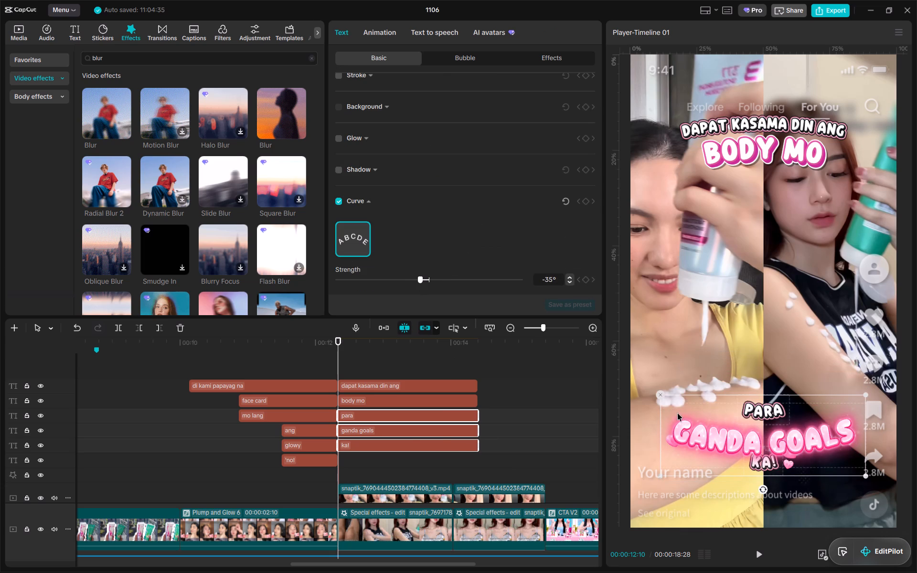
{"action": "left_click", "coordinate": [405, 429]}
{"action": "left_click_drag", "start_coordinate": [815, 431], "coordinate": [815, 424]}
{"action": "left_click", "coordinate": [430, 415]}
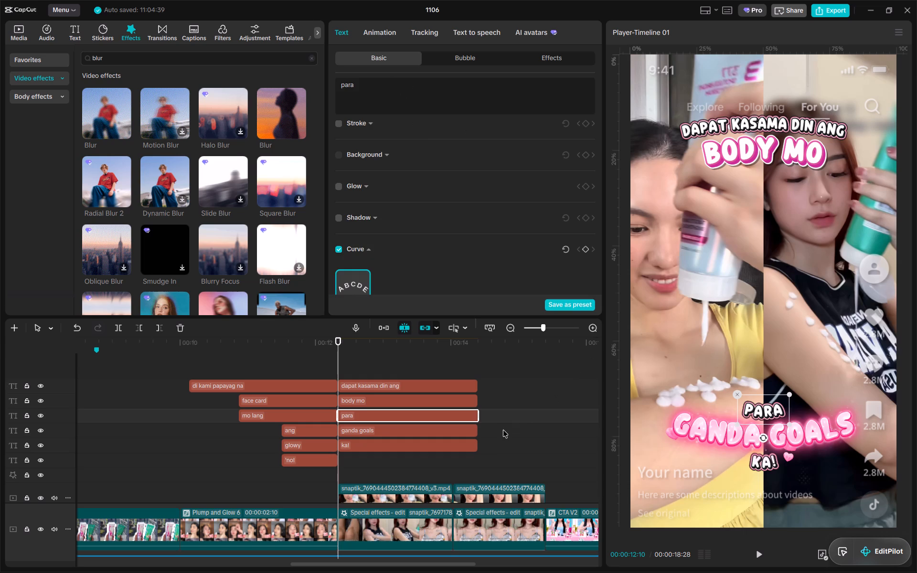
{"action": "left_click_drag", "start_coordinate": [499, 454], "coordinate": [454, 416]}
{"action": "left_click", "coordinate": [787, 424]}
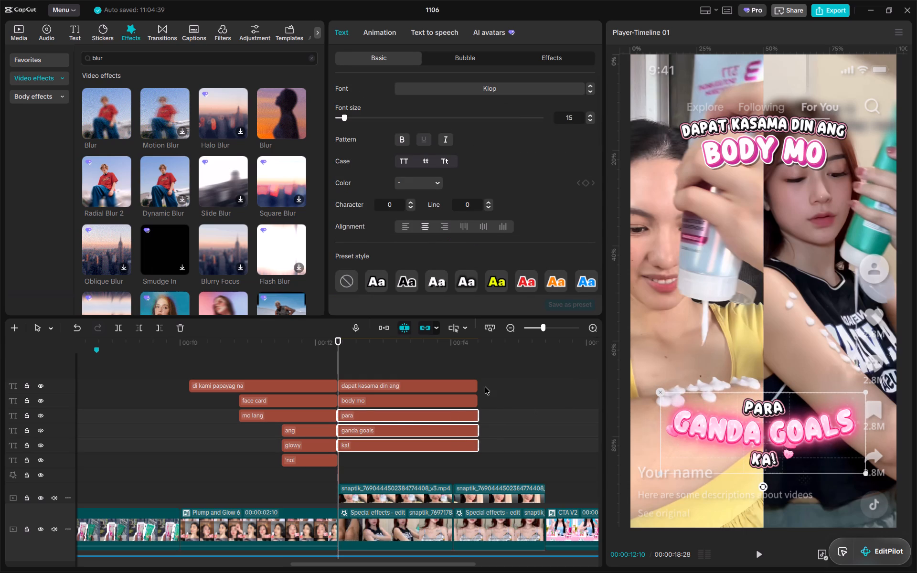
{"action": "left_click_drag", "start_coordinate": [539, 470], "coordinate": [438, 409]}
Play back scene 5 and trim the start of the 'body mo' caption to 00:00:13:09.
{"action": "scroll", "coordinate": [401, 459], "scroll_direction": "down", "scroll_amount": 4, "text": "ctrl"}
{"action": "key", "text": "space"}
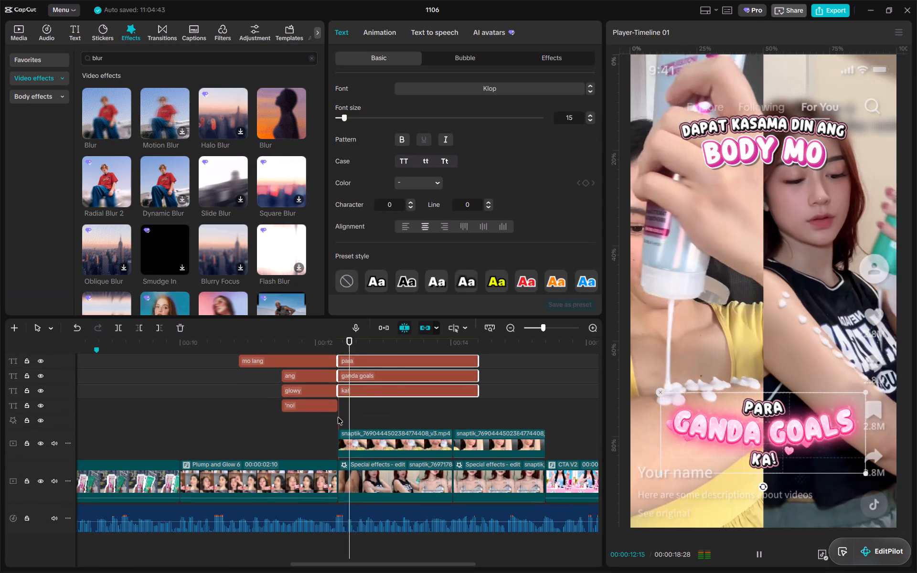
{"action": "scroll", "coordinate": [338, 417], "scroll_direction": "down", "scroll_amount": 3, "text": "ctrl"}
{"action": "key", "text": "space"}
{"action": "left_click_drag", "start_coordinate": [382, 346], "coordinate": [403, 346]}
{"action": "key", "text": "space"}
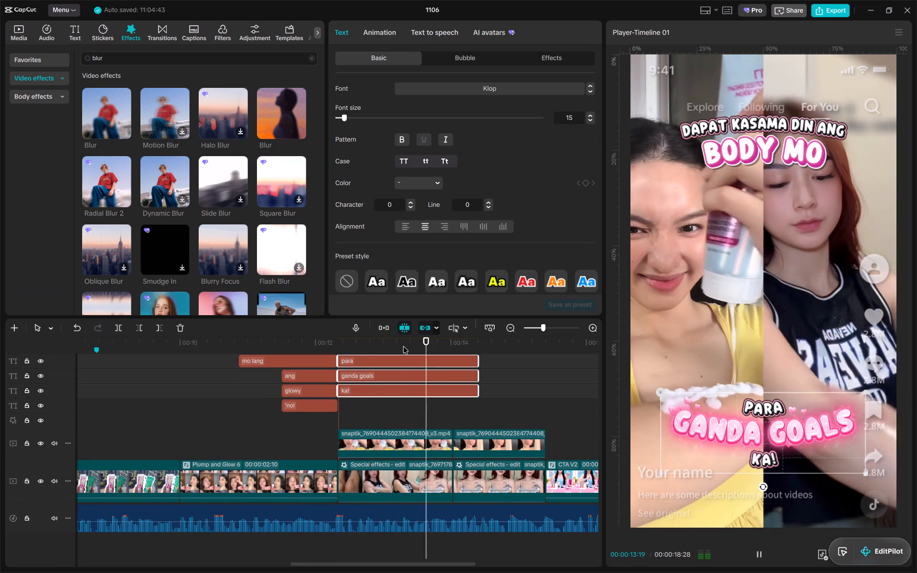
{"action": "left_click", "coordinate": [403, 346]}
{"action": "scroll", "coordinate": [417, 374], "scroll_direction": "up", "scroll_amount": 4, "text": "ctrl"}
{"action": "left_click", "coordinate": [412, 403]}
{"action": "key", "text": "q"}
Duplicate the 'body mo' caption onto the track below it, change its text to 'babe!', and centre it just under 'body mo' in the frame.
{"action": "scroll", "coordinate": [432, 436], "scroll_direction": "down", "scroll_amount": 3, "text": "ctrl"}
{"action": "scroll", "coordinate": [423, 396], "scroll_direction": "up", "scroll_amount": 4, "text": "ctrl"}
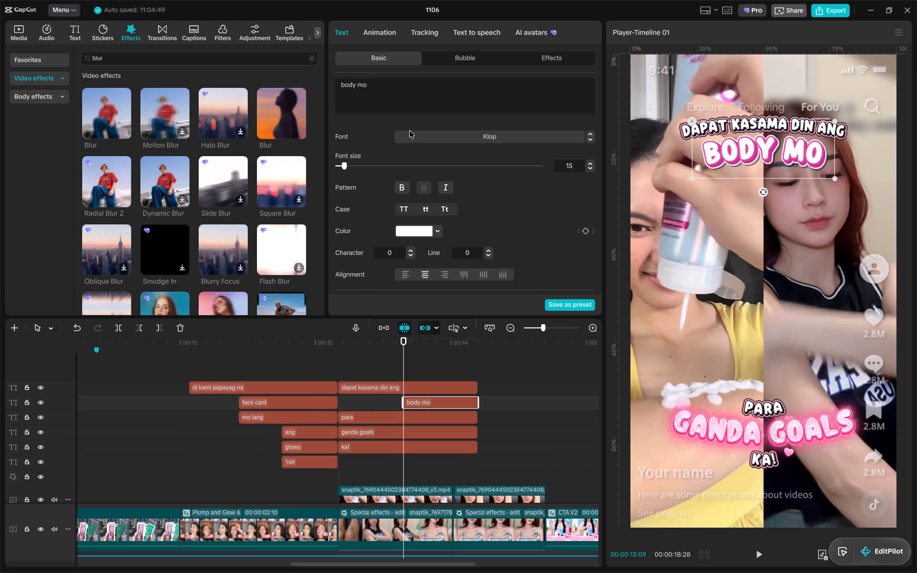
{"action": "left_click", "coordinate": [427, 389]}
{"action": "left_click", "coordinate": [432, 403]}
{"action": "key", "text": "ctrl+c"}
{"action": "key", "text": "ctrl+v"}
{"action": "left_click_drag", "start_coordinate": [427, 402], "coordinate": [427, 411]}
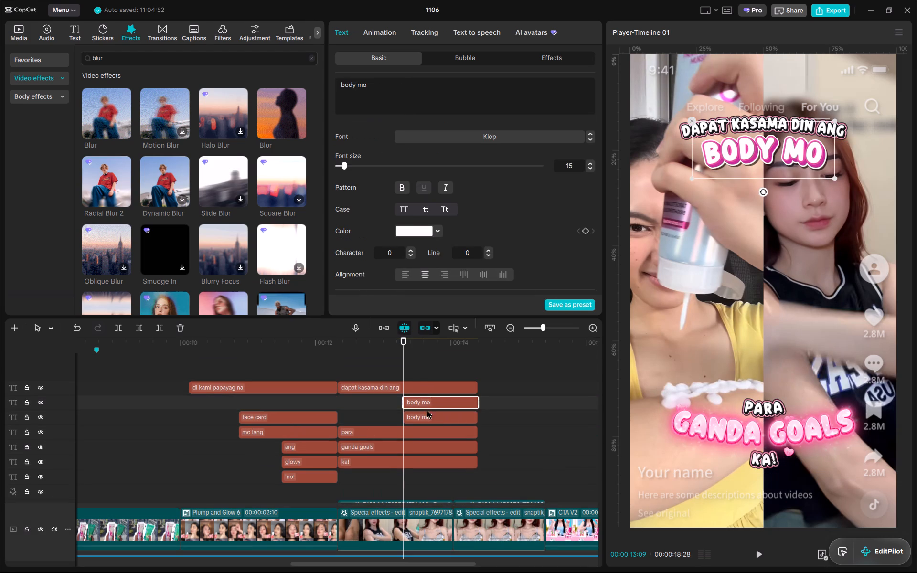
{"action": "left_click_drag", "start_coordinate": [427, 411], "coordinate": [427, 427]}
{"action": "triple_click", "coordinate": [444, 100]}
{"action": "type", "text": "babe!"}
{"action": "left_click_drag", "start_coordinate": [757, 154], "coordinate": [756, 184]}
{"action": "left_click_drag", "start_coordinate": [810, 211], "coordinate": [796, 201]}
{"action": "left_click", "coordinate": [783, 191]}
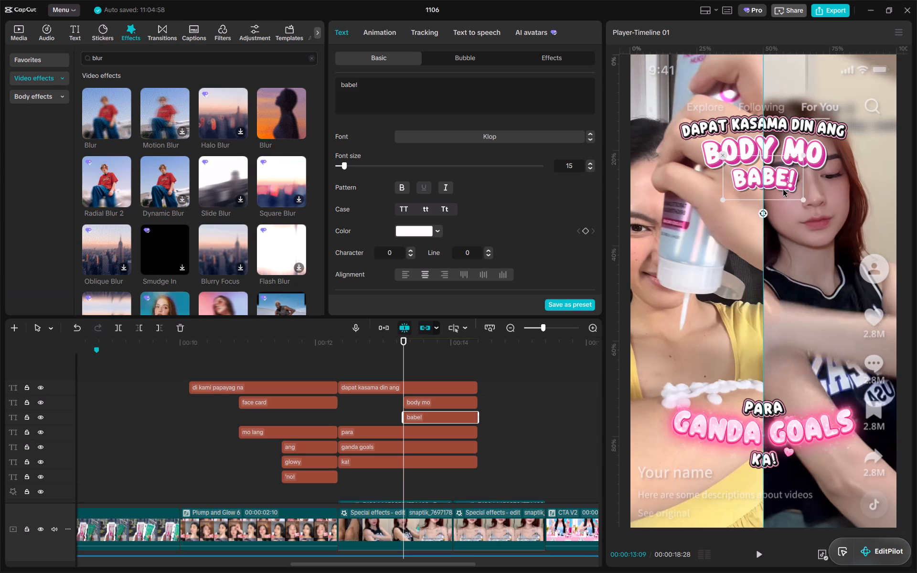
Extend all six scene 5 captions to the end of the scene, where the CTA clip begins.
{"action": "key", "text": "space"}
{"action": "scroll", "coordinate": [435, 448], "scroll_direction": "down", "scroll_amount": 4, "text": "ctrl"}
{"action": "key", "text": "space"}
{"action": "left_click_drag", "start_coordinate": [515, 425], "coordinate": [436, 314]}
{"action": "scroll", "coordinate": [490, 397], "scroll_direction": "up", "scroll_amount": 3, "text": "ctrl"}
{"action": "left_click_drag", "start_coordinate": [477, 448], "coordinate": [544, 451]}
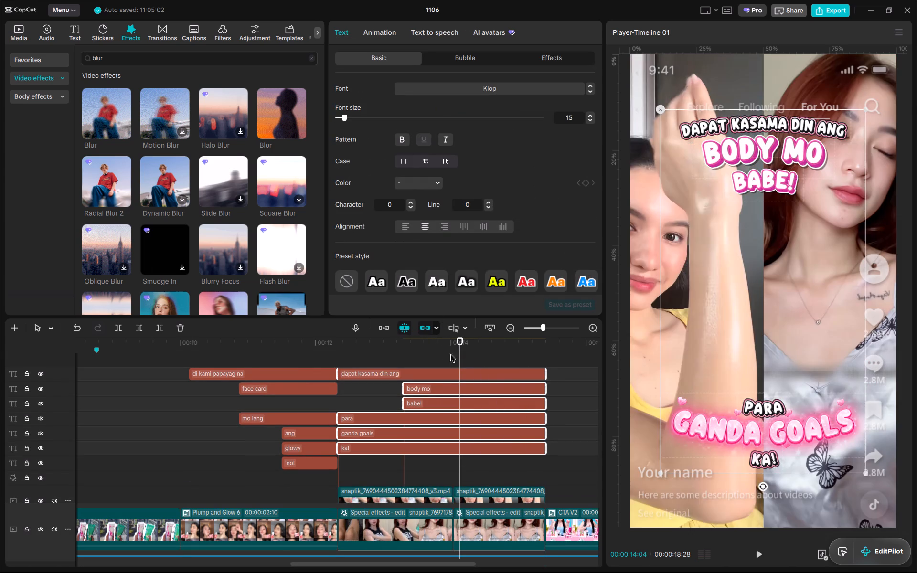
Trim the starts of the 'para', 'ganda goals' and 'ka!' captions to the start of scene 5's second clip.
{"action": "left_click", "coordinate": [450, 348]}
{"action": "left_click_drag", "start_coordinate": [586, 467], "coordinate": [522, 417]}
{"action": "key", "text": "q"}
Trim the start of the 'ganda goals' caption to 00:00:14:08 to match the voice-over.
{"action": "scroll", "coordinate": [457, 453], "scroll_direction": "down", "scroll_amount": 6, "text": "ctrl"}
{"action": "key", "text": "space"}
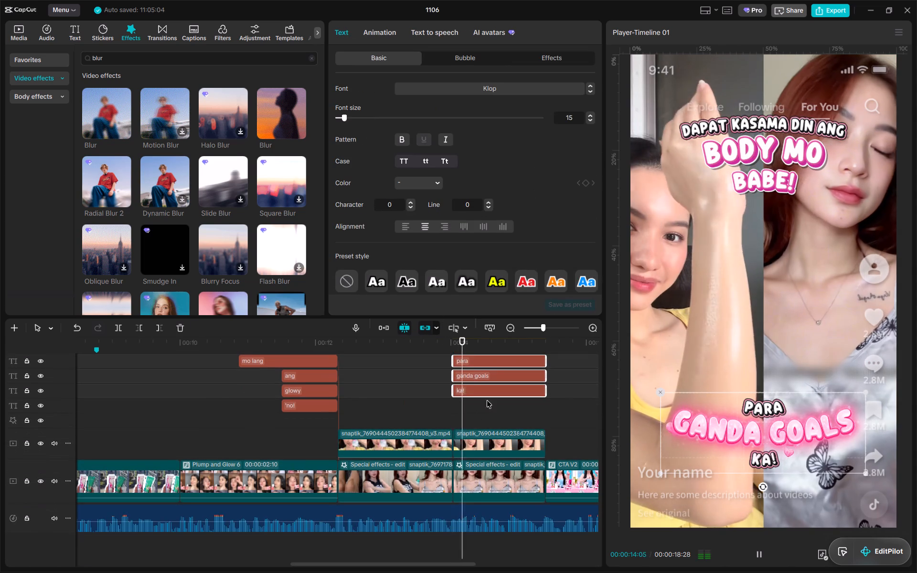
{"action": "key", "text": "space"}
{"action": "left_click_drag", "start_coordinate": [476, 337], "coordinate": [470, 333]}
{"action": "left_click", "coordinate": [490, 380]}
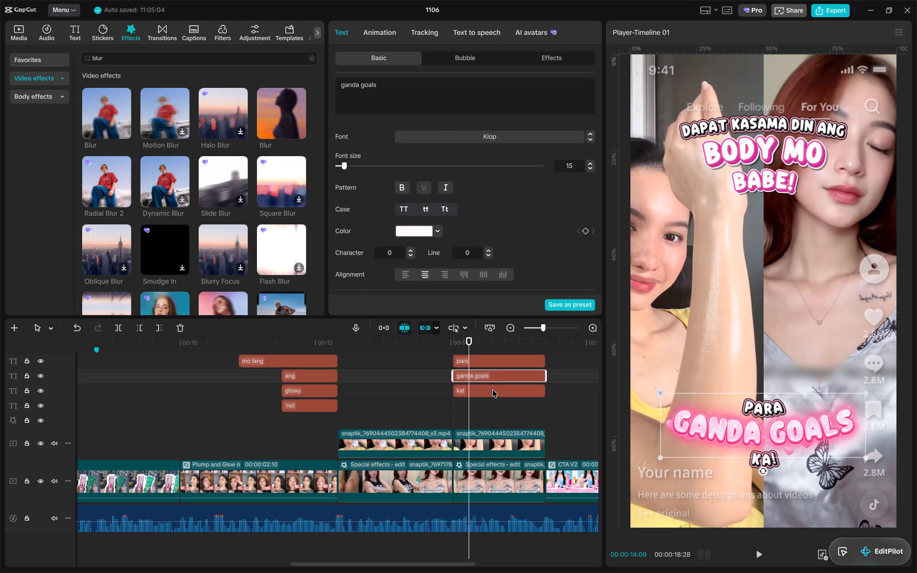
{"action": "key", "text": "q"}
Trim the start of the 'ka!' caption to the point where the word is spoken in the voice-over.
{"action": "left_click", "coordinate": [496, 392]}
{"action": "key", "text": "space"}
{"action": "left_click_drag", "start_coordinate": [489, 334], "coordinate": [512, 334]}
{"action": "left_click", "coordinate": [511, 345]}
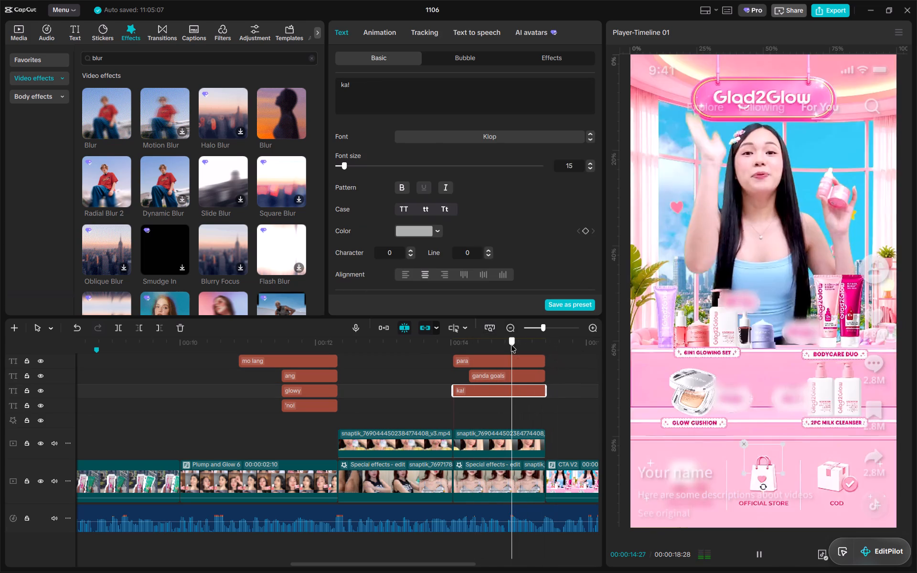
{"action": "key", "text": "space"}
{"action": "key", "text": "space"}
{"action": "left_click_drag", "start_coordinate": [508, 345], "coordinate": [501, 345]}
{"action": "key", "text": "space"}
{"action": "key", "text": "space"}
{"action": "left_click_drag", "start_coordinate": [501, 345], "coordinate": [506, 347]}
{"action": "type", "text": "q"}
Play back the CTA scene to the end and replay its opening to check the voice-over timing.
{"action": "key", "text": "space"}
{"action": "scroll", "coordinate": [545, 378], "scroll_direction": "left", "scroll_amount": 4}
{"action": "scroll", "coordinate": [513, 441], "scroll_direction": "down", "scroll_amount": 3, "text": "alt"}
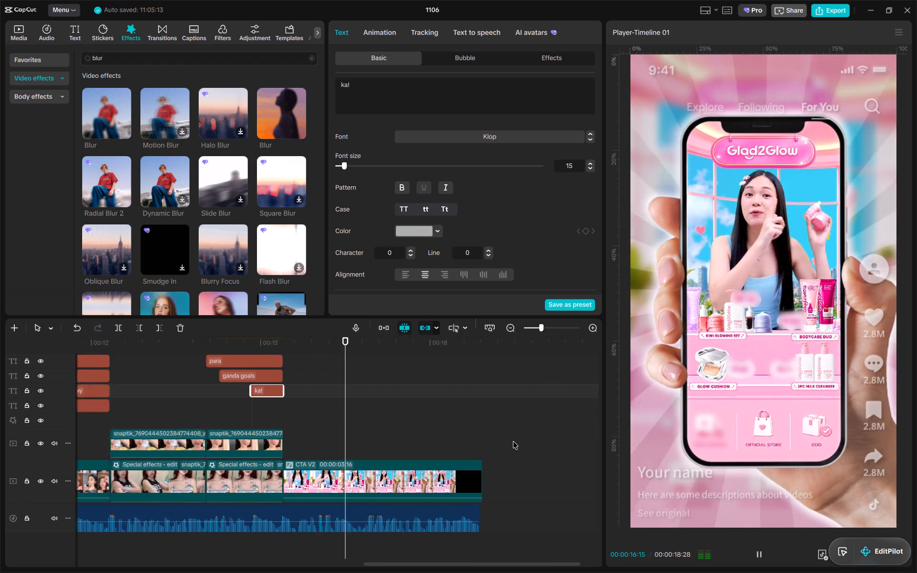
{"action": "scroll", "coordinate": [513, 441], "scroll_direction": "down", "scroll_amount": 9, "text": "alt"}
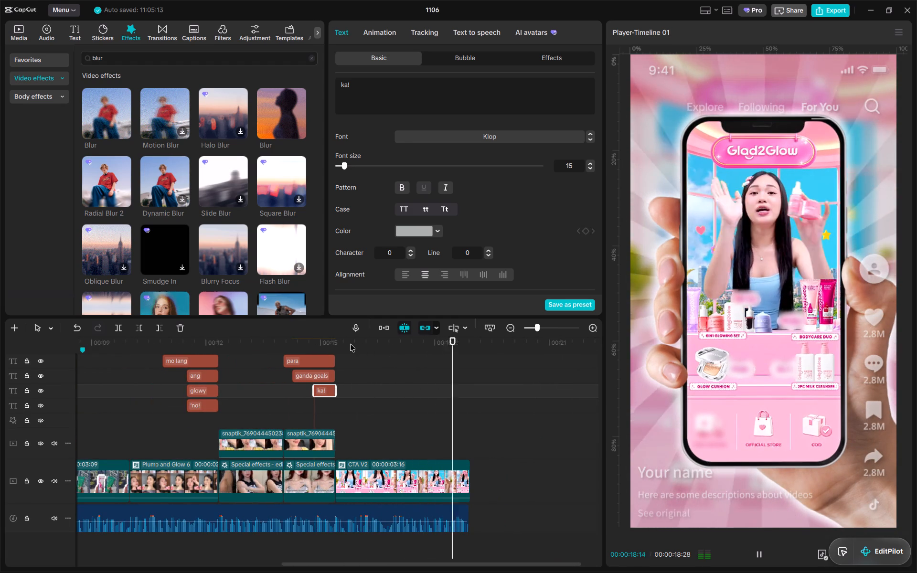
{"action": "left_click_drag", "start_coordinate": [350, 344], "coordinate": [335, 343]}
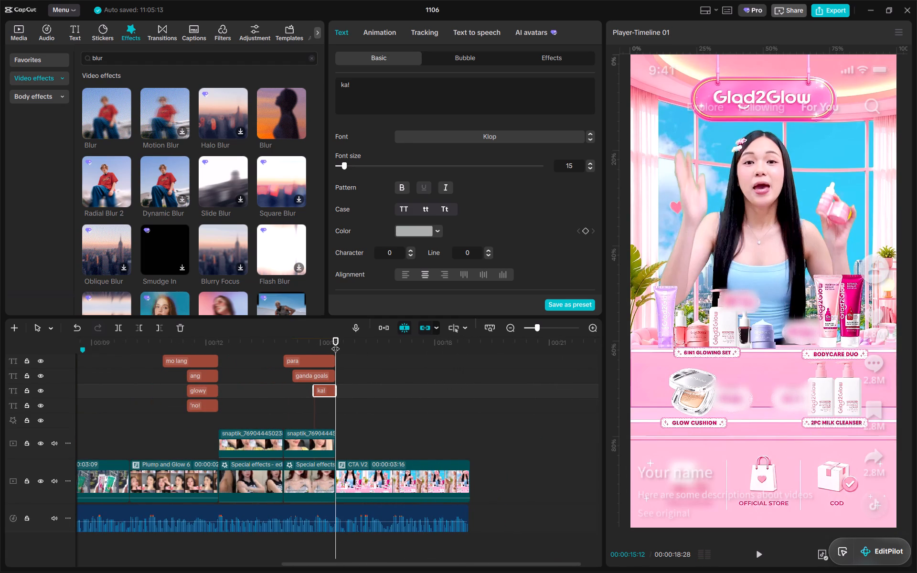
{"action": "key", "text": "space"}
{"action": "key", "text": "space"}
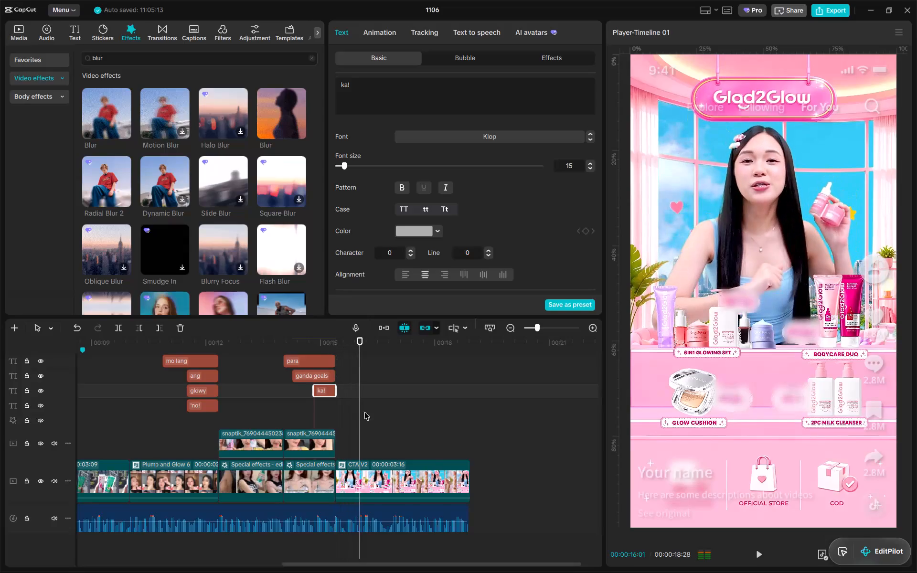
Duplicate the 'dapat kasama din ang' caption at the start of the CTA clip, 00:00:15:12.
{"action": "scroll", "coordinate": [380, 445], "scroll_direction": "up", "scroll_amount": 6, "text": "ctrl"}
{"action": "left_click", "coordinate": [339, 341]}
{"action": "left_click", "coordinate": [318, 387]}
{"action": "key", "text": "ctrl+c"}
{"action": "key", "text": "ctrl+v"}
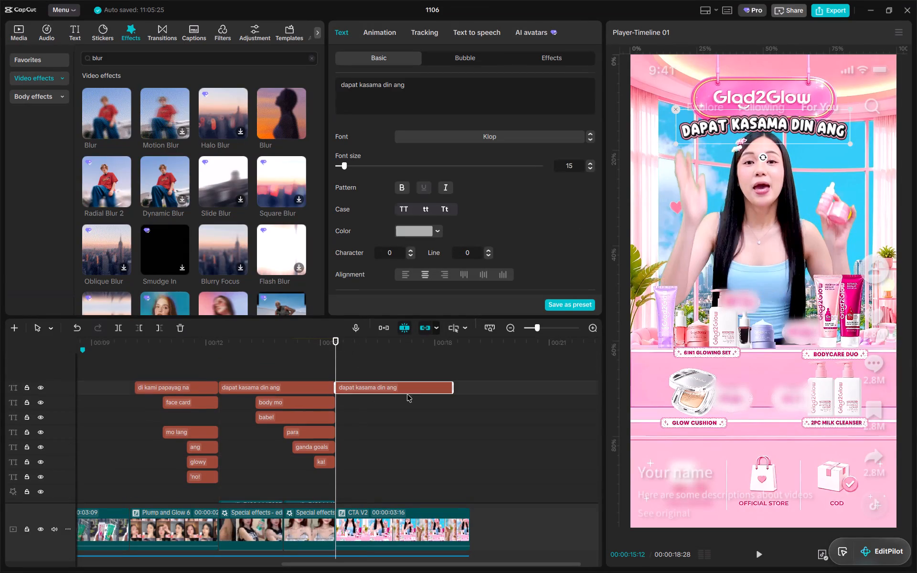
Copy 'wag ka magpa' from the CTA scene's voice-over cell in the November script spreadsheet.
{"action": "key", "text": "alt+Tab"}
{"action": "double_click", "coordinate": [682, 348]}
{"action": "left_click", "coordinate": [670, 346]}
{"action": "left_click_drag", "start_coordinate": [670, 346], "coordinate": [685, 348]}
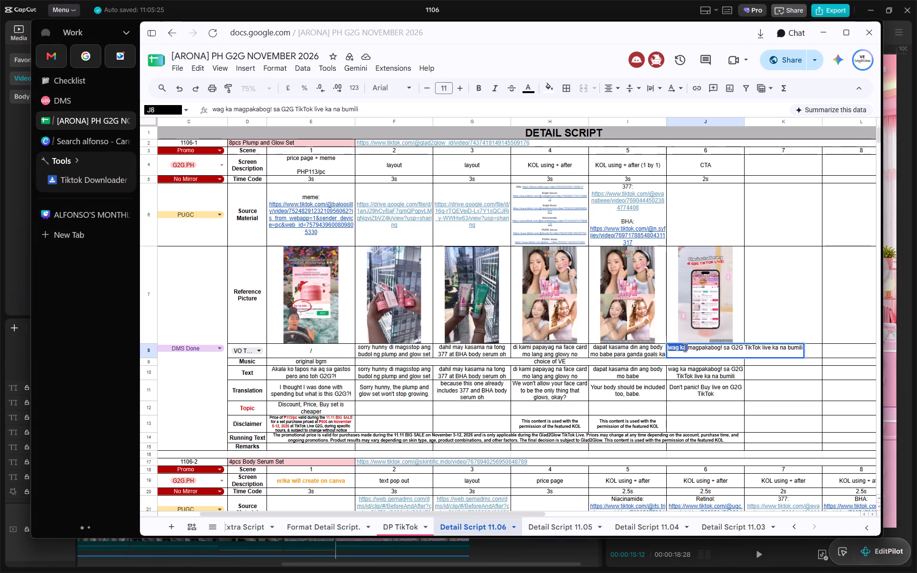
{"action": "left_click_drag", "start_coordinate": [685, 348], "coordinate": [692, 348]}
{"action": "left_click", "coordinate": [694, 349]}
{"action": "left_click_drag", "start_coordinate": [704, 348], "coordinate": [672, 348]}
{"action": "left_click_drag", "start_coordinate": [672, 348], "coordinate": [661, 348]}
{"action": "key", "text": "ctrl+c"}
Back in CapCut, replace the text of the caption at the start of the CTA clip with 'wag ka magpa'.
{"action": "key", "text": "alt+Tab"}
{"action": "left_click", "coordinate": [429, 117]}
{"action": "key", "text": "ctrl+a"}
{"action": "key", "text": "ctrl+v"}
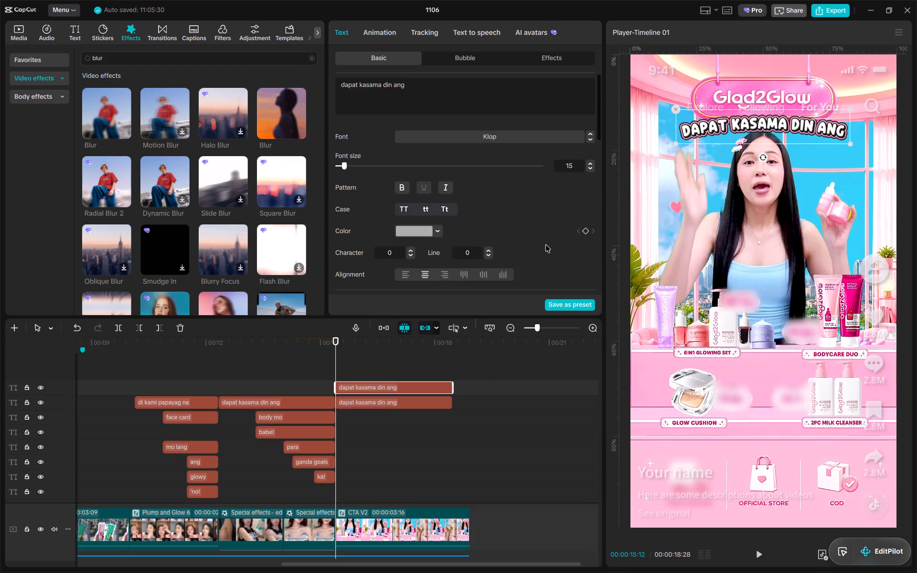
{"action": "key", "text": "ctrl+z"}
{"action": "left_click", "coordinate": [413, 389]}
{"action": "left_click", "coordinate": [435, 82]}
{"action": "key", "text": "ctrl+a"}
{"action": "key", "text": "ctrl+v"}
{"action": "left_click", "coordinate": [516, 85]}
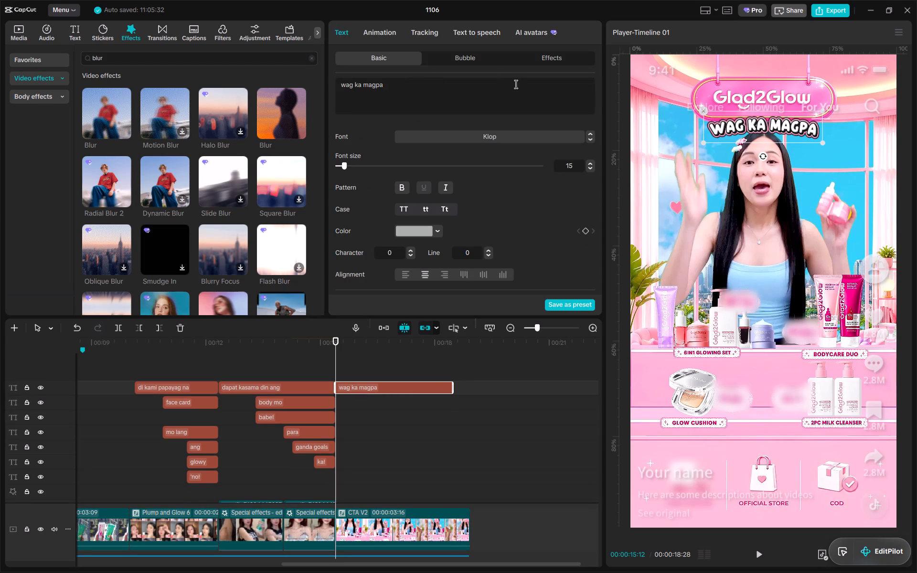
Complete the caption text at the start of the CTA clip so it reads 'wag ka magpaka-'.
{"action": "type", "text": "ka-"}
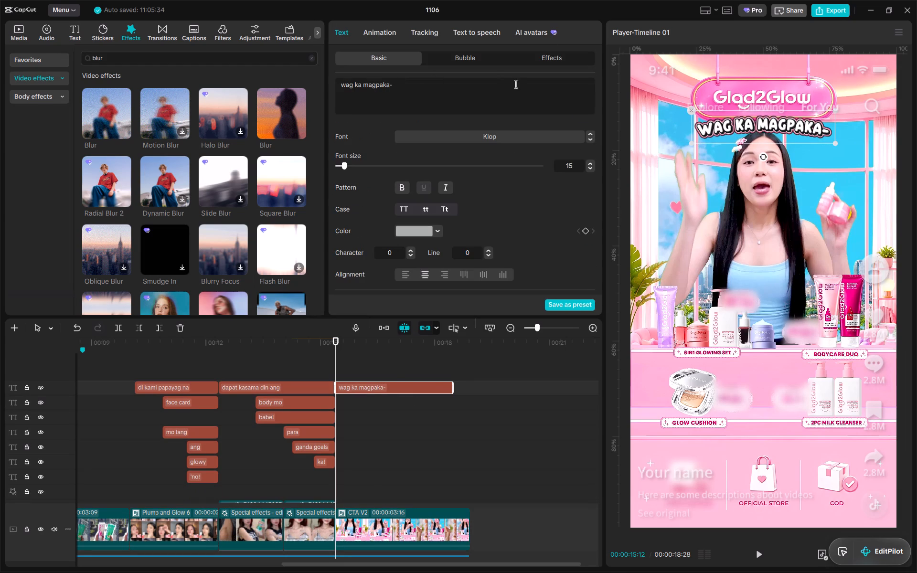
Duplicate the 'body mo' caption at the start of the CTA clip and extend both CTA captions to the clip's end.
{"action": "key", "text": "ctrl+c"}
{"action": "left_click", "coordinate": [331, 404]}
{"action": "key", "text": "ctrl+c"}
{"action": "key", "text": "ctrl+v"}
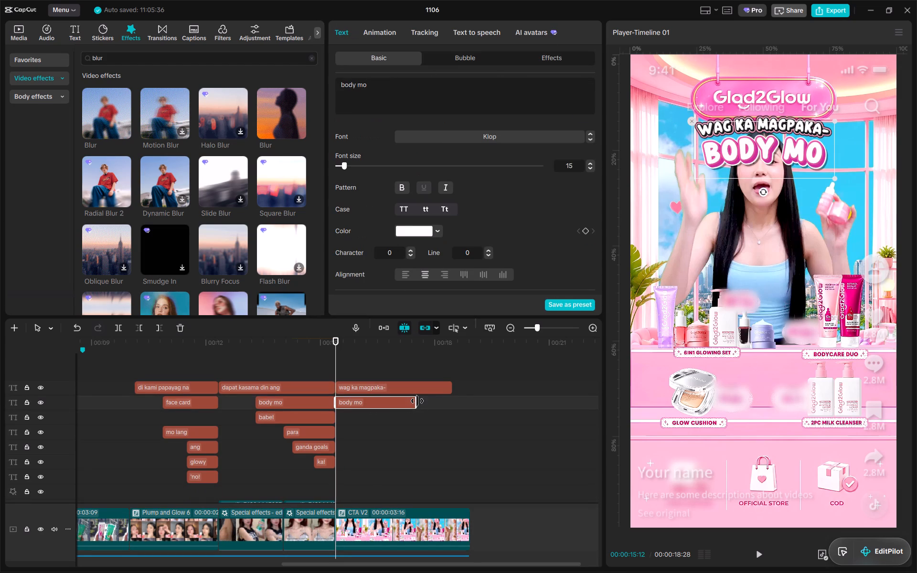
{"action": "left_click_drag", "start_coordinate": [416, 400], "coordinate": [467, 407]}
{"action": "left_click_drag", "start_coordinate": [450, 387], "coordinate": [468, 387]}
Copy 'kabog!' from the CTA scene's voice-over cell in the November script spreadsheet.
{"action": "left_click", "coordinate": [451, 354]}
{"action": "left_click", "coordinate": [452, 401]}
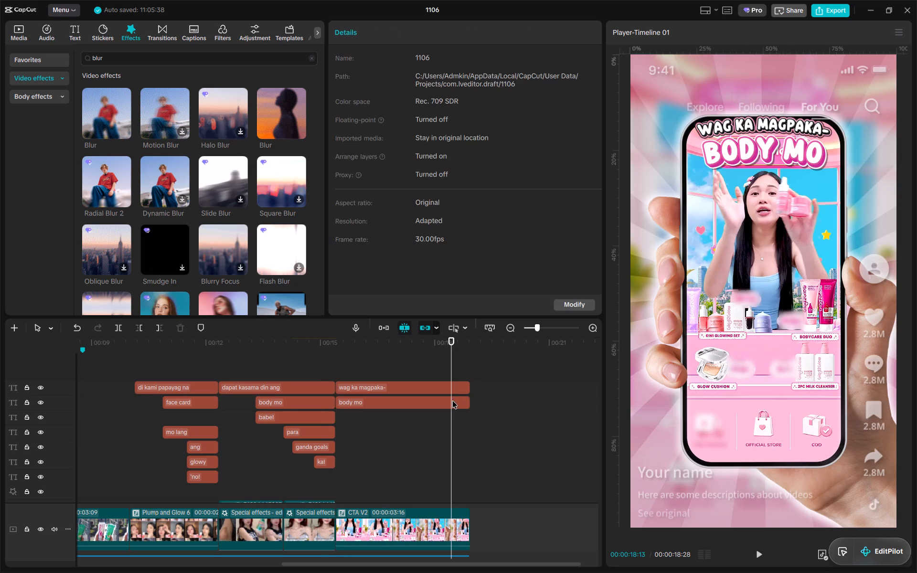
{"action": "key", "text": "alt+Tab"}
{"action": "double_click", "coordinate": [711, 347]}
{"action": "left_click", "coordinate": [722, 349]}
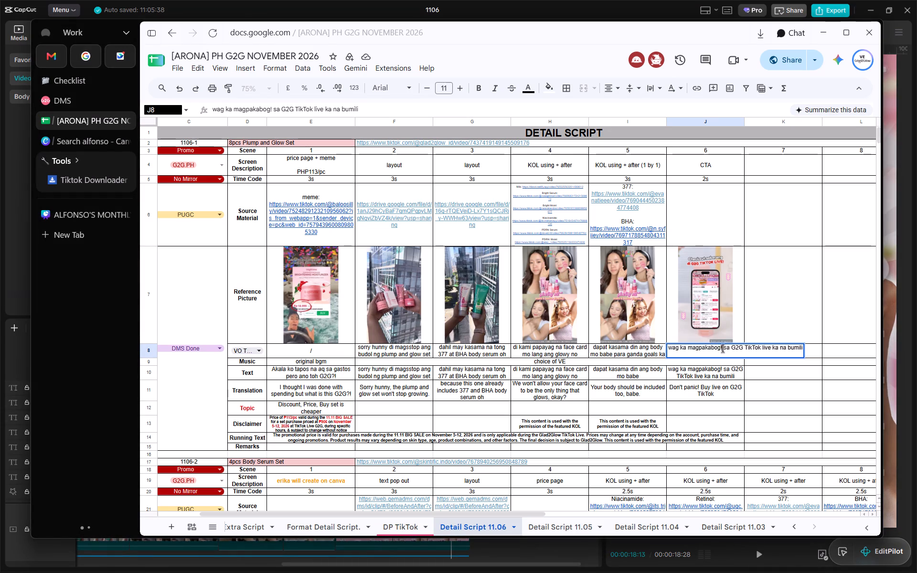
{"action": "left_click_drag", "start_coordinate": [723, 348], "coordinate": [703, 349]}
{"action": "left_click", "coordinate": [705, 349]}
{"action": "left_click", "coordinate": [706, 352]}
{"action": "left_click_drag", "start_coordinate": [706, 348], "coordinate": [720, 348]}
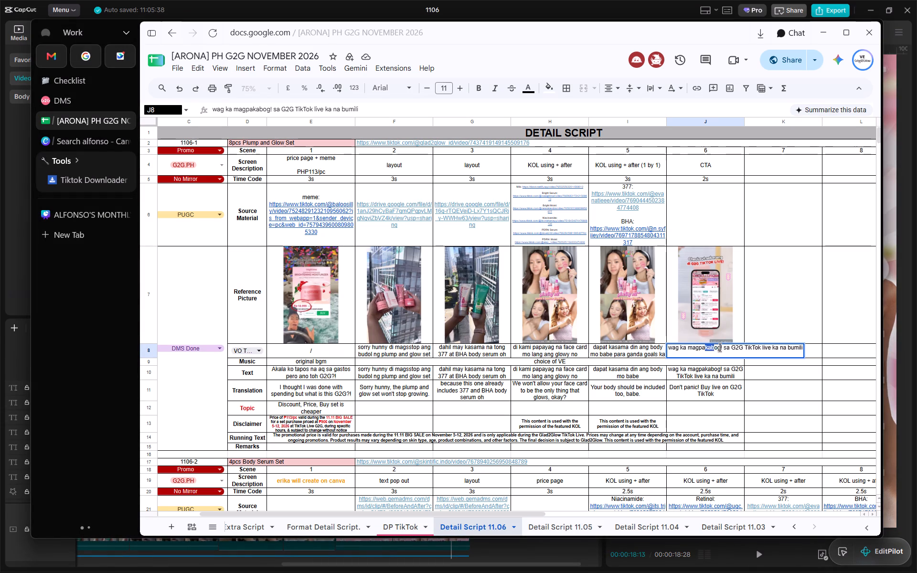
{"action": "left_click_drag", "start_coordinate": [720, 348], "coordinate": [721, 347]}
{"action": "left_click", "coordinate": [706, 348]}
{"action": "left_click_drag", "start_coordinate": [705, 347], "coordinate": [723, 349]}
{"action": "key", "text": "ctrl+c"}
Back in CapCut, replace the text of the duplicated 'body mo' caption with 'kabog!'.
{"action": "key", "text": "alt+Tab"}
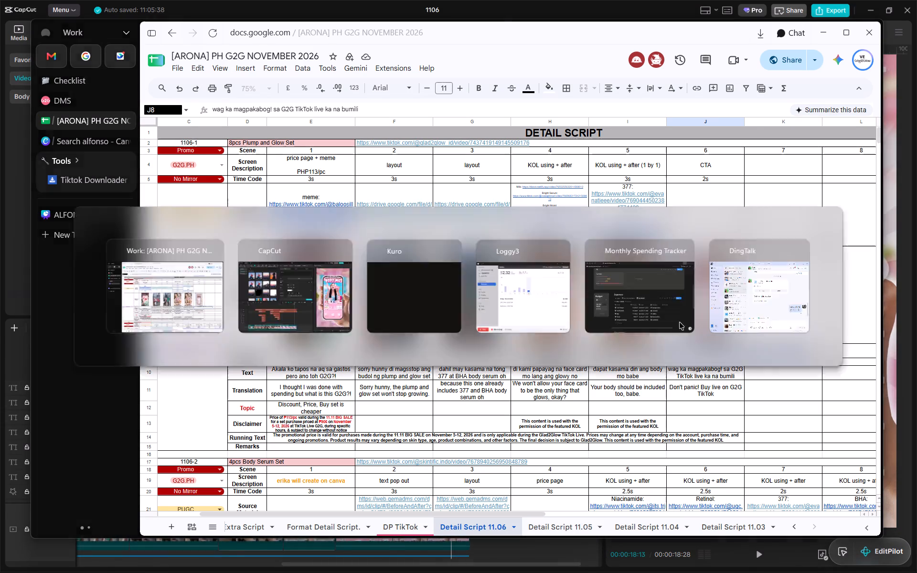
{"action": "left_click", "coordinate": [476, 99]}
{"action": "key", "text": "ctrl+a"}
{"action": "key", "text": "ctrl+v"}
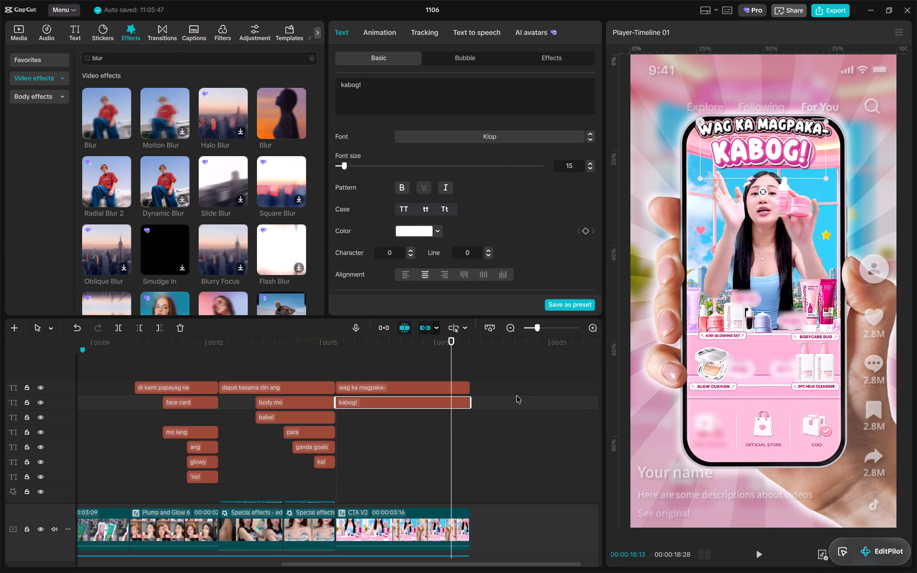
Move the 'wag ka magpaka-' and 'kabog!' captions up together to the top edge of the phone mockup.
{"action": "left_click_drag", "start_coordinate": [520, 414], "coordinate": [438, 361]}
{"action": "left_click_drag", "start_coordinate": [806, 154], "coordinate": [806, 122]}
{"action": "left_click_drag", "start_coordinate": [795, 123], "coordinate": [796, 133]}
{"action": "left_click", "coordinate": [434, 106]}
Enlarge the 'kabog!' caption slightly and apply the pink text effect with a white outline, keeping it just below 'wag ka magpaka-'.
{"action": "left_click", "coordinate": [433, 397]}
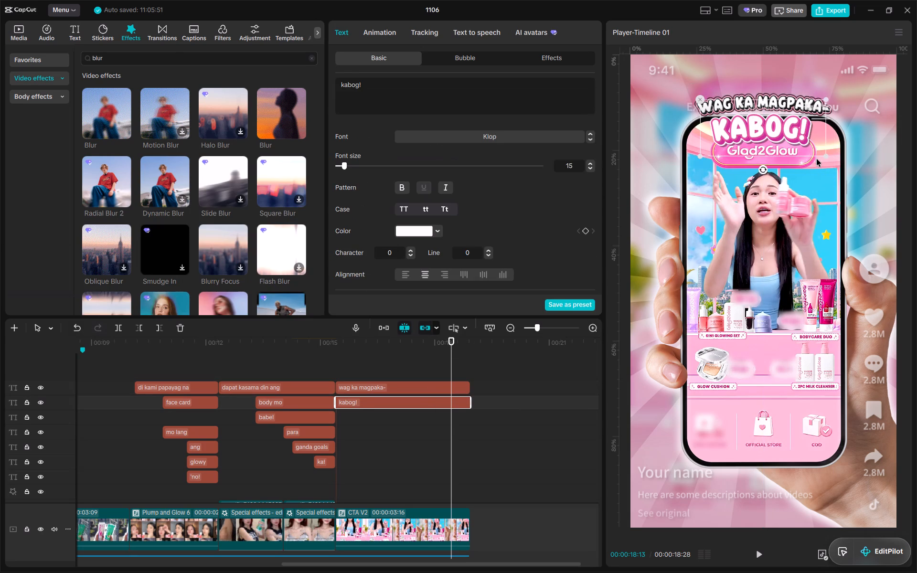
{"action": "left_click_drag", "start_coordinate": [827, 152], "coordinate": [849, 164]}
{"action": "left_click", "coordinate": [500, 114]}
{"action": "key", "text": "BackSpace"}
{"action": "left_click", "coordinate": [547, 58]}
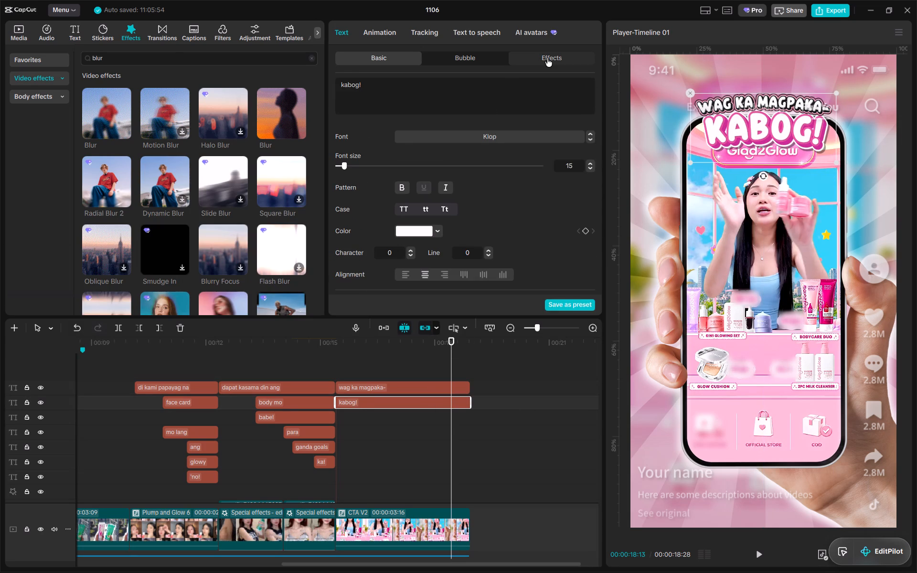
{"action": "scroll", "coordinate": [509, 191], "scroll_direction": "down", "scroll_amount": 1}
{"action": "left_click", "coordinate": [437, 227]}
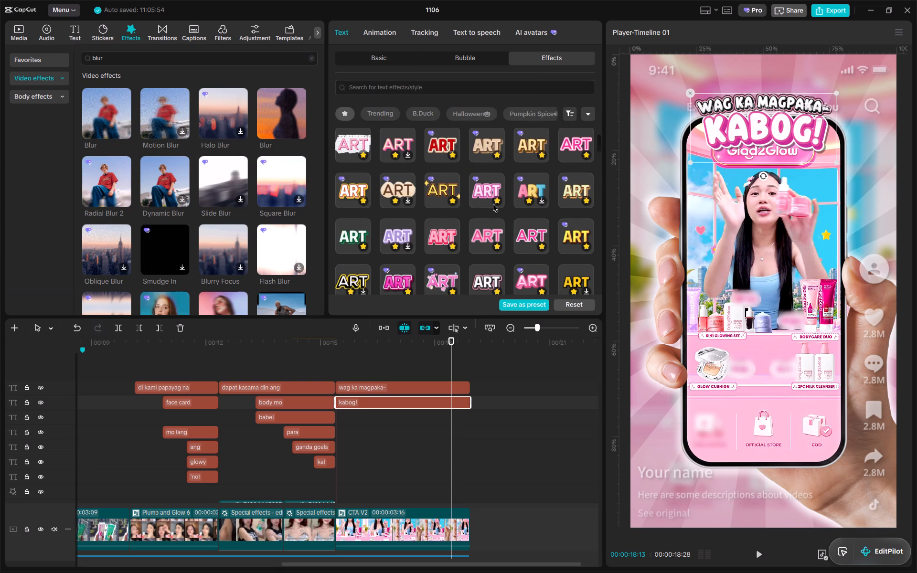
{"action": "left_click_drag", "start_coordinate": [758, 131], "coordinate": [760, 137]}
Copy 'sa G2G TikTok live' from the CTA scene's voice-over cell in the November script spreadsheet.
{"action": "key", "text": "alt+Tab"}
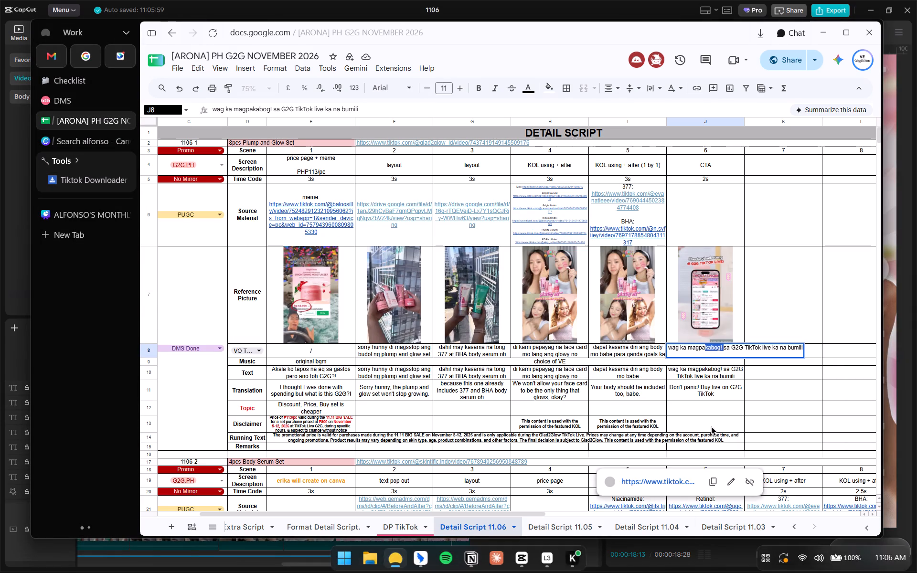
{"action": "left_click", "coordinate": [726, 347]}
{"action": "left_click_drag", "start_coordinate": [726, 347], "coordinate": [768, 346]}
{"action": "key", "text": "ctrl+c"}
Back in CapCut, duplicate the 'kabog!' caption onto the track below and change the copy's text to 'sa G2G TikTok live'.
{"action": "key", "text": "alt+Tab"}
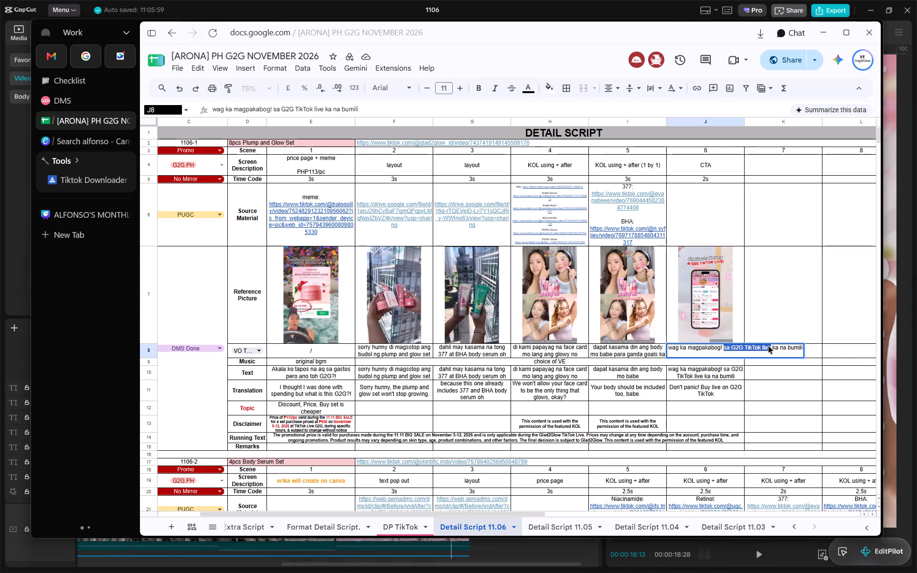
{"action": "left_click", "coordinate": [340, 346]}
{"action": "left_click_drag", "start_coordinate": [347, 401], "coordinate": [346, 417], "text": "alt"}
{"action": "left_click", "coordinate": [356, 417]}
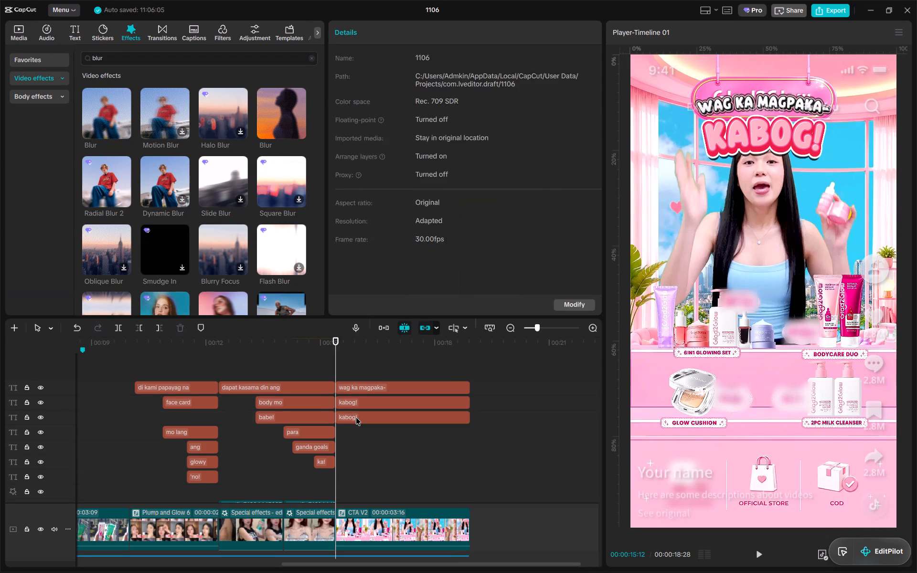
{"action": "left_click", "coordinate": [384, 59]}
{"action": "left_click", "coordinate": [403, 93]}
{"action": "key", "text": "ctrl+a"}
{"action": "key", "text": "ctrl+v"}
Set the 'sa G2G TikTok live' caption's font size to 11 and centre it over the bottom of the phone mockup.
{"action": "left_click_drag", "start_coordinate": [798, 124], "coordinate": [792, 345]}
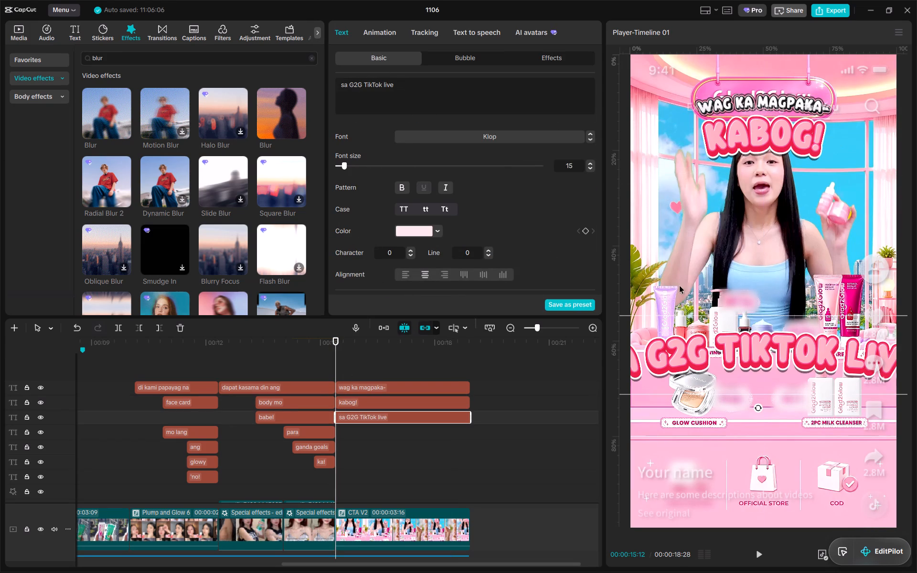
{"action": "left_click_drag", "start_coordinate": [352, 163], "coordinate": [341, 163]}
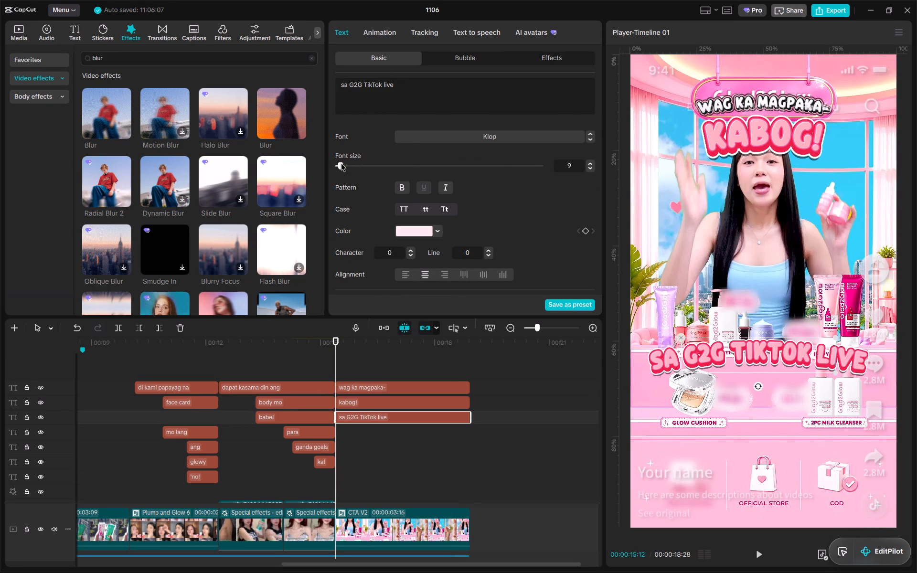
{"action": "left_click_drag", "start_coordinate": [341, 163], "coordinate": [341, 163]}
{"action": "left_click_drag", "start_coordinate": [749, 347], "coordinate": [755, 352]}
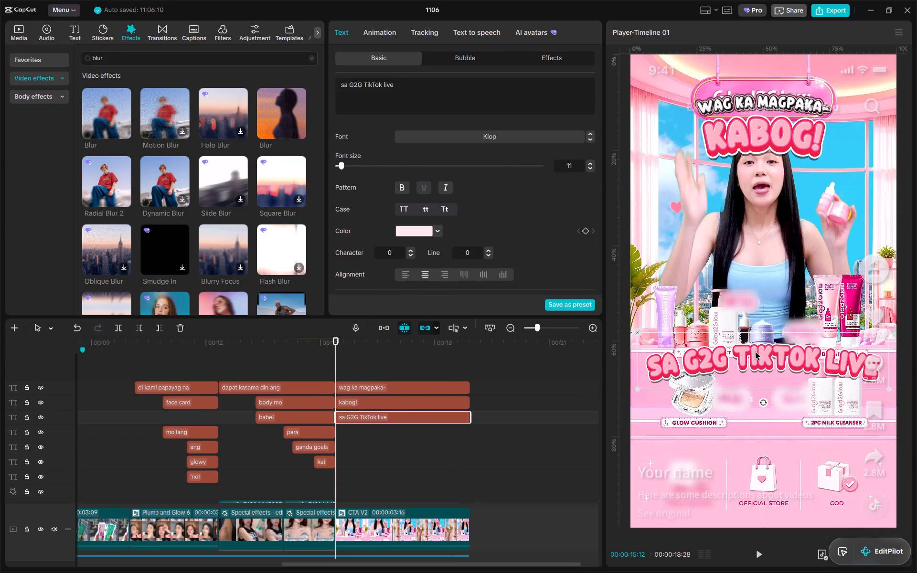
{"action": "left_click_drag", "start_coordinate": [388, 345], "coordinate": [412, 349]}
{"action": "left_click_drag", "start_coordinate": [761, 359], "coordinate": [764, 434]}
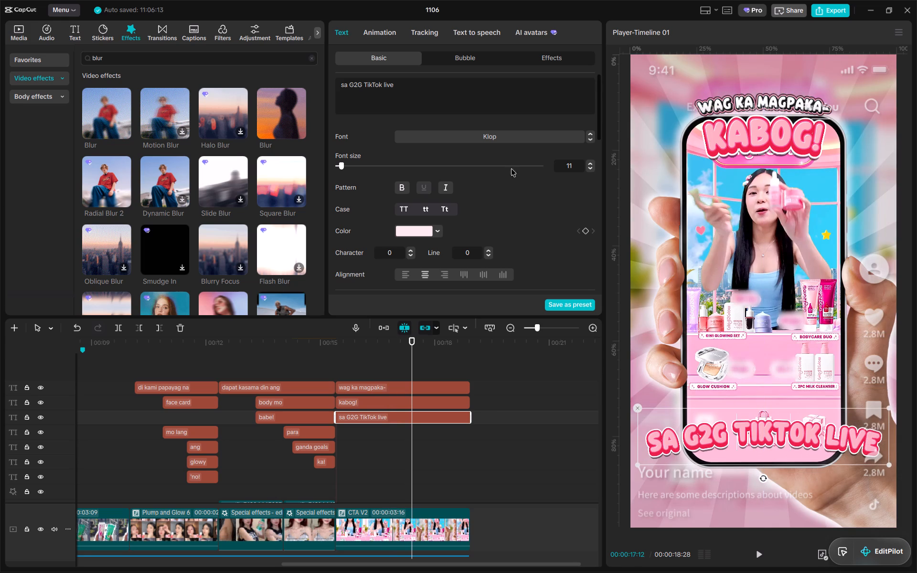
Set the curve strength of the 'sa G2G TikTok live' caption to about -26°.
{"action": "scroll", "coordinate": [500, 165], "scroll_direction": "down", "scroll_amount": 3}
{"action": "scroll", "coordinate": [476, 226], "scroll_direction": "up", "scroll_amount": 2}
{"action": "scroll", "coordinate": [583, 163], "scroll_direction": "up", "scroll_amount": 1}
{"action": "scroll", "coordinate": [545, 172], "scroll_direction": "down", "scroll_amount": 9}
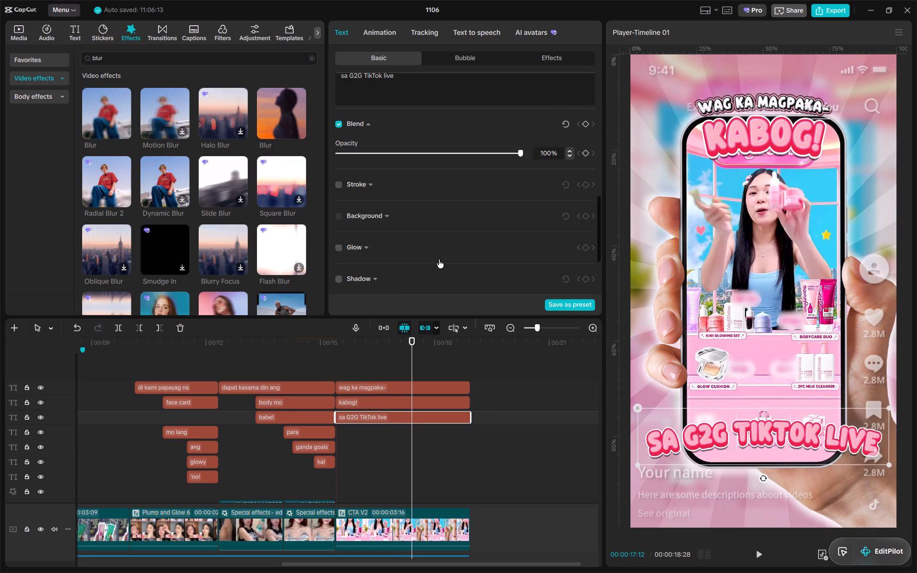
{"action": "scroll", "coordinate": [397, 276], "scroll_direction": "down", "scroll_amount": 5}
{"action": "left_click_drag", "start_coordinate": [432, 281], "coordinate": [419, 277]}
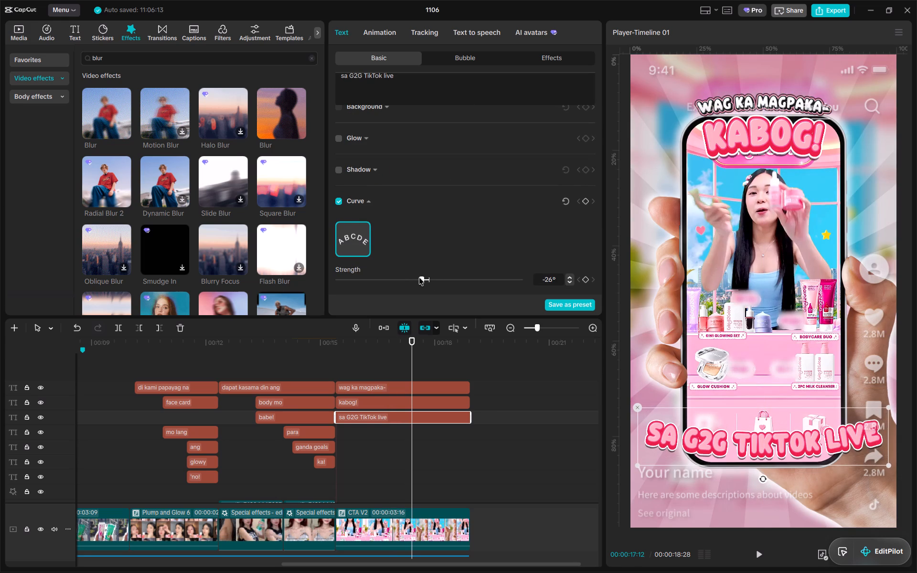
Apply the white text effect with a yellow-orange outline to the 'sa G2G TikTok live' caption.
{"action": "scroll", "coordinate": [487, 224], "scroll_direction": "up", "scroll_amount": 11}
{"action": "left_click", "coordinate": [495, 135]}
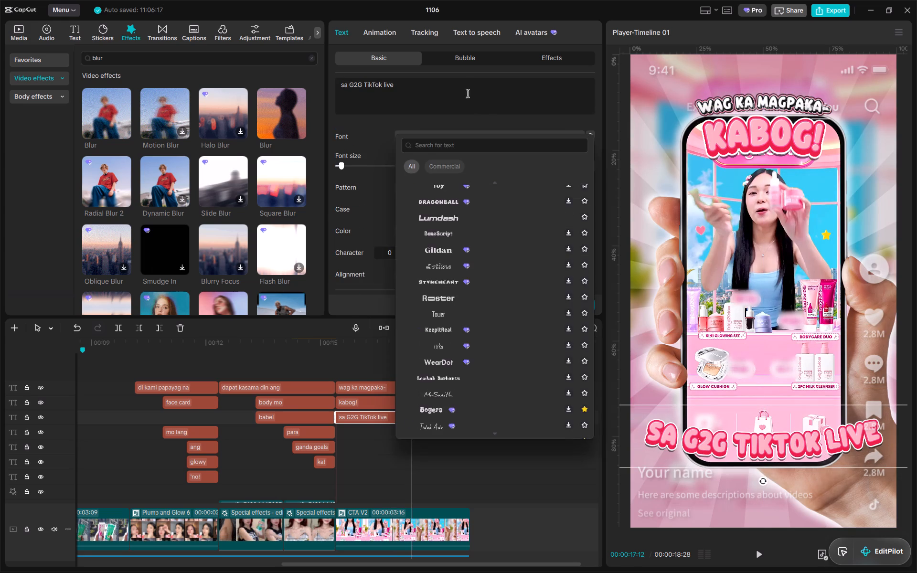
{"action": "left_click", "coordinate": [534, 57]}
{"action": "left_click", "coordinate": [356, 239]}
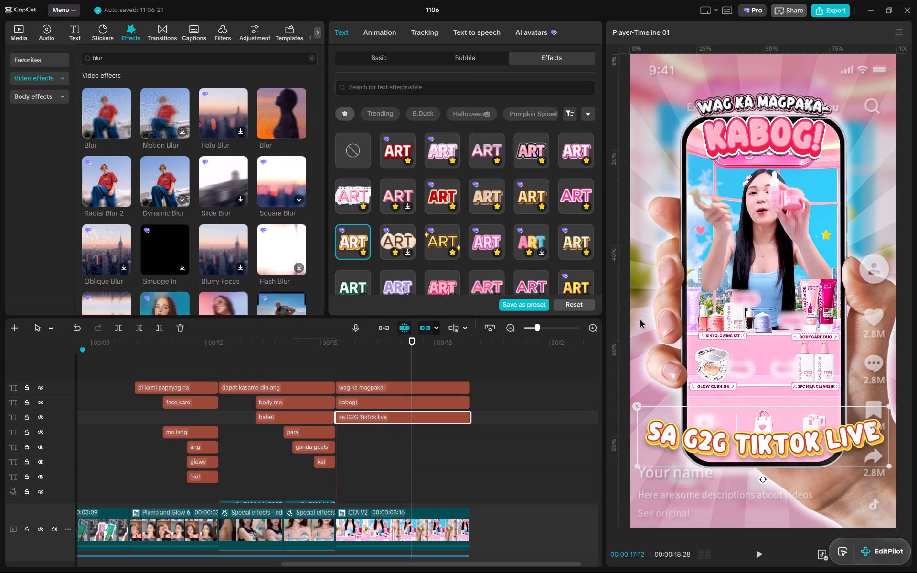
{"action": "left_click", "coordinate": [735, 438]}
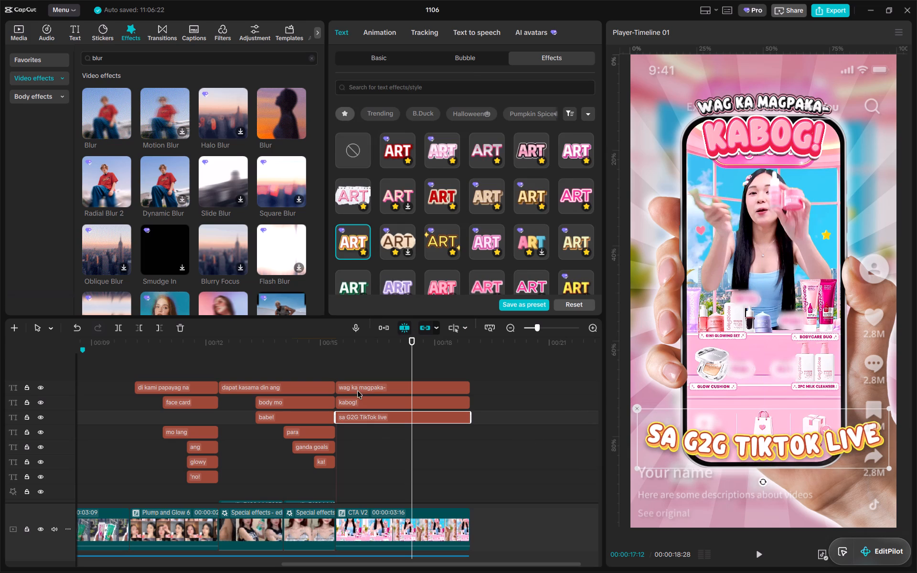
Duplicate the 'wag ka magpaka-' caption at the CTA clip's start and place the copy on the track below 'sa G2G TikTok live'.
{"action": "left_click", "coordinate": [357, 391]}
{"action": "left_click", "coordinate": [338, 349]}
{"action": "key", "text": "ctrl+c"}
{"action": "key", "text": "ctrl+v"}
{"action": "left_click_drag", "start_coordinate": [355, 386], "coordinate": [355, 443]}
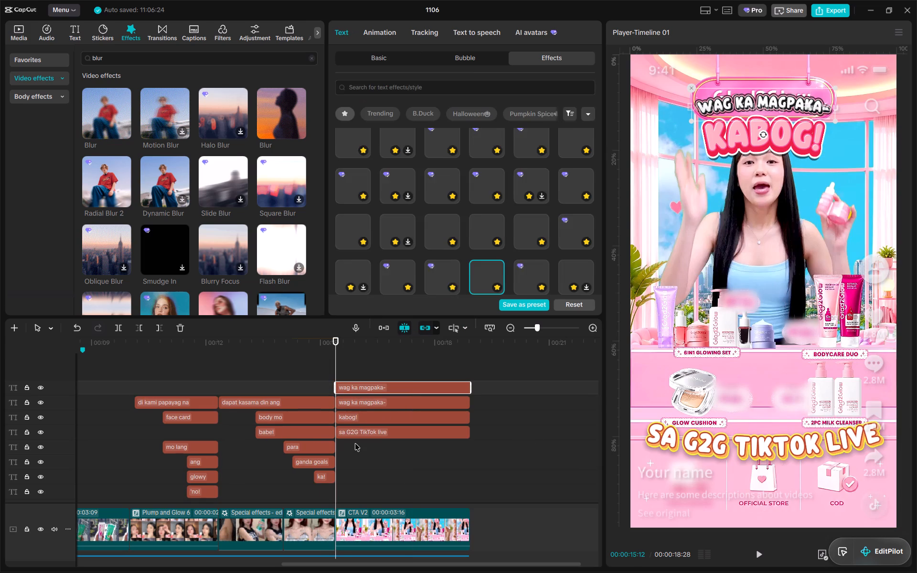
{"action": "left_click_drag", "start_coordinate": [355, 443], "coordinate": [355, 450]}
Copy 'ka na bumili' from the CTA scene's voice-over cell in the November script spreadsheet.
{"action": "key", "text": "alt+Tab"}
{"action": "left_click", "coordinate": [774, 349]}
{"action": "left_click_drag", "start_coordinate": [774, 349], "coordinate": [808, 347]}
{"action": "key", "text": "ctrl+c"}
Back in CapCut, replace the text of the duplicated 'wag ka magpaka-' caption with 'ka na bumili'.
{"action": "key", "text": "alt+Tab"}
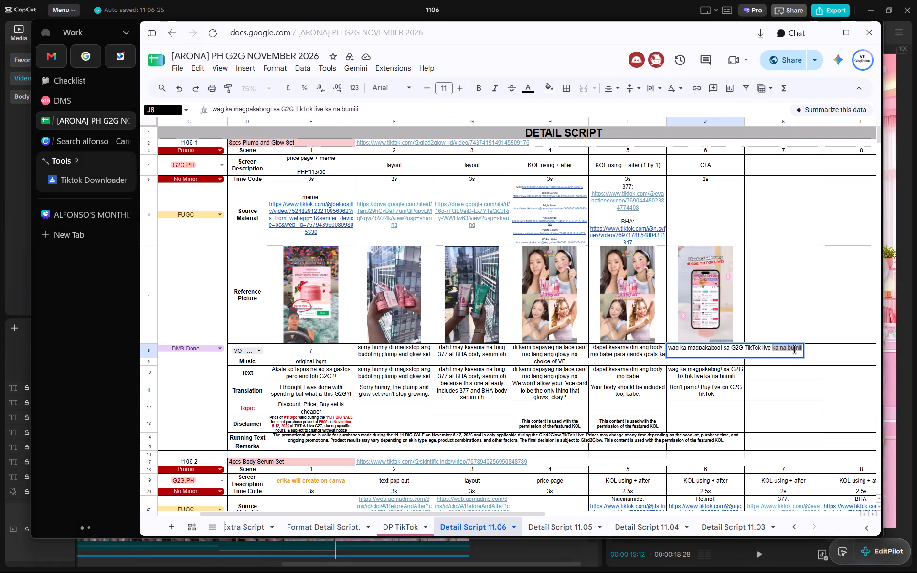
{"action": "left_click", "coordinate": [386, 60]}
{"action": "left_click", "coordinate": [398, 84]}
{"action": "key", "text": "ctrl+a"}
{"action": "key", "text": "ctrl+v"}
Position the 'ka na bumili' caption centred directly beneath 'sa G2G TikTok live' at the phone mockup's bottom edge.
{"action": "left_click_drag", "start_coordinate": [751, 108], "coordinate": [762, 452]}
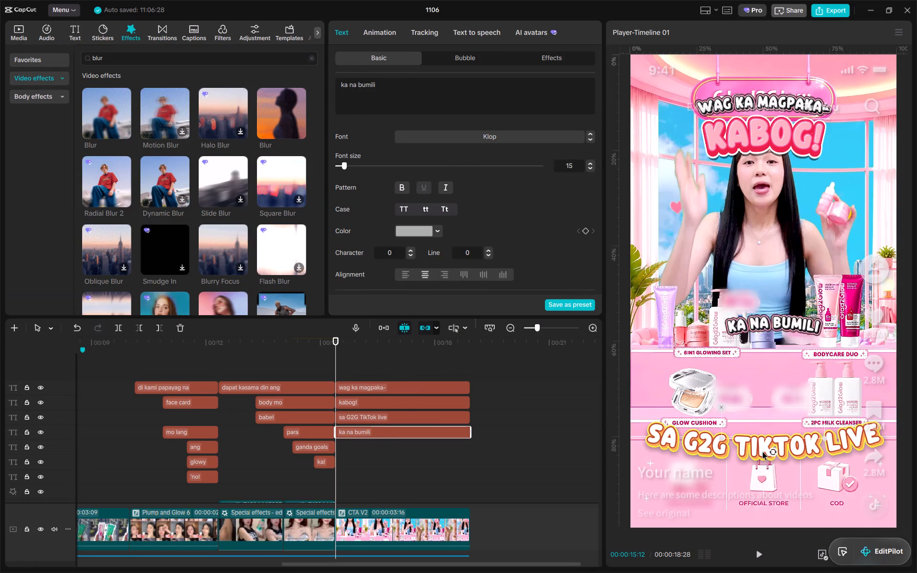
{"action": "left_click_drag", "start_coordinate": [762, 452], "coordinate": [756, 472]}
{"action": "left_click", "coordinate": [451, 344]}
{"action": "left_click_drag", "start_coordinate": [768, 464], "coordinate": [752, 459]}
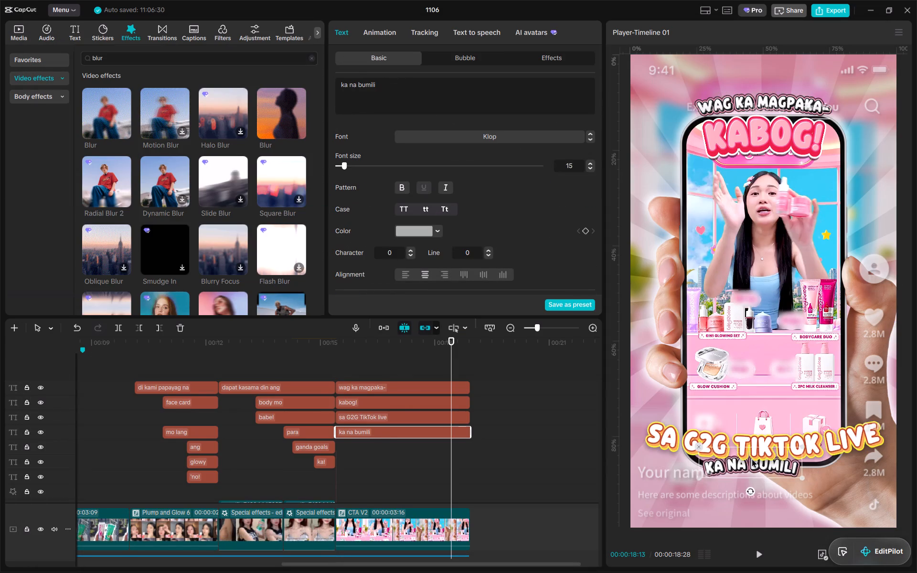
{"action": "left_click_drag", "start_coordinate": [752, 459], "coordinate": [762, 465]}
Set the curve strength of the 'ka na bumili' caption to -20°.
{"action": "scroll", "coordinate": [471, 241], "scroll_direction": "down", "scroll_amount": 7}
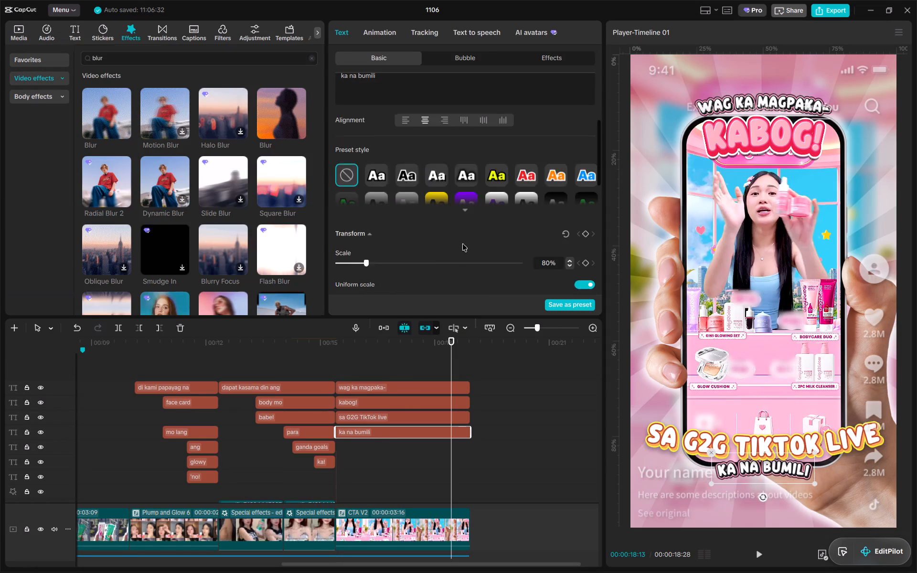
{"action": "scroll", "coordinate": [462, 244], "scroll_direction": "down", "scroll_amount": 11}
{"action": "left_click_drag", "start_coordinate": [436, 278], "coordinate": [419, 280]}
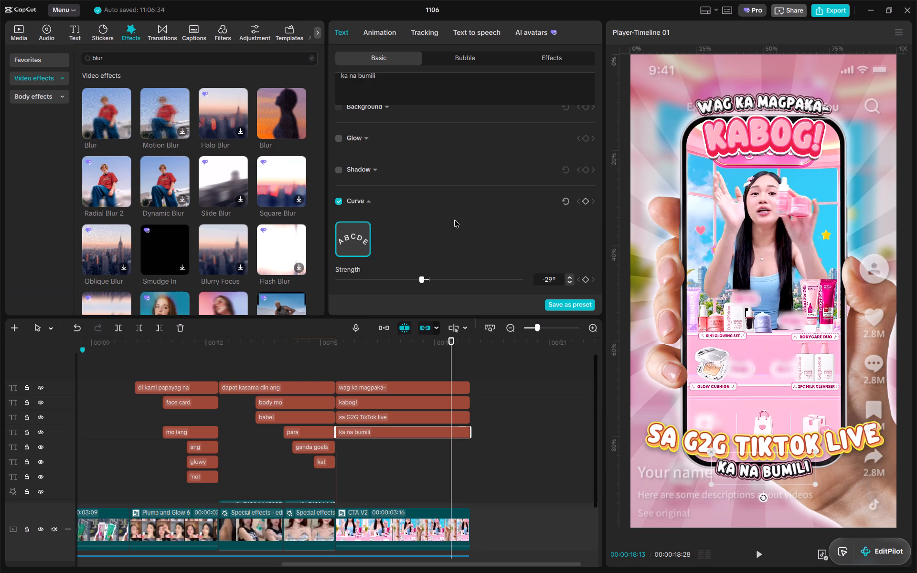
{"action": "left_click", "coordinate": [418, 282]}
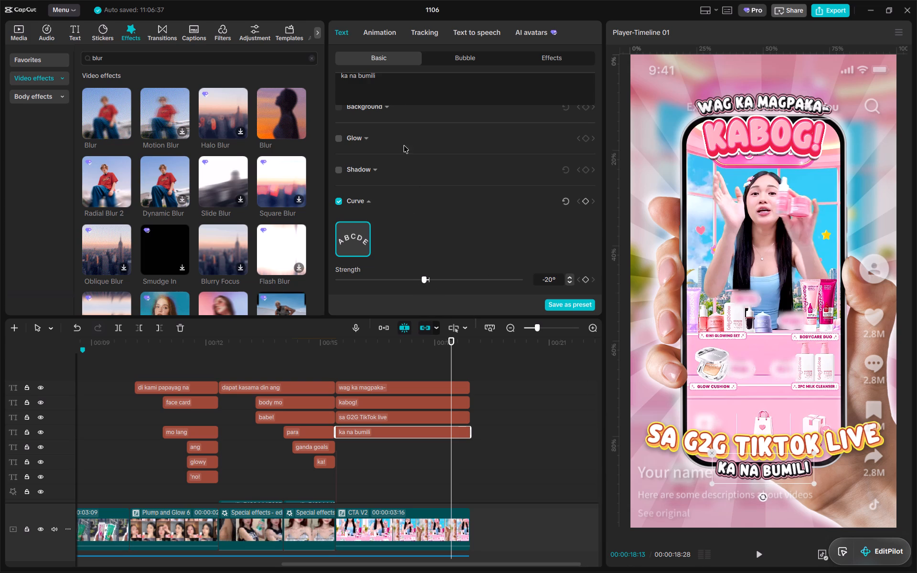
Add an exclamation mark to the end of the caption so it reads 'ka na bumili!'.
{"action": "left_click", "coordinate": [409, 68]}
{"action": "left_click", "coordinate": [414, 77]}
{"action": "key", "text": "Left"}
{"action": "key", "text": "1"}
{"action": "key", "text": "BackSpace"}
{"action": "key", "text": "shift+exclam"}
{"action": "key", "text": "BackSpace"}
{"action": "left_click", "coordinate": [433, 80]}
{"action": "key", "text": "shift+exclam"}
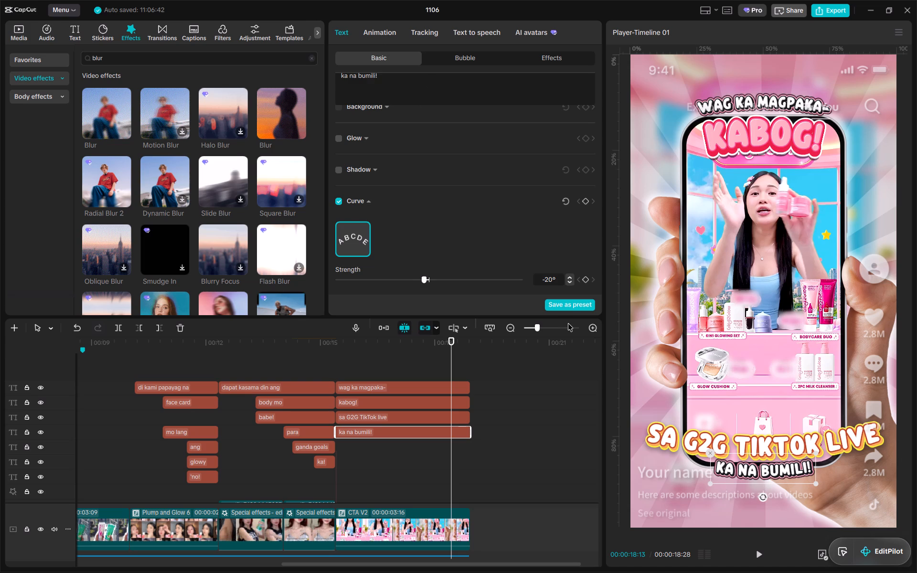
Shift the 'sa G2G TikTok live' and 'ka na bumili!' captions down slightly together.
{"action": "left_click_drag", "start_coordinate": [518, 448], "coordinate": [444, 419]}
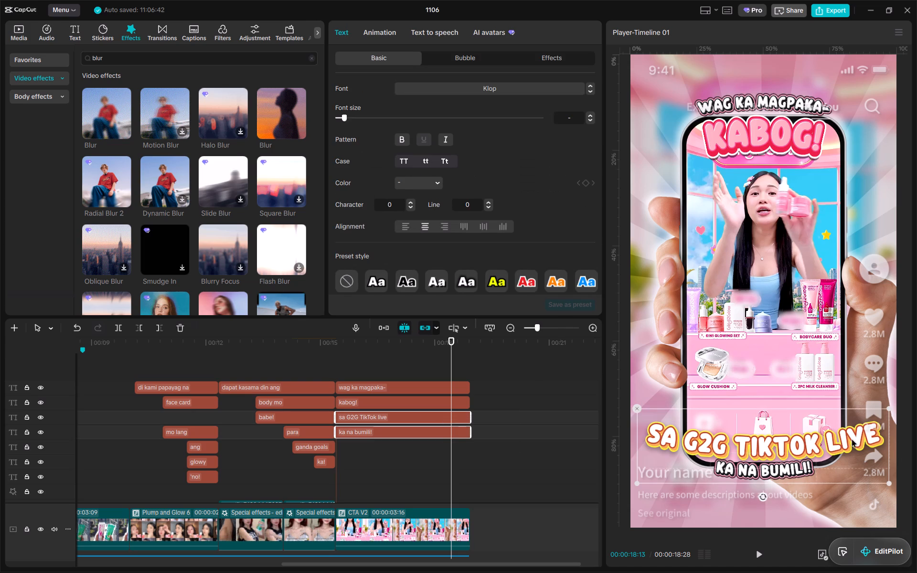
{"action": "left_click_drag", "start_coordinate": [847, 438], "coordinate": [850, 444]}
Trim the start of the 'sa G2G TikTok live' and 'ka na bumili!' captions together to where that line begins in the CTA scene.
{"action": "left_click", "coordinate": [339, 346]}
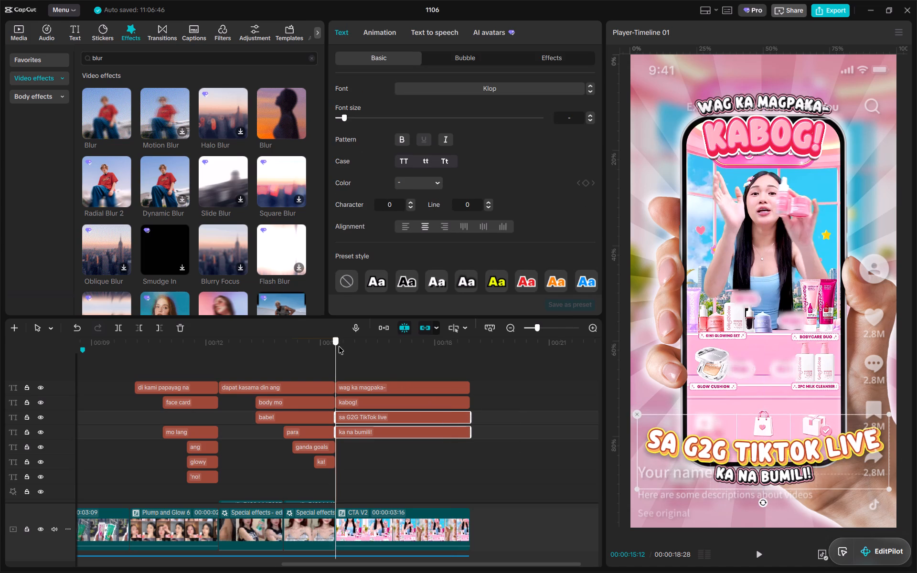
{"action": "key", "text": "space"}
{"action": "scroll", "coordinate": [406, 404], "scroll_direction": "down", "scroll_amount": 9, "text": "ctrl"}
{"action": "key", "text": "space"}
{"action": "left_click_drag", "start_coordinate": [382, 344], "coordinate": [384, 343]}
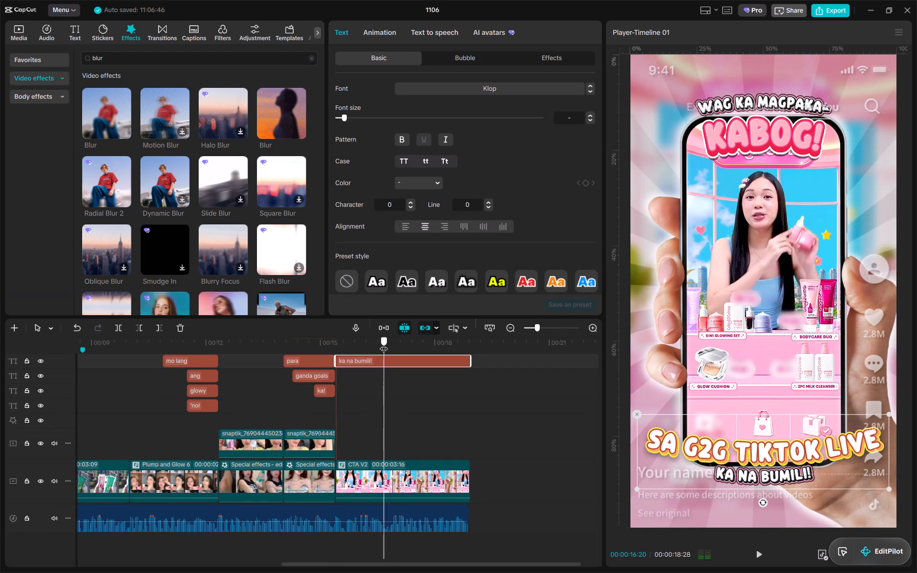
{"action": "left_click_drag", "start_coordinate": [384, 343], "coordinate": [390, 345]}
{"action": "scroll", "coordinate": [410, 381], "scroll_direction": "up", "scroll_amount": 4, "text": "ctrl"}
{"action": "left_click_drag", "start_coordinate": [526, 444], "coordinate": [413, 398]}
{"action": "key", "text": "q"}
Apply the Cartoon Poof In animation to the 'Sorry' caption.
{"action": "left_click_drag", "start_coordinate": [418, 343], "coordinate": [0, 331]}
{"action": "key", "text": "space"}
{"action": "key", "text": "space"}
{"action": "left_click_drag", "start_coordinate": [221, 341], "coordinate": [250, 348]}
{"action": "left_click", "coordinate": [245, 375]}
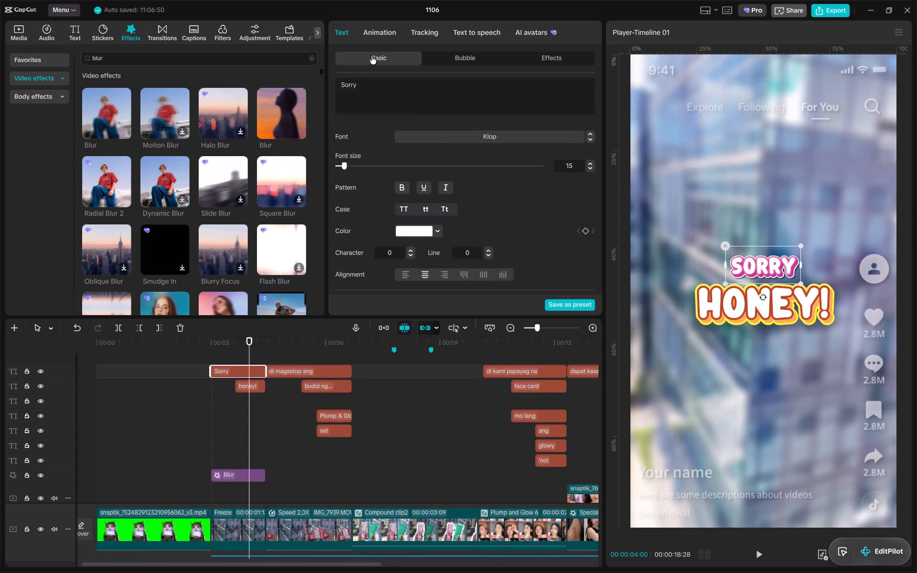
{"action": "left_click", "coordinate": [379, 34]}
{"action": "left_click", "coordinate": [480, 194]}
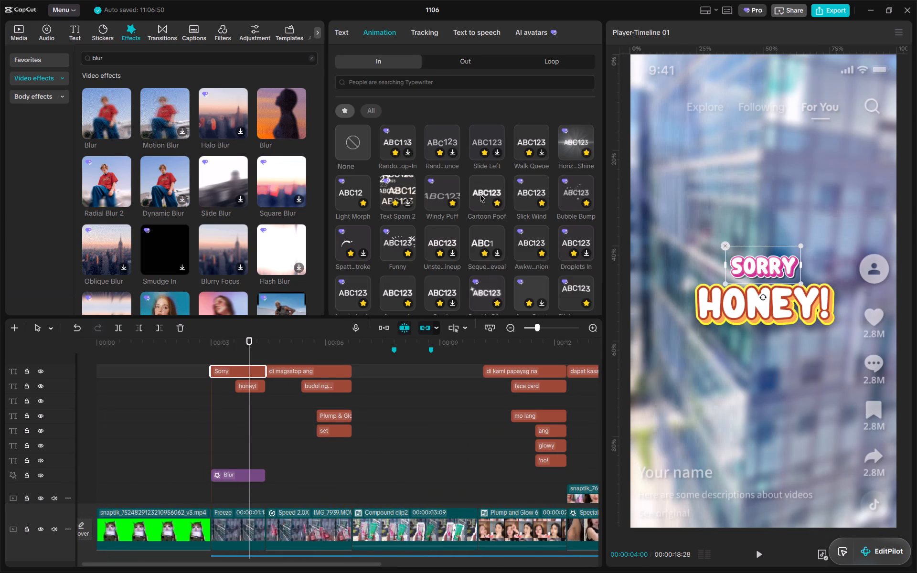
Apply the Funny In animation to the 'honey!' caption.
{"action": "left_click", "coordinate": [258, 383]}
{"action": "left_click", "coordinate": [380, 34]}
{"action": "left_click", "coordinate": [385, 240]}
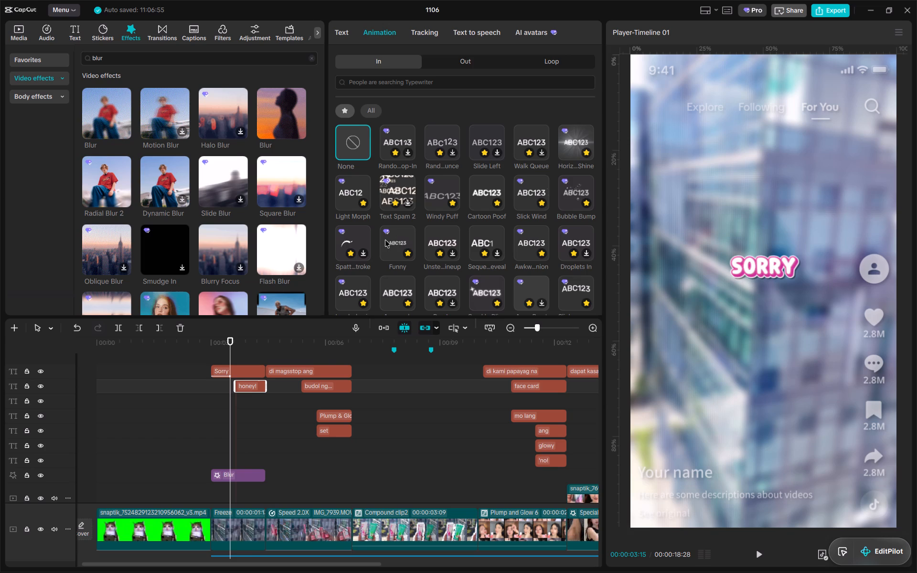
Apply the Ocea...unce In animation together to all black-outlined white captions, from 'di magsstop ang' through 'ka na bumili!', and preview it.
{"action": "left_click", "coordinate": [334, 338]}
{"action": "left_click", "coordinate": [346, 370]}
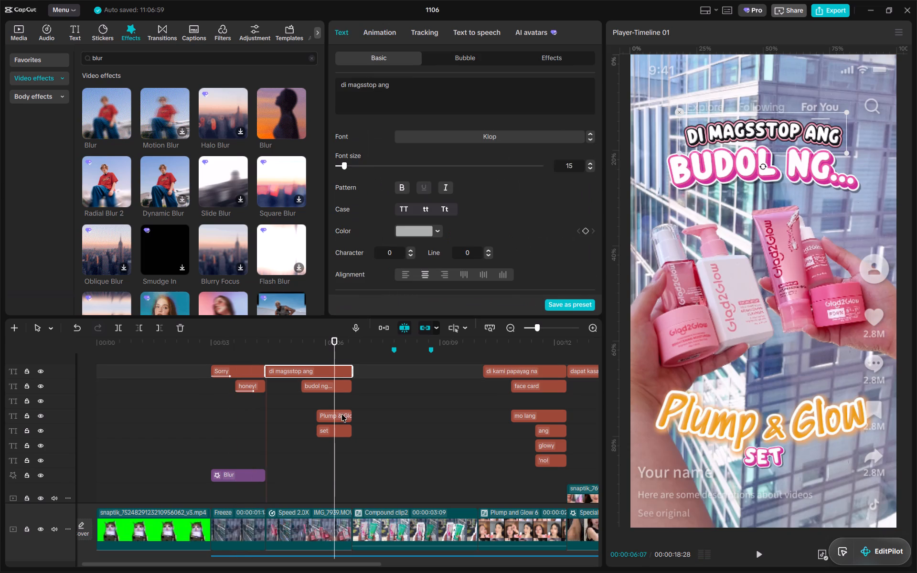
{"action": "scroll", "coordinate": [446, 419], "scroll_direction": "down", "scroll_amount": 3, "text": "ctrl"}
{"action": "scroll", "coordinate": [480, 398], "scroll_direction": "up", "scroll_amount": 6, "text": "ctrl"}
{"action": "scroll", "coordinate": [480, 398], "scroll_direction": "down", "scroll_amount": 8, "text": "alt"}
{"action": "left_click", "coordinate": [406, 354]}
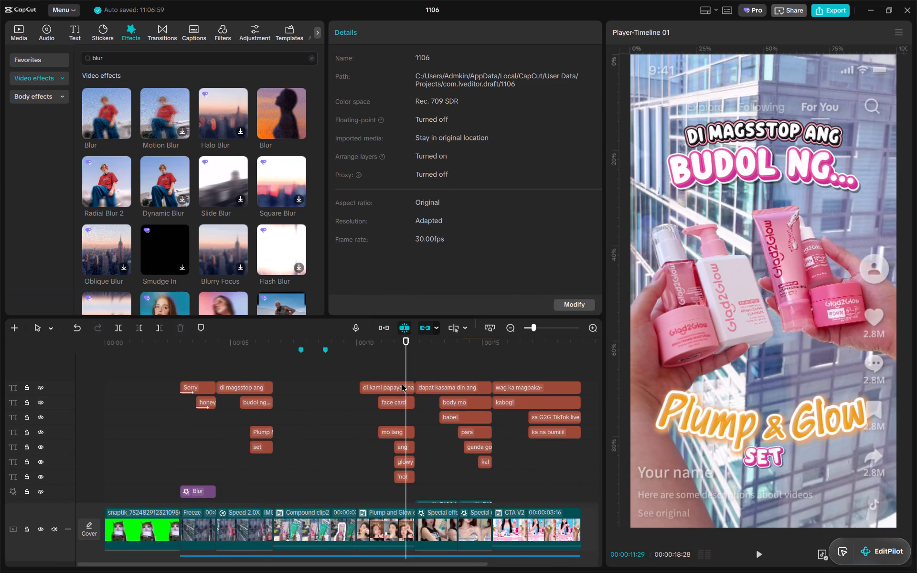
{"action": "left_click", "coordinate": [402, 384]}
{"action": "left_click", "coordinate": [254, 389], "text": "ctrl"}
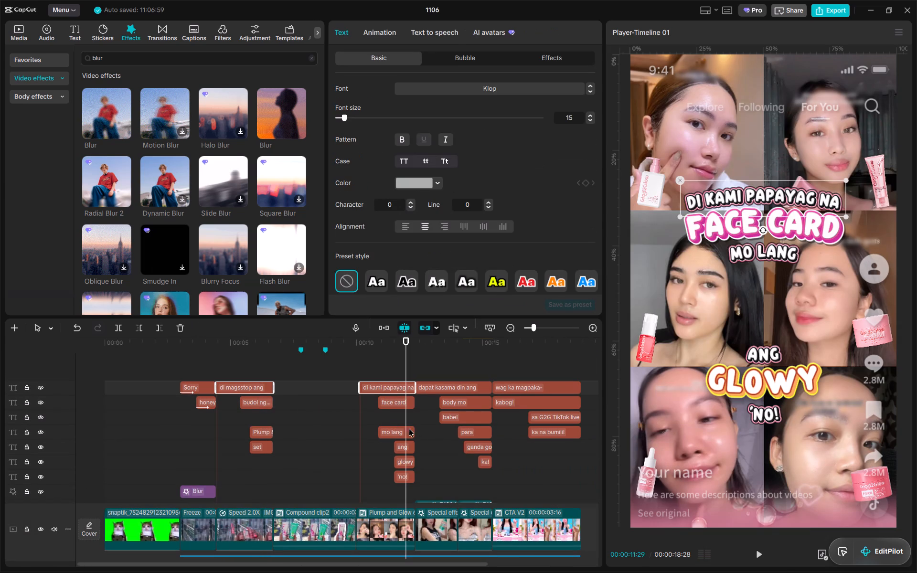
{"action": "left_click", "coordinate": [397, 429], "text": "ctrl"}
{"action": "left_click", "coordinate": [403, 446], "text": "ctrl"}
{"action": "left_click", "coordinate": [407, 478], "text": "ctrl"}
{"action": "left_click", "coordinate": [479, 346]}
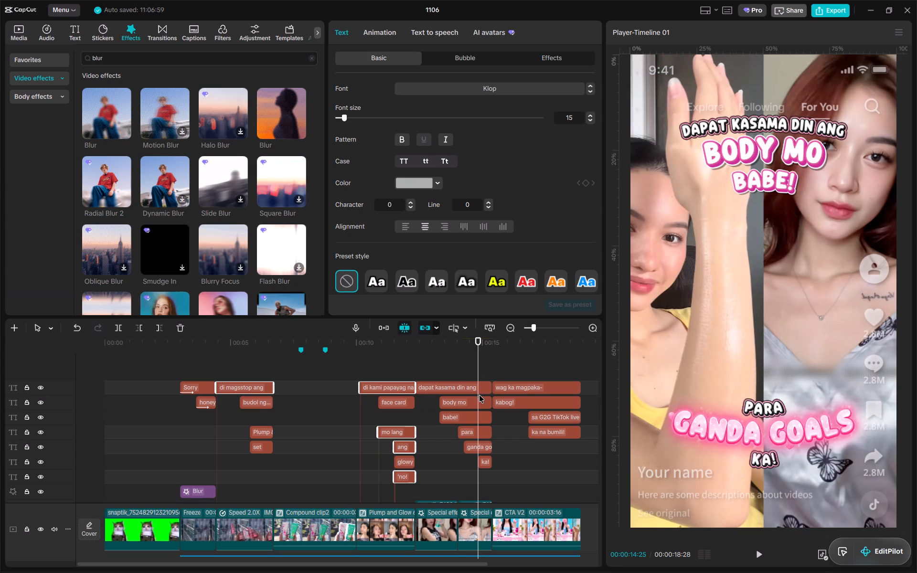
{"action": "left_click", "coordinate": [465, 390], "text": "ctrl"}
{"action": "left_click", "coordinate": [478, 431], "text": "ctrl"}
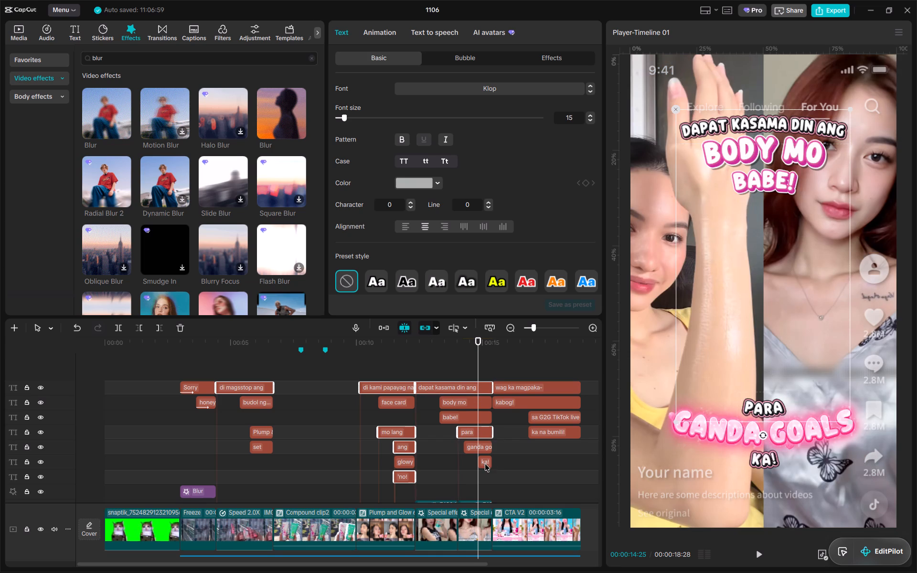
{"action": "left_click", "coordinate": [485, 464], "text": "ctrl"}
{"action": "left_click", "coordinate": [562, 344]}
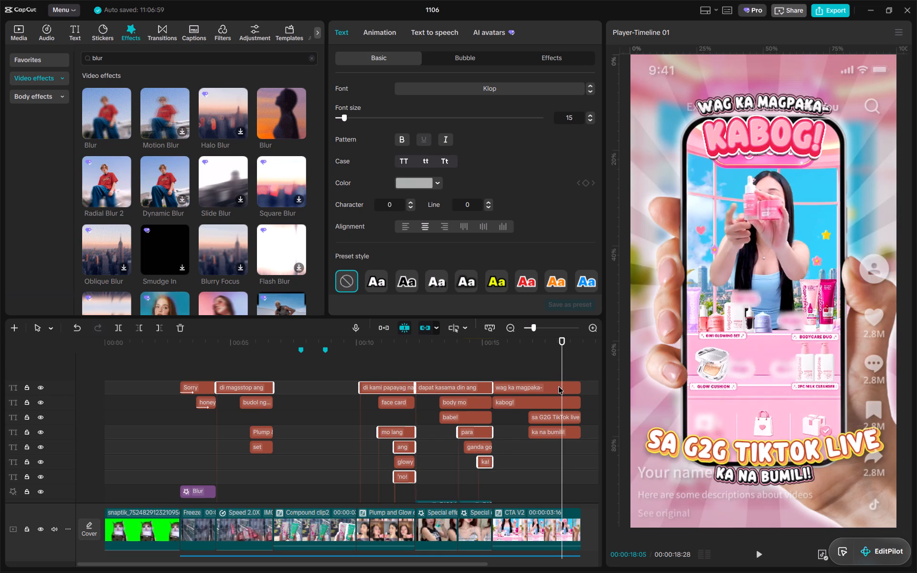
{"action": "left_click", "coordinate": [558, 386], "text": "ctrl"}
{"action": "left_click", "coordinate": [565, 429], "text": "ctrl"}
{"action": "double_click", "coordinate": [391, 39]}
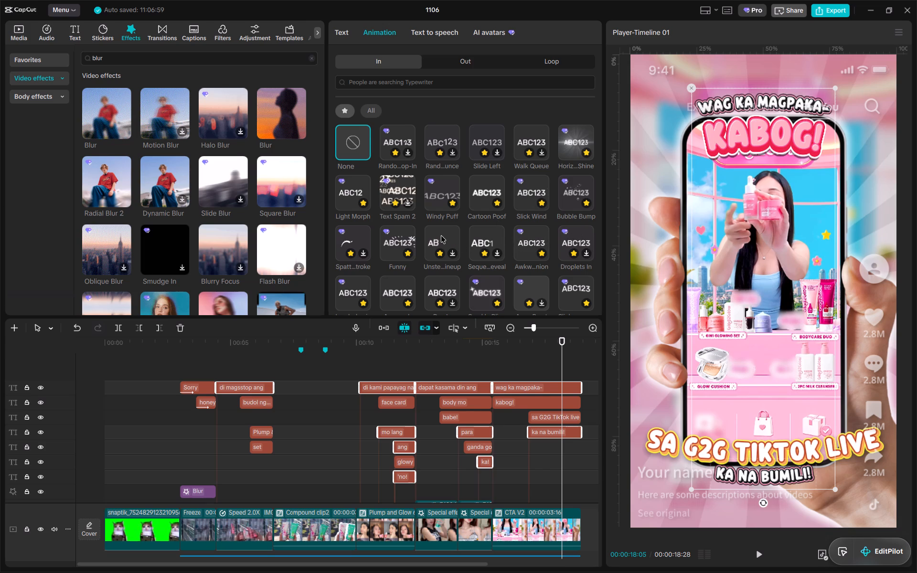
{"action": "scroll", "coordinate": [441, 235], "scroll_direction": "down", "scroll_amount": 1}
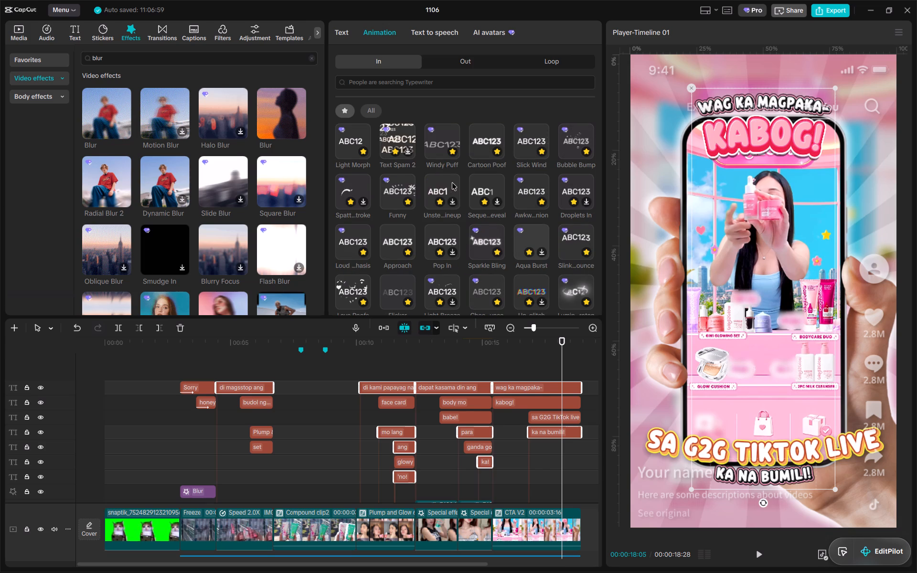
{"action": "scroll", "coordinate": [495, 255], "scroll_direction": "up", "scroll_amount": 1}
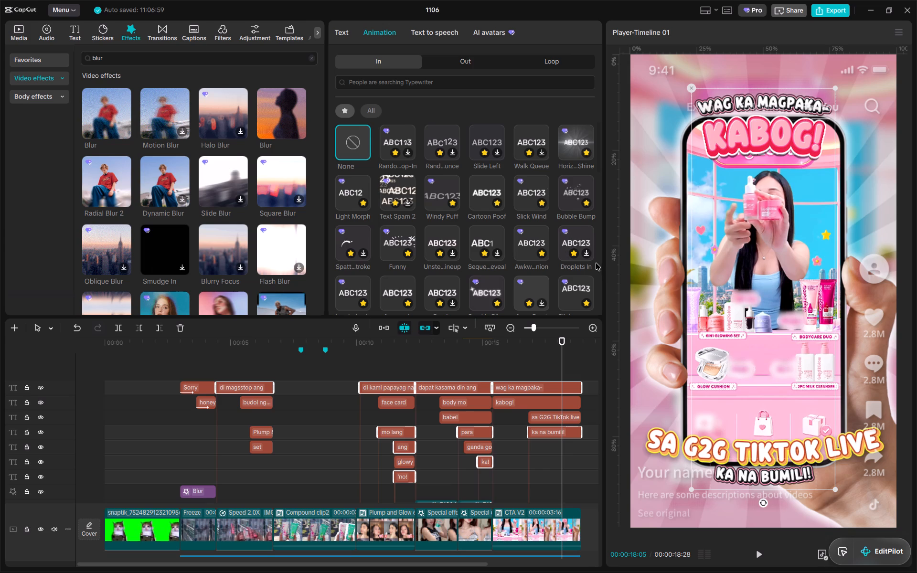
{"action": "scroll", "coordinate": [576, 266], "scroll_direction": "down", "scroll_amount": 2}
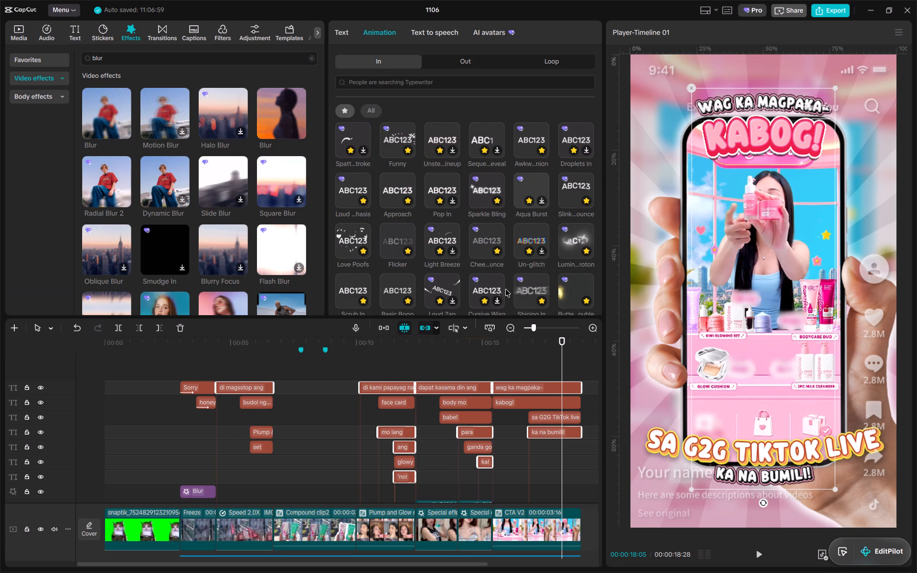
{"action": "scroll", "coordinate": [505, 287], "scroll_direction": "up", "scroll_amount": 4}
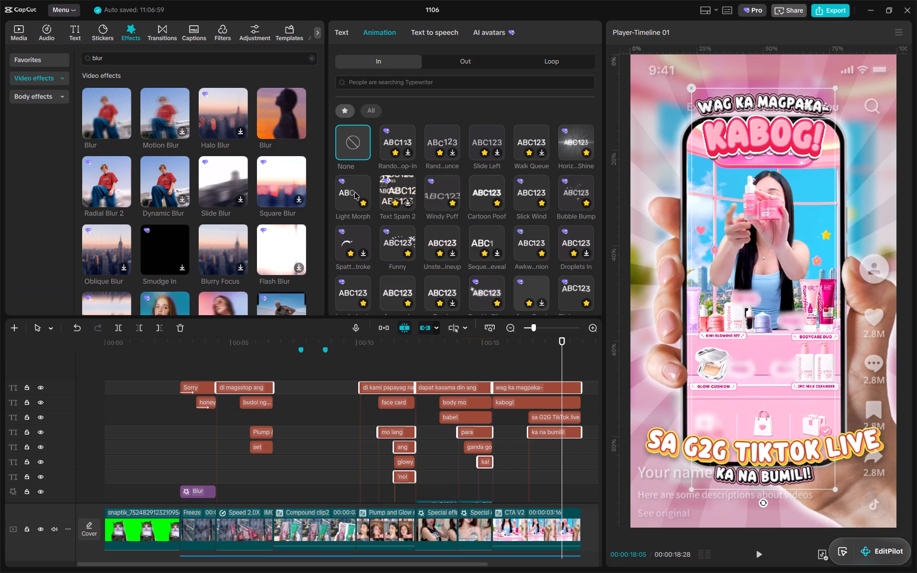
{"action": "scroll", "coordinate": [354, 192], "scroll_direction": "down", "scroll_amount": 3}
{"action": "scroll", "coordinate": [410, 233], "scroll_direction": "down", "scroll_amount": 4}
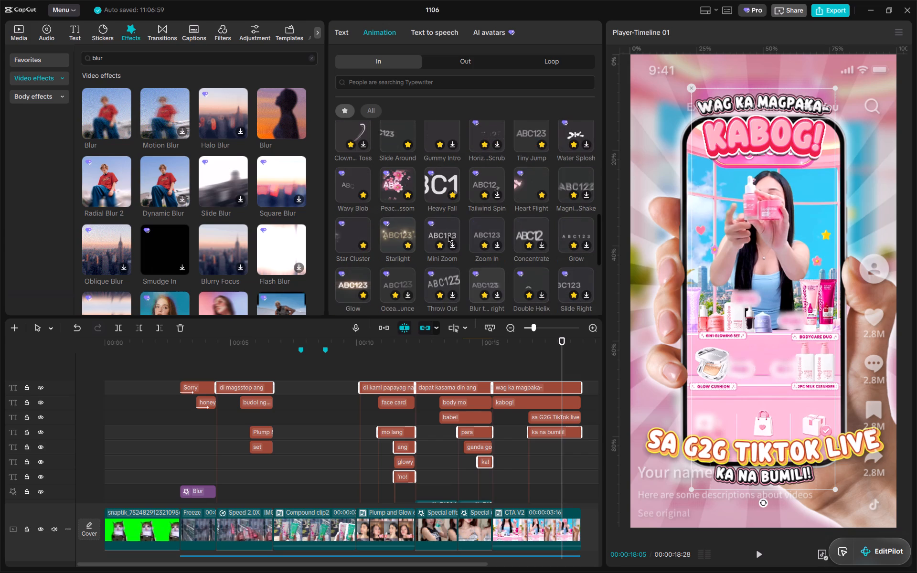
{"action": "scroll", "coordinate": [446, 245], "scroll_direction": "down", "scroll_amount": 3}
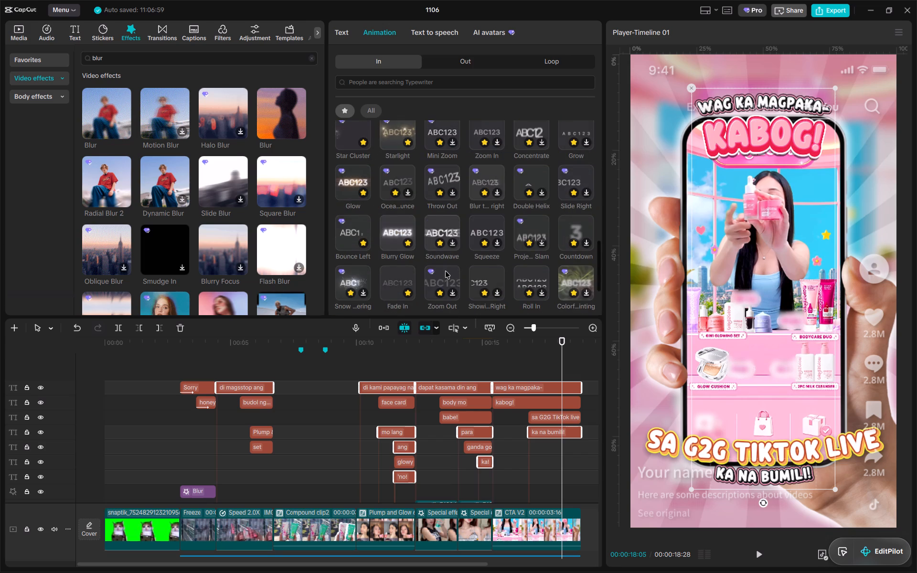
{"action": "scroll", "coordinate": [445, 271], "scroll_direction": "down", "scroll_amount": 1}
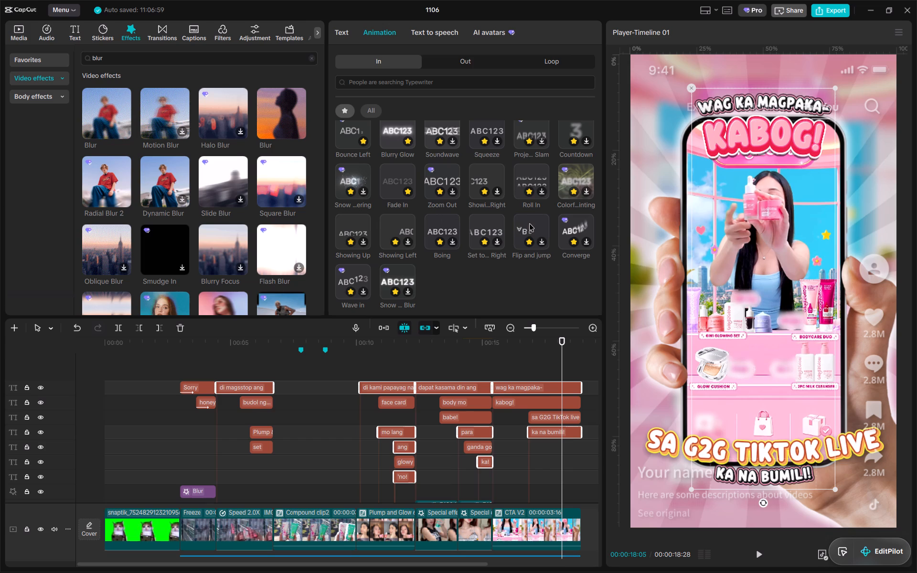
{"action": "scroll", "coordinate": [491, 176], "scroll_direction": "up", "scroll_amount": 1}
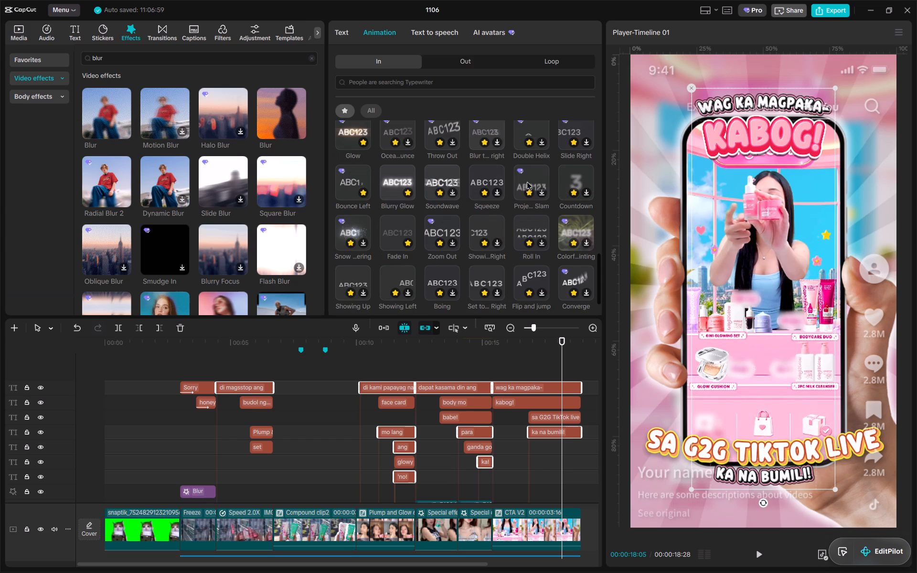
{"action": "scroll", "coordinate": [451, 217], "scroll_direction": "up", "scroll_amount": 1}
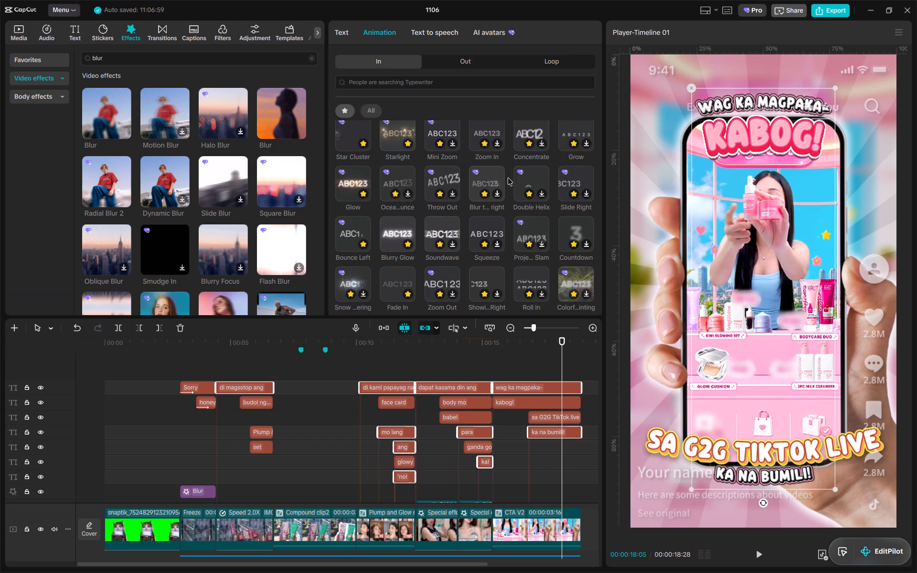
{"action": "left_click", "coordinate": [395, 178]}
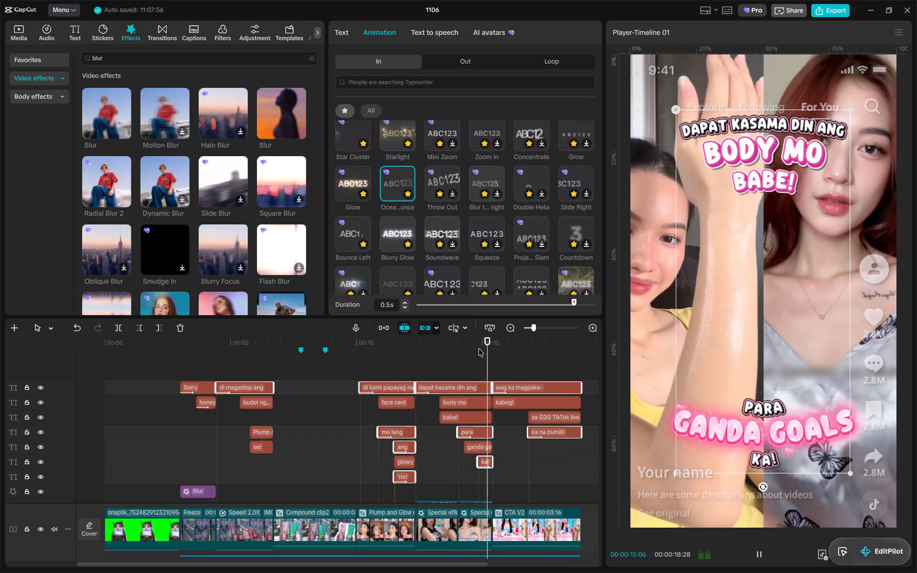
{"action": "left_click_drag", "start_coordinate": [224, 347], "coordinate": [218, 347]}
{"action": "key", "text": "space"}
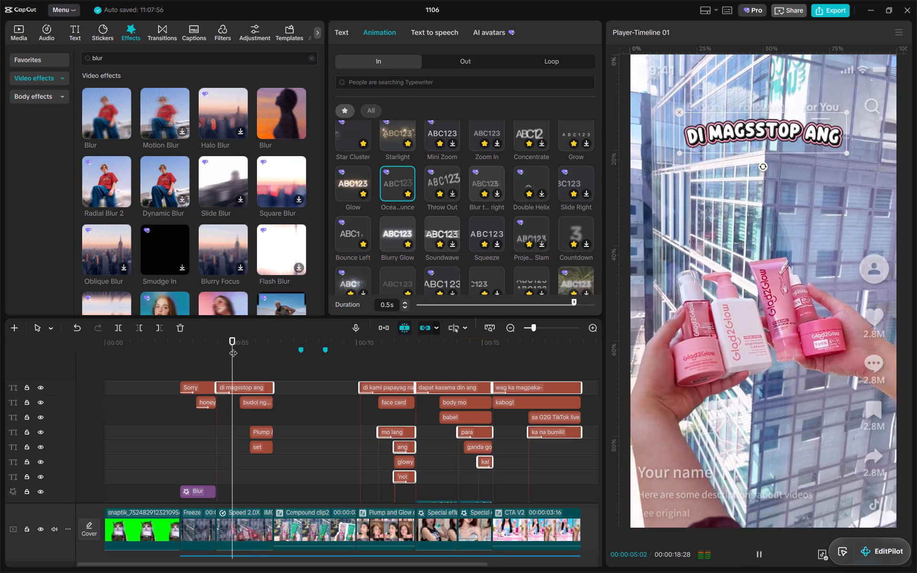
Apply the Awkw...nion In animation to the 'budol ng...' caption.
{"action": "left_click_drag", "start_coordinate": [236, 347], "coordinate": [259, 351]}
{"action": "left_click", "coordinate": [270, 402]}
{"action": "left_click", "coordinate": [368, 25]}
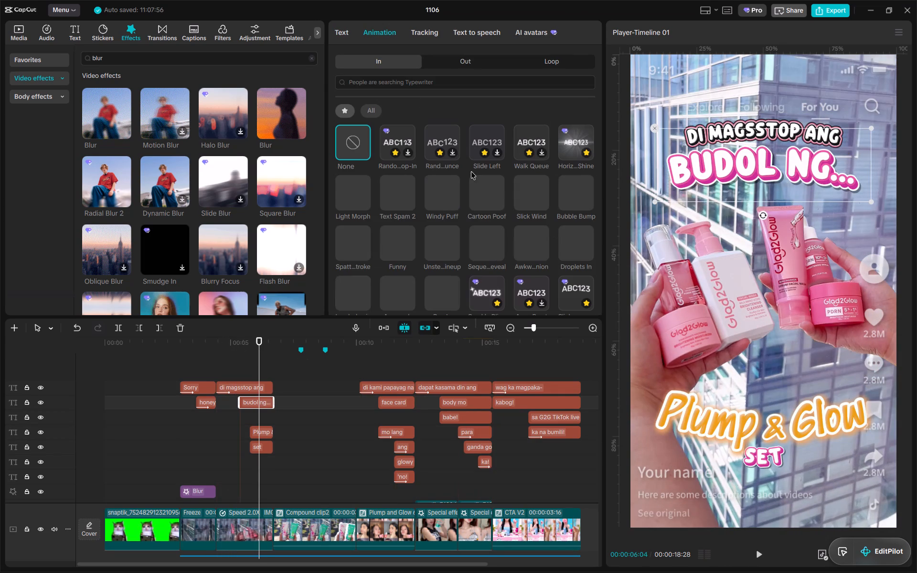
{"action": "left_click", "coordinate": [533, 240]}
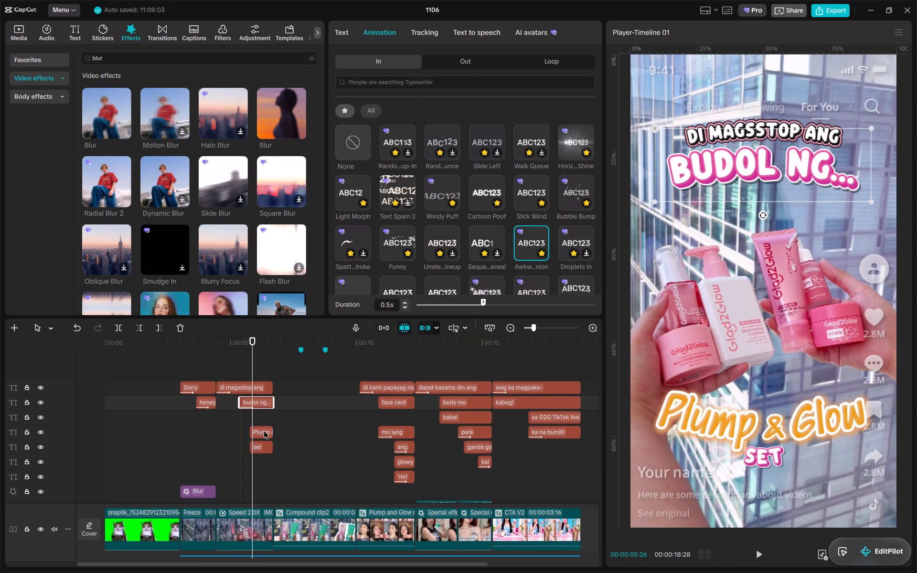
Apply the Horiz...Shine In animation to both the 'Plump & Glow' and 'set' captions.
{"action": "left_click", "coordinate": [264, 430]}
{"action": "left_click", "coordinate": [376, 28]}
{"action": "left_click", "coordinate": [574, 141]}
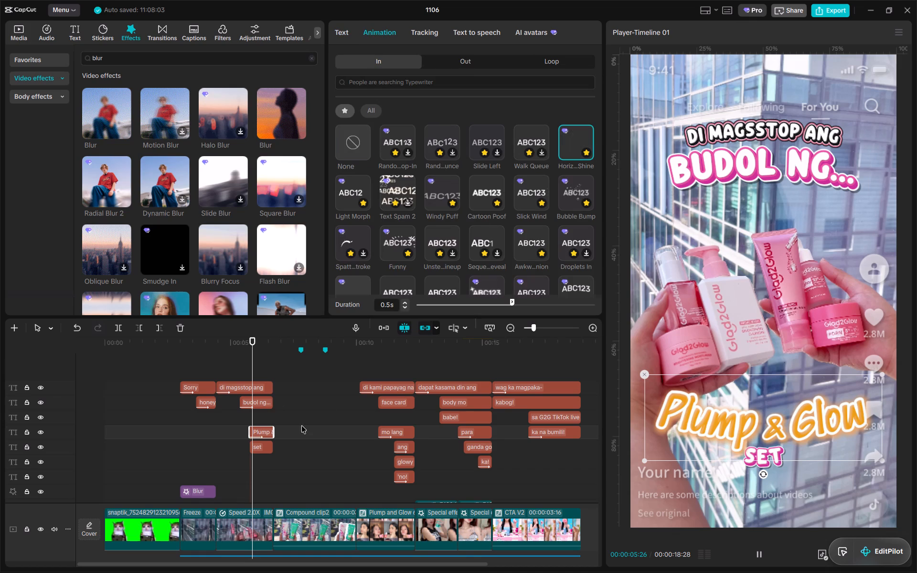
{"action": "left_click", "coordinate": [260, 450]}
{"action": "left_click", "coordinate": [376, 28]}
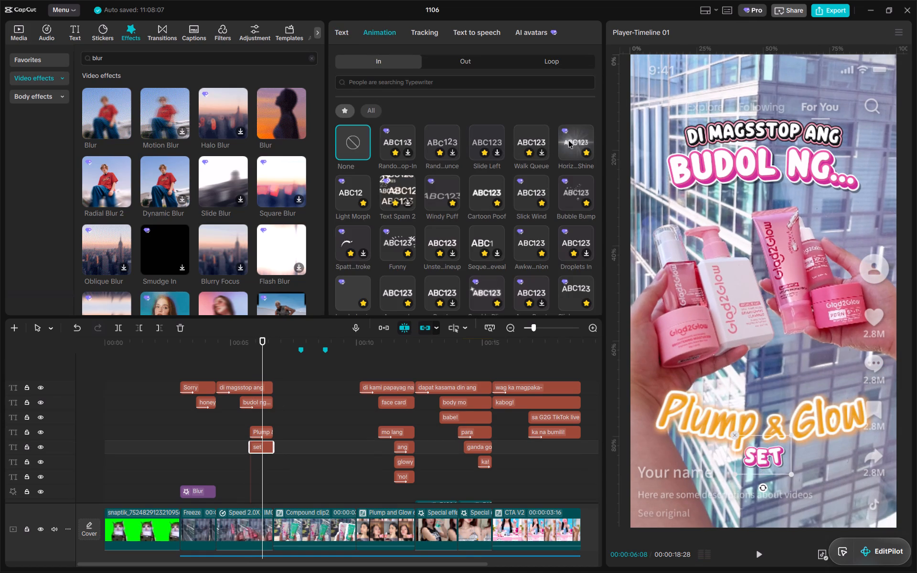
{"action": "left_click", "coordinate": [568, 140]}
Apply the Love Poofs In animation to the 'face card' caption with a duration of 0.6 s.
{"action": "left_click_drag", "start_coordinate": [391, 349], "coordinate": [405, 343]}
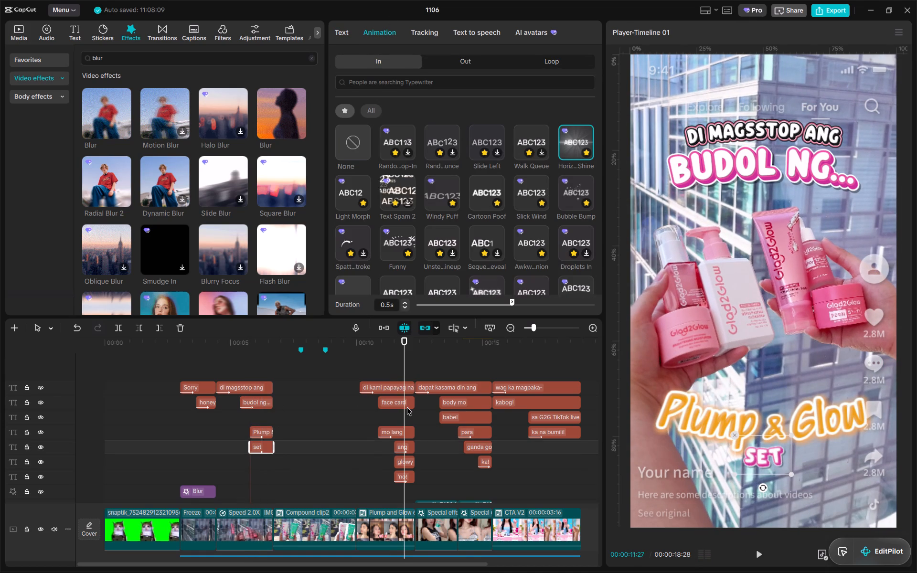
{"action": "left_click", "coordinate": [405, 406]}
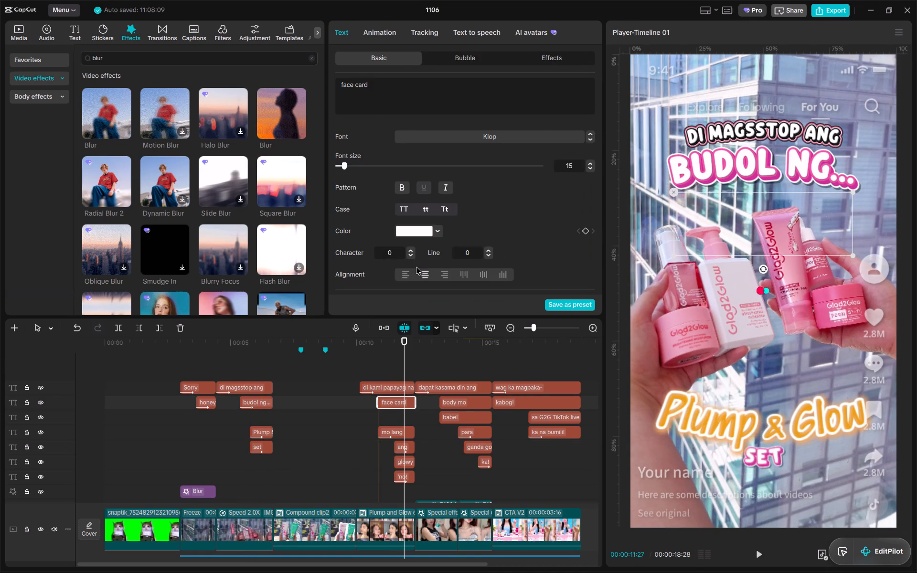
{"action": "left_click_drag", "start_coordinate": [397, 349], "coordinate": [406, 349]}
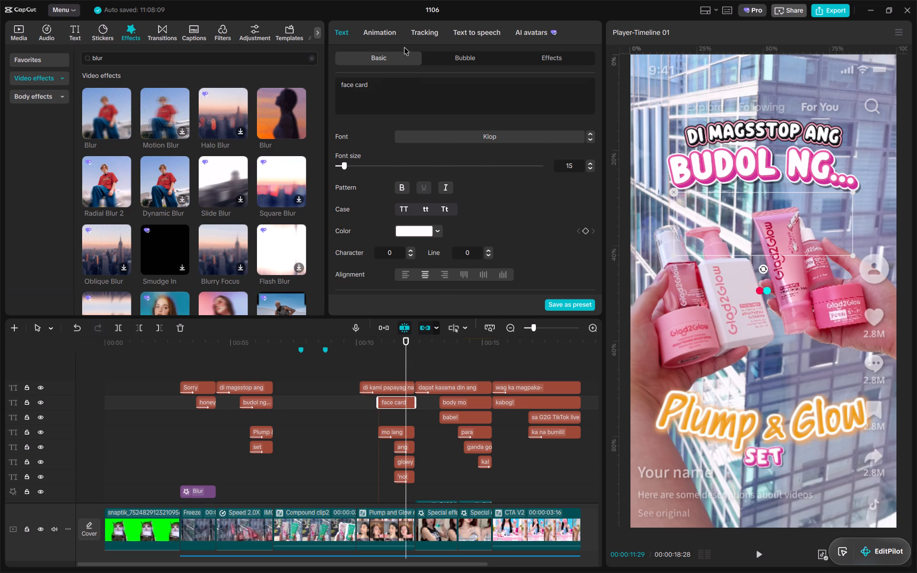
{"action": "left_click", "coordinate": [396, 42]}
{"action": "scroll", "coordinate": [501, 243], "scroll_direction": "down", "scroll_amount": 1}
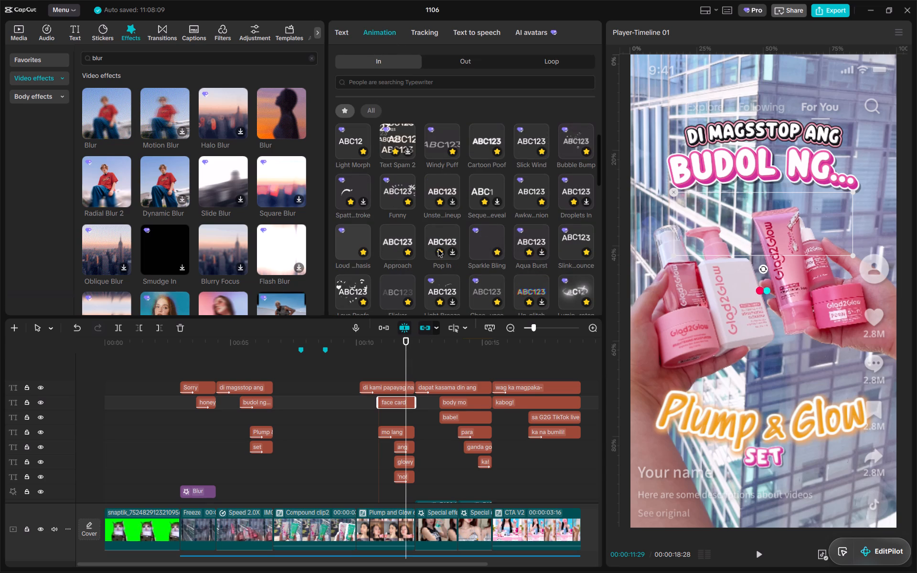
{"action": "scroll", "coordinate": [440, 268], "scroll_direction": "down", "scroll_amount": 1}
{"action": "left_click", "coordinate": [351, 241]}
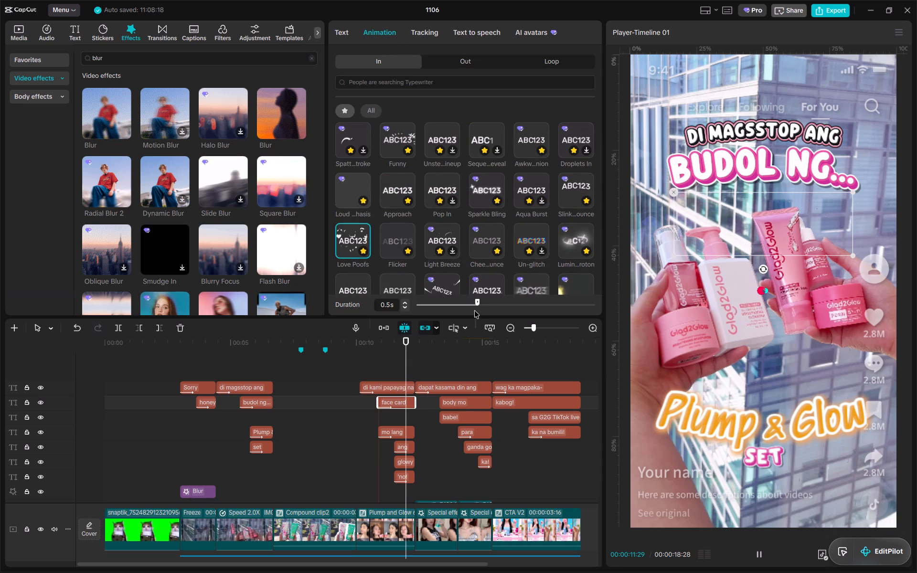
{"action": "left_click_drag", "start_coordinate": [476, 305], "coordinate": [484, 304]}
Extend the start of the 'face card' caption slightly earlier on the timeline.
{"action": "left_click", "coordinate": [376, 408]}
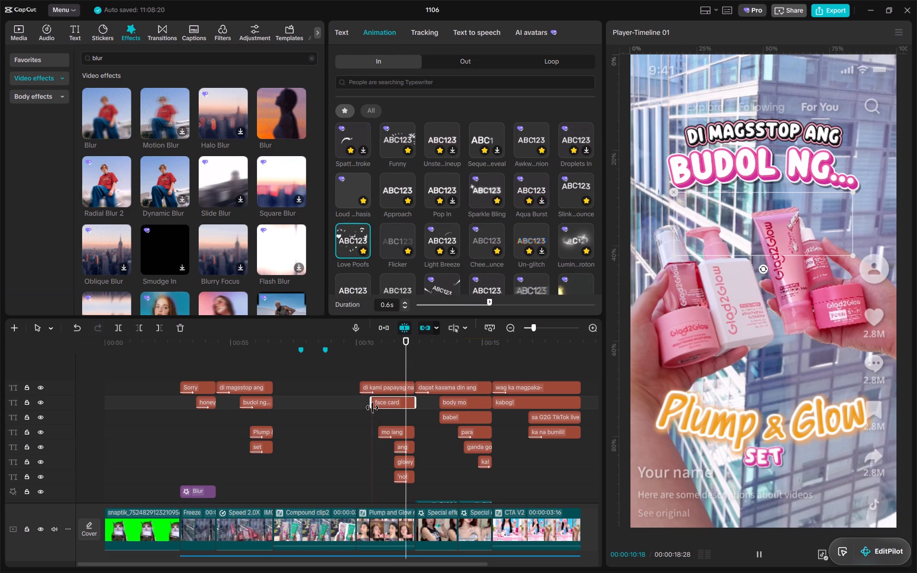
Find a shine-style In animation and apply Stel...hots to the 'glowy' caption.
{"action": "left_click_drag", "start_coordinate": [405, 352], "coordinate": [410, 350]}
{"action": "left_click", "coordinate": [405, 462]}
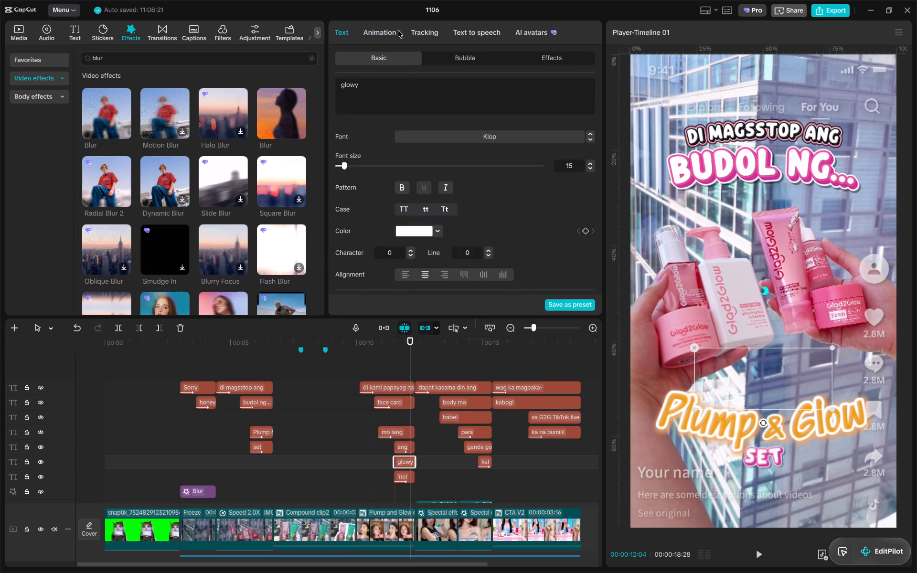
{"action": "left_click", "coordinate": [398, 30]}
{"action": "left_click", "coordinate": [428, 73]}
{"action": "left_click", "coordinate": [434, 81]}
{"action": "type", "text": "shine"}
{"action": "key", "text": "Return"}
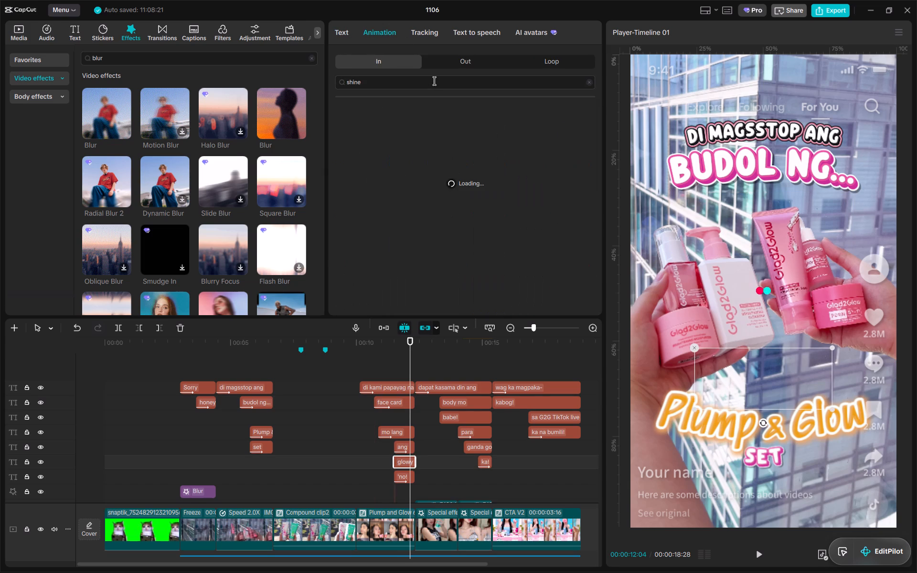
{"action": "scroll", "coordinate": [434, 81], "scroll_direction": "right", "scroll_amount": 6}
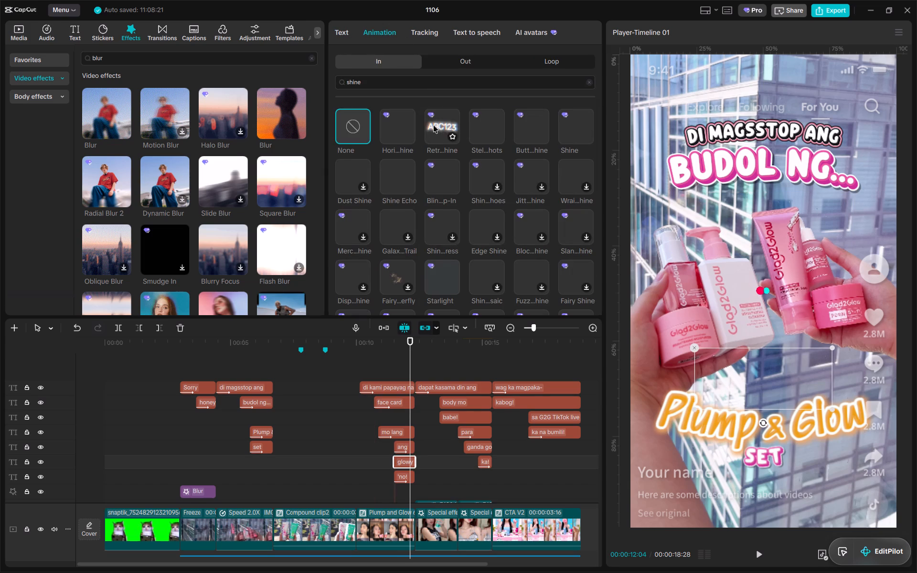
{"action": "left_click", "coordinate": [433, 125]}
{"action": "left_click", "coordinate": [498, 120]}
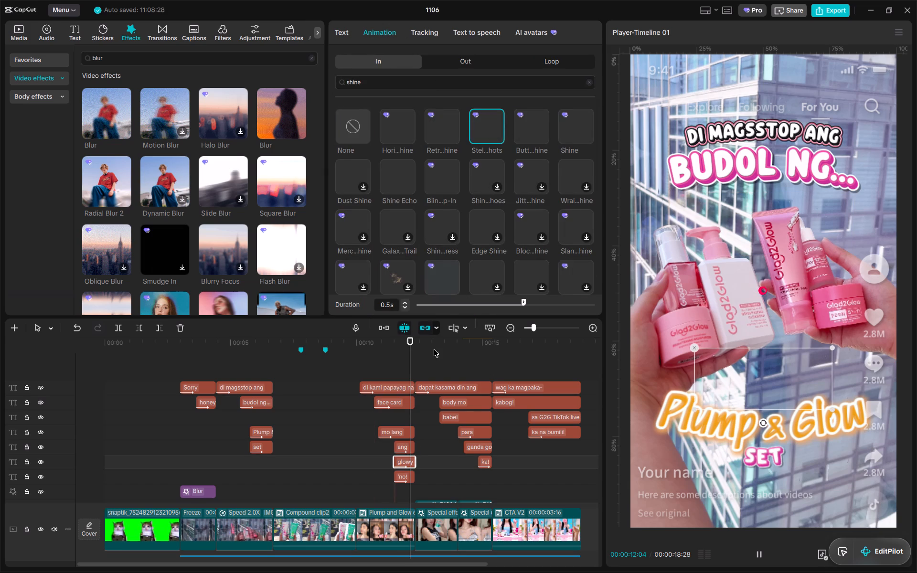
Apply the Light Breeze In animation from the favorites to the 'body mo' caption.
{"action": "left_click_drag", "start_coordinate": [474, 350], "coordinate": [480, 352]}
{"action": "left_click", "coordinate": [480, 397]}
{"action": "left_click", "coordinate": [384, 37]}
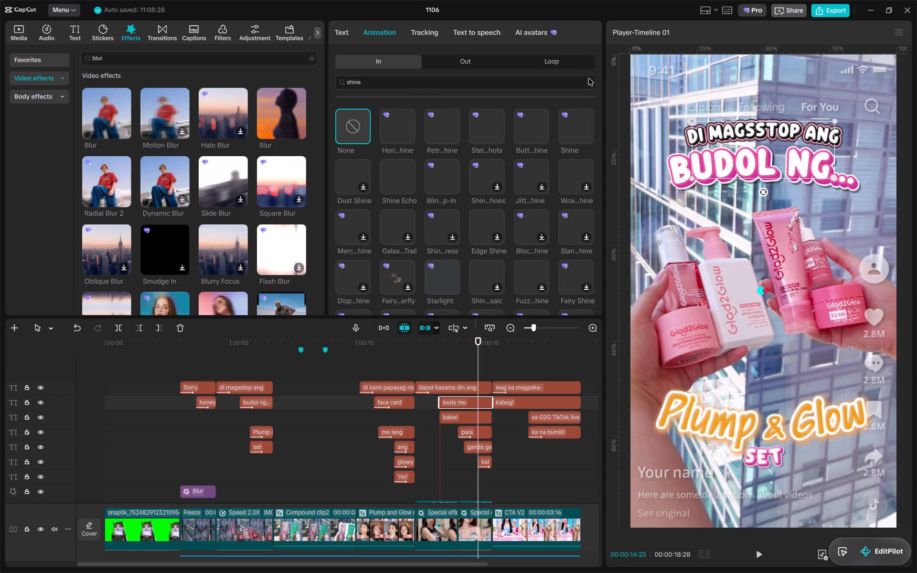
{"action": "left_click", "coordinate": [589, 83]}
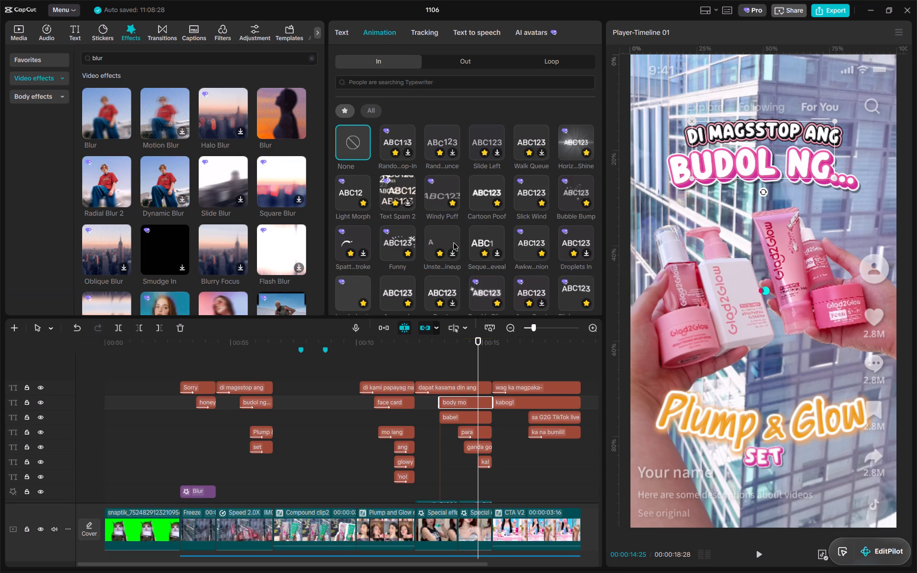
{"action": "scroll", "coordinate": [408, 288], "scroll_direction": "down", "scroll_amount": 1}
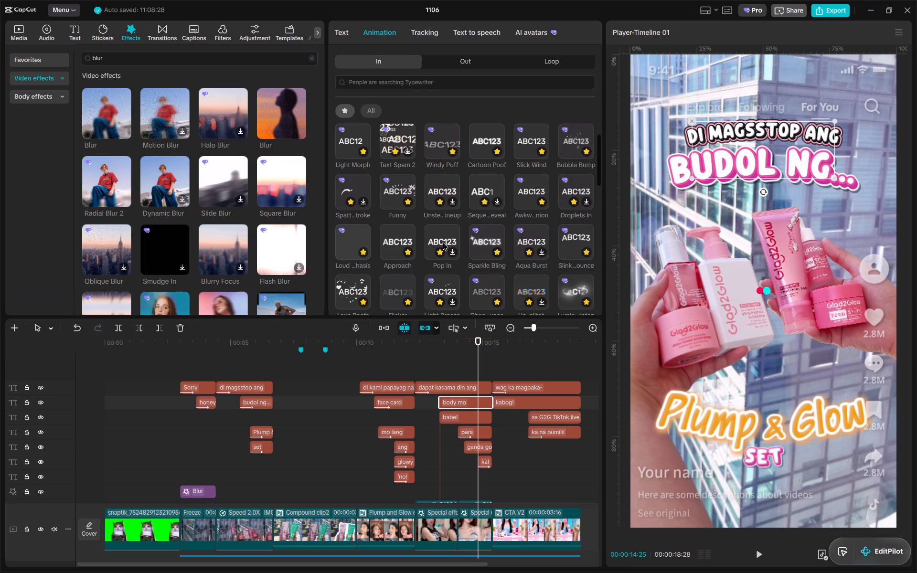
{"action": "scroll", "coordinate": [401, 292], "scroll_direction": "down", "scroll_amount": 1}
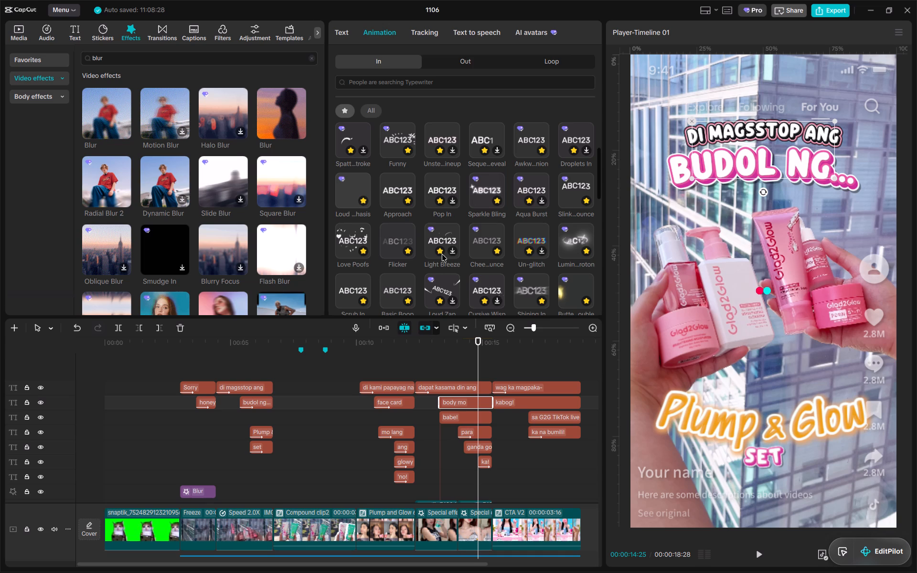
{"action": "left_click", "coordinate": [449, 236]}
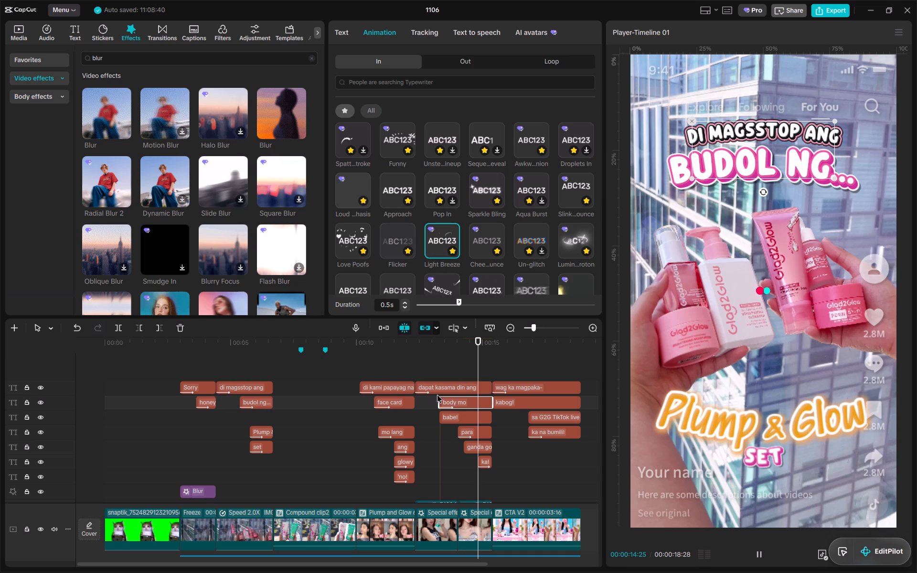
Apply the Set to... Right In animation to the 'babe!' caption.
{"action": "left_click", "coordinate": [474, 421]}
{"action": "left_click", "coordinate": [393, 36]}
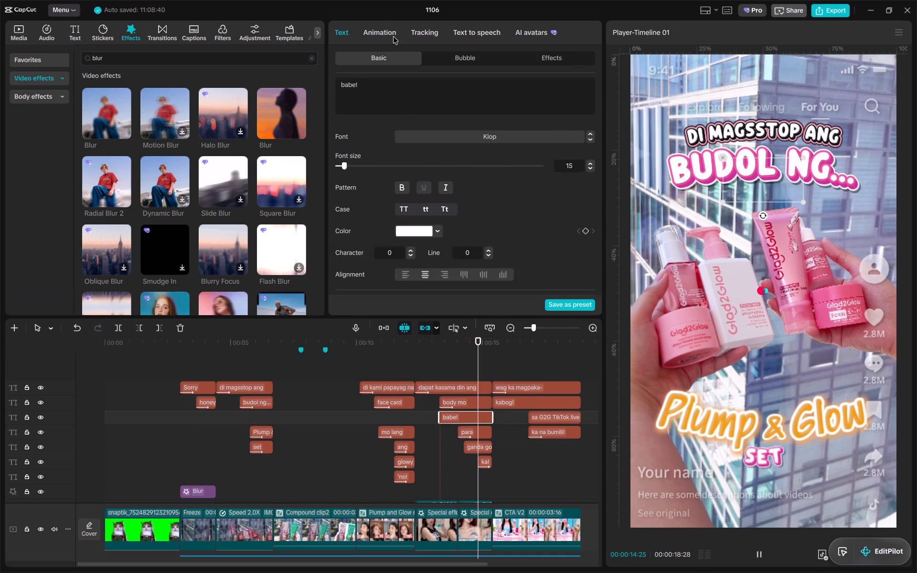
{"action": "scroll", "coordinate": [525, 199], "scroll_direction": "down", "scroll_amount": 10}
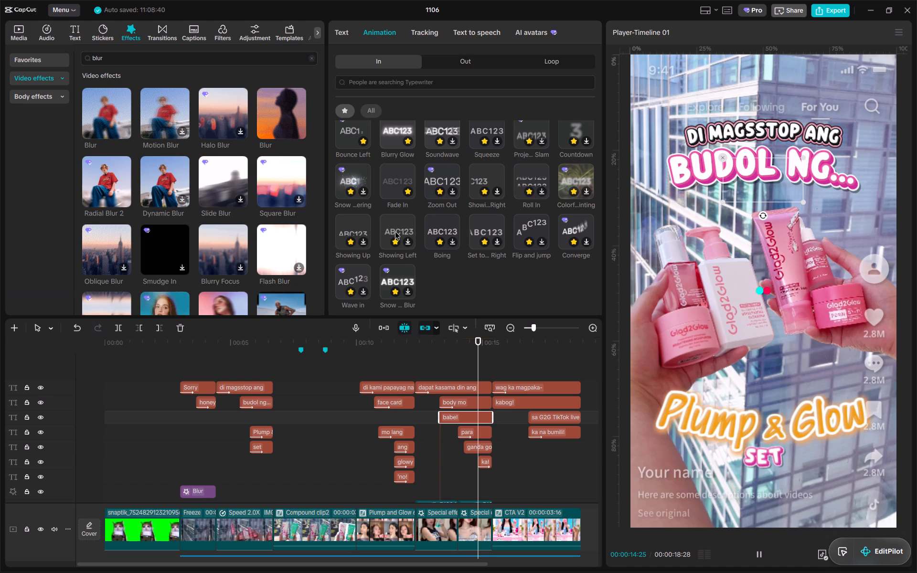
{"action": "left_click", "coordinate": [489, 223]}
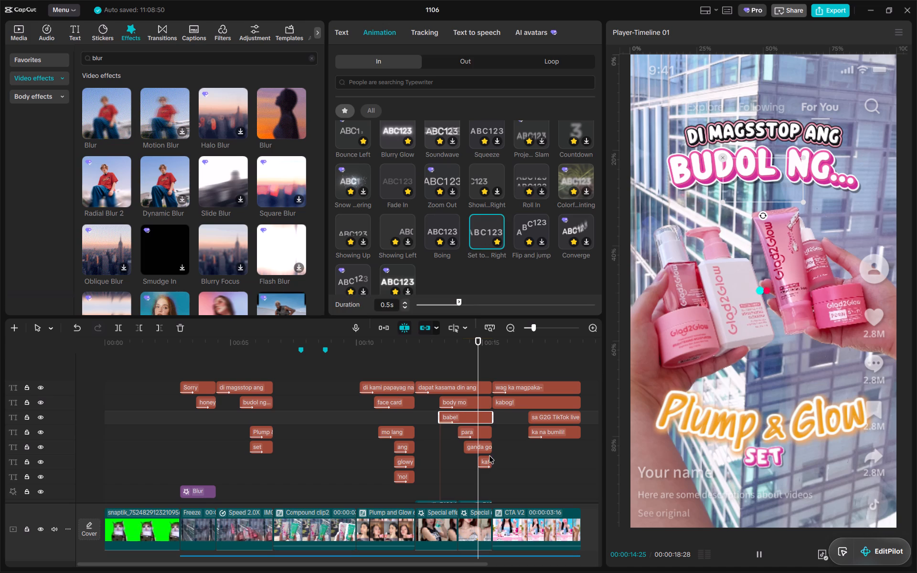
Search the In animations for 'shine' and apply Stel...hots to the 'ganda go...' caption.
{"action": "left_click", "coordinate": [483, 450]}
{"action": "left_click", "coordinate": [406, 42]}
{"action": "left_click", "coordinate": [383, 42]}
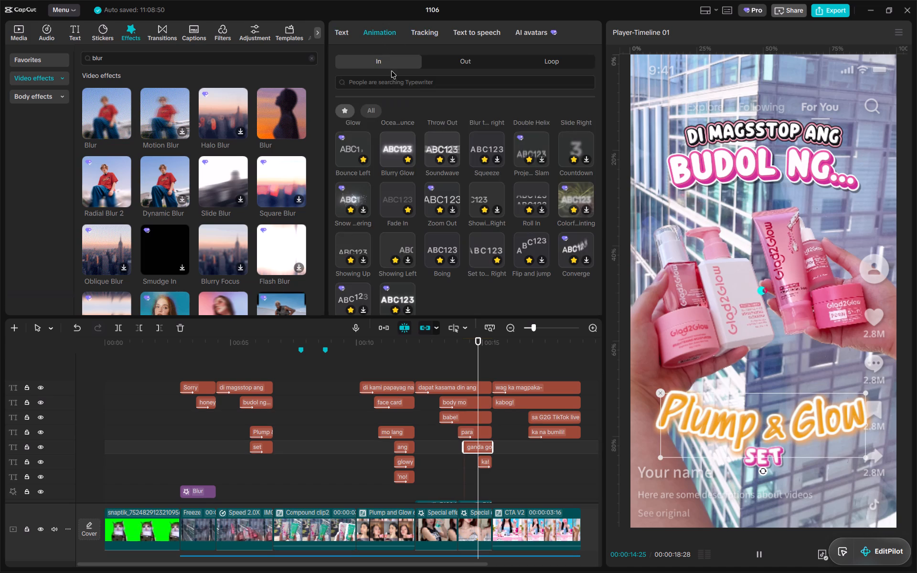
{"action": "left_click", "coordinate": [391, 71]}
{"action": "left_click", "coordinate": [401, 82]}
{"action": "type", "text": "shine"}
{"action": "key", "text": "Return"}
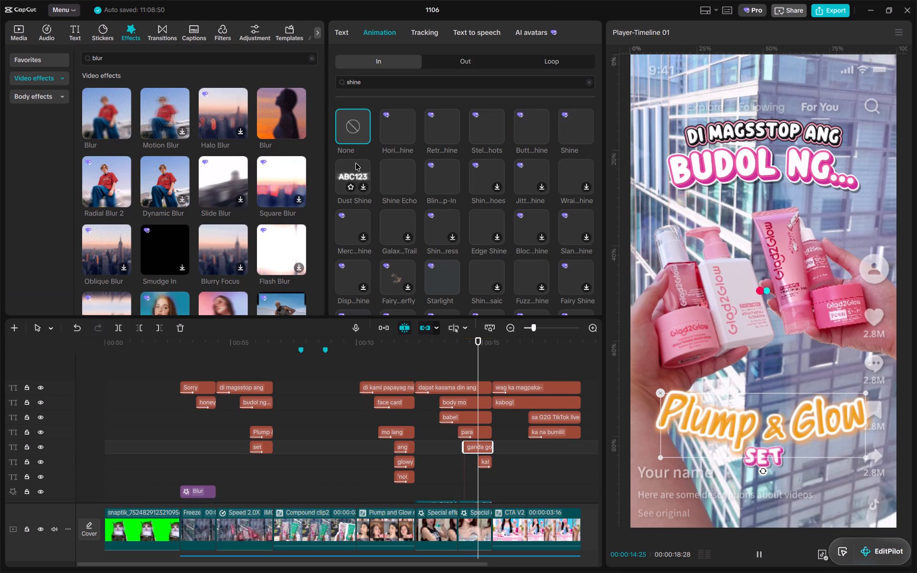
{"action": "left_click", "coordinate": [500, 125]}
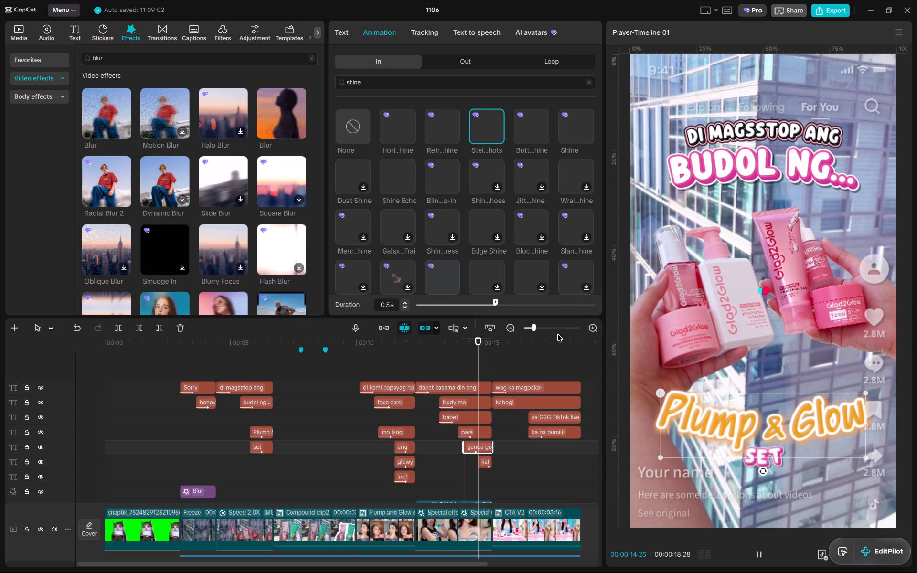
Apply the Awkw...nion In animation from the favorites to the 'kabog!' caption.
{"action": "left_click_drag", "start_coordinate": [557, 334], "coordinate": [570, 337]}
{"action": "left_click", "coordinate": [567, 344]}
{"action": "left_click", "coordinate": [568, 400]}
{"action": "left_click", "coordinate": [384, 36]}
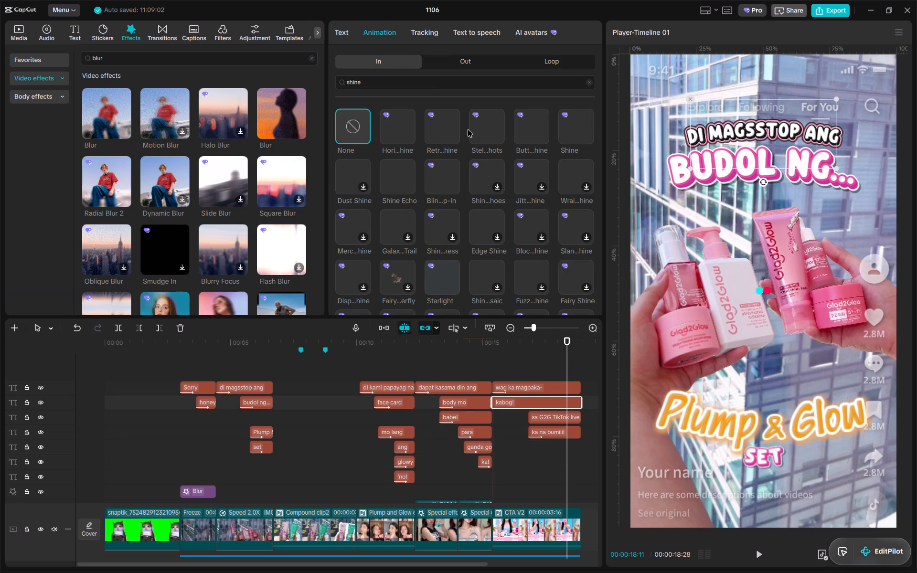
{"action": "left_click", "coordinate": [592, 82]}
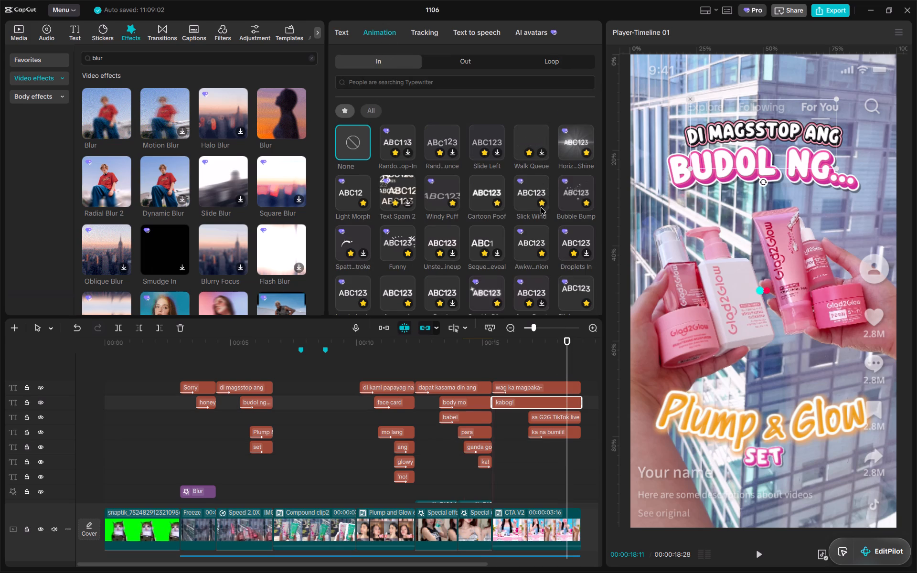
{"action": "left_click", "coordinate": [534, 240]}
Apply the Sparkle Bling In animation to the 'sa G2G TikTok live' caption.
{"action": "left_click", "coordinate": [562, 420]}
{"action": "left_click", "coordinate": [383, 33]}
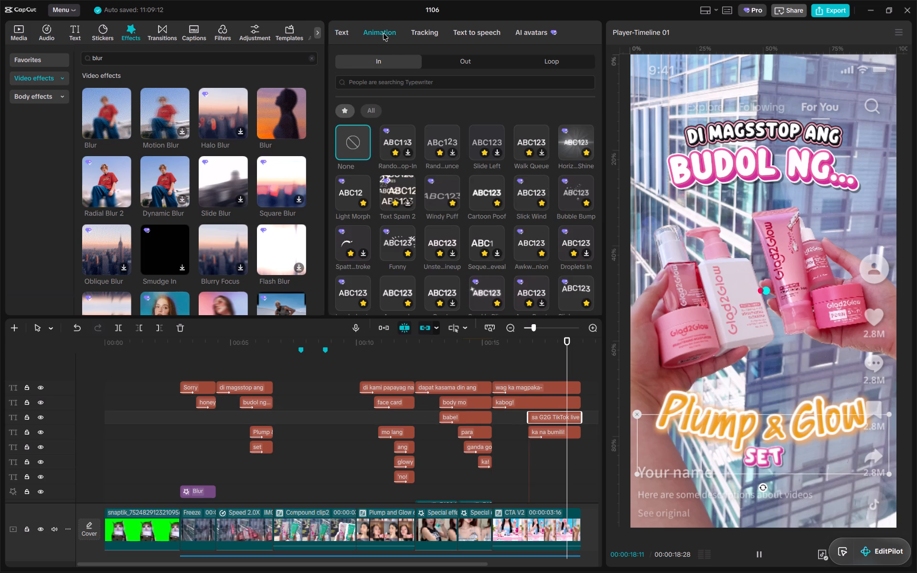
{"action": "scroll", "coordinate": [540, 238], "scroll_direction": "down", "scroll_amount": 1}
{"action": "left_click", "coordinate": [492, 234]}
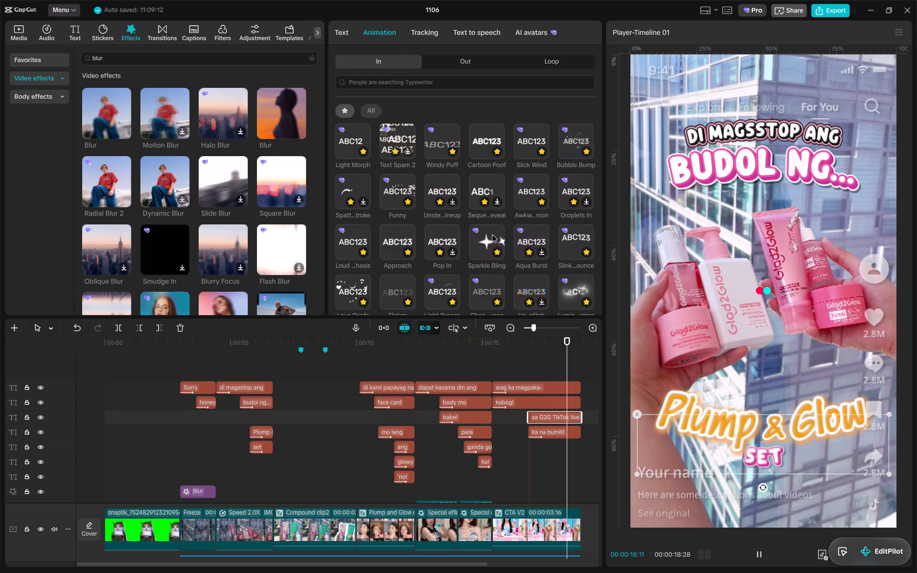
Close the 1106 project's editing window.
{"action": "left_click_drag", "start_coordinate": [564, 336], "coordinate": [0, 341]}
{"action": "left_click", "coordinate": [907, 11]}
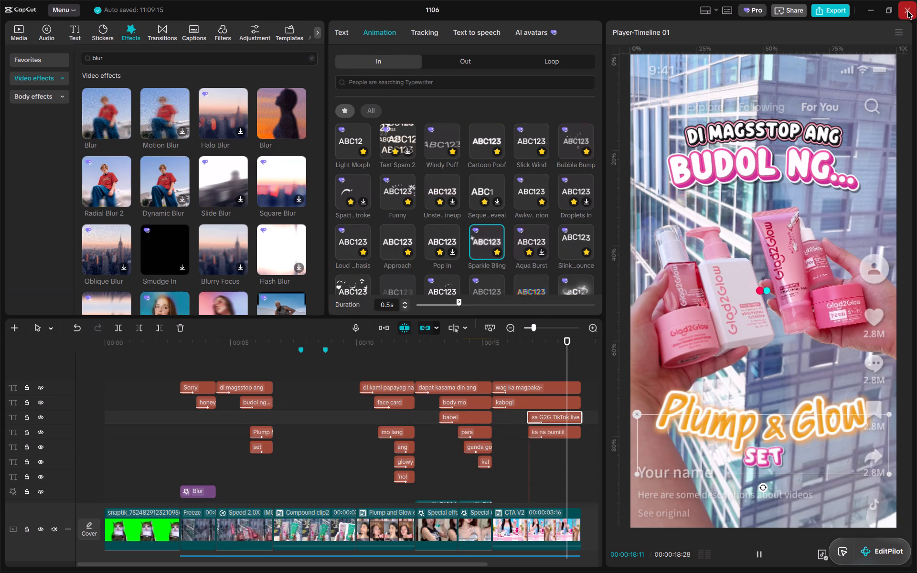